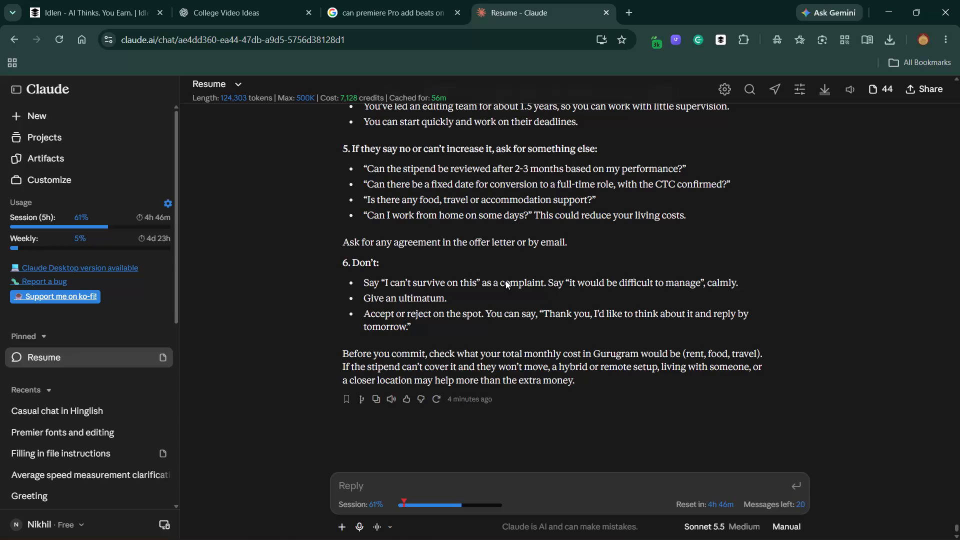
Close the Resume chat, Premiere beats search and College Video Ideas pages, along with the remaining Idlen browser window.
{"action": "left_click", "coordinate": [603, 8]}
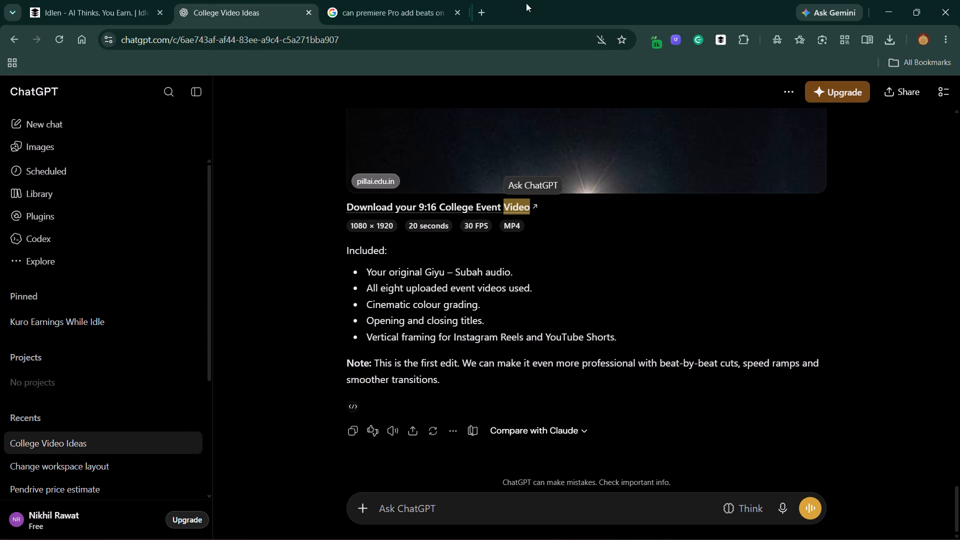
{"action": "left_click", "coordinate": [429, 5]}
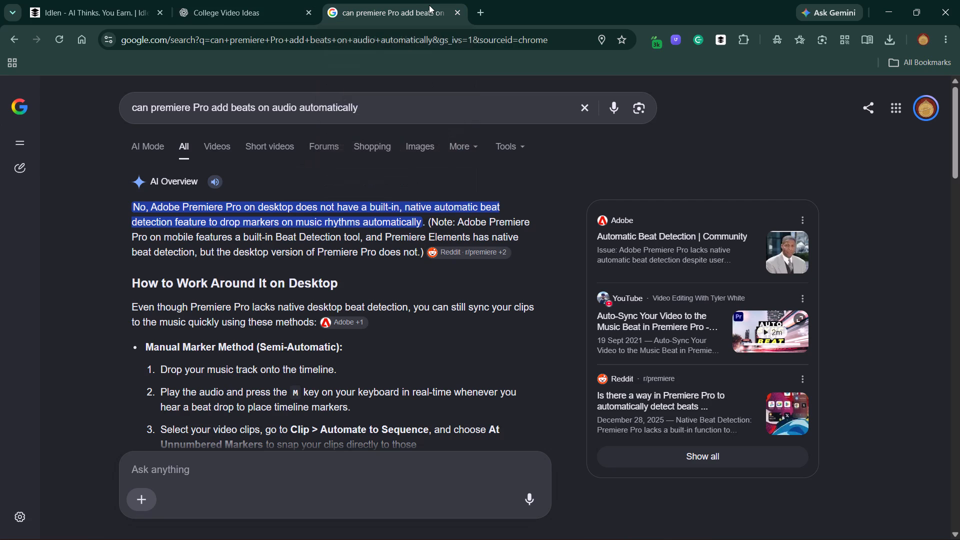
{"action": "left_click", "coordinate": [459, 8]}
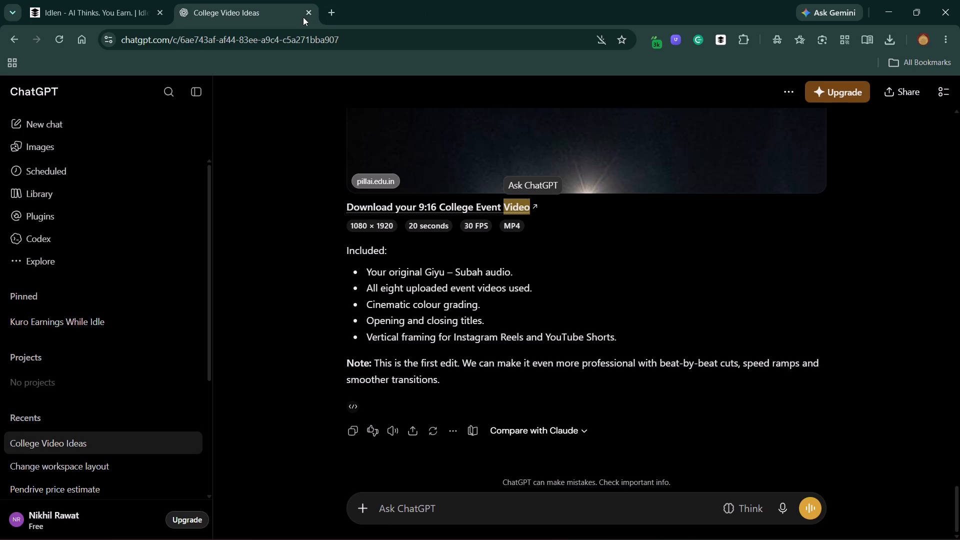
{"action": "left_click", "coordinate": [307, 14]}
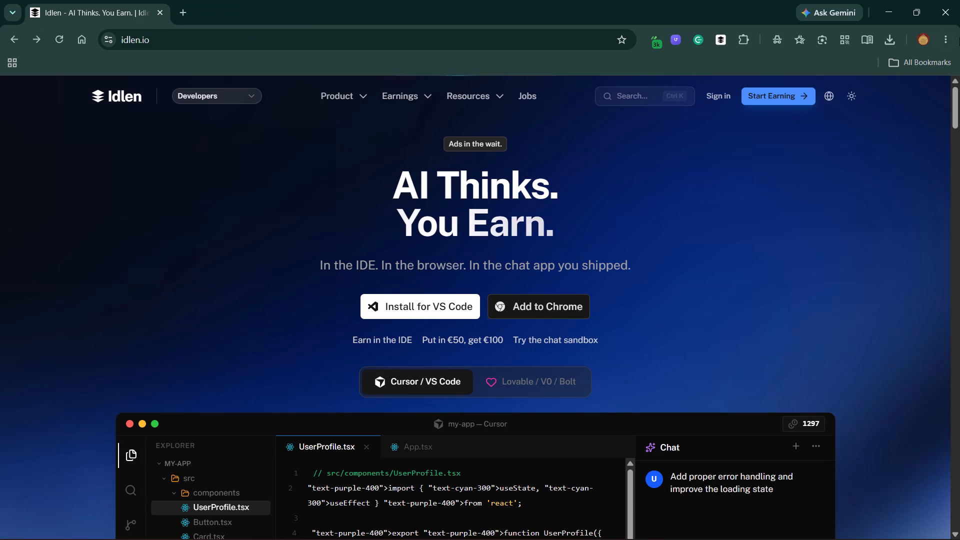
{"action": "left_click", "coordinate": [959, 0]}
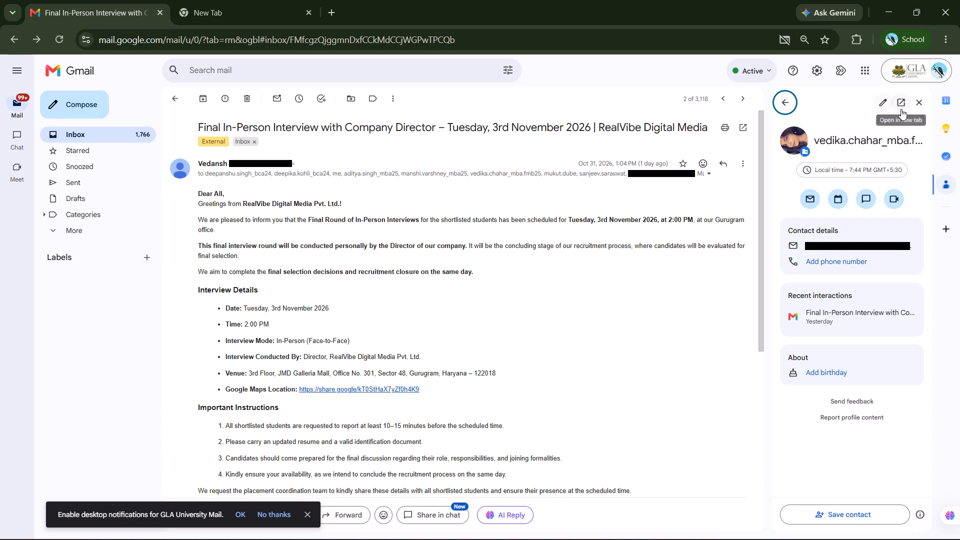
Close the contact details beside the RealVibe Digital Media interview email and review the message from its beginning.
{"action": "left_click", "coordinate": [914, 107]}
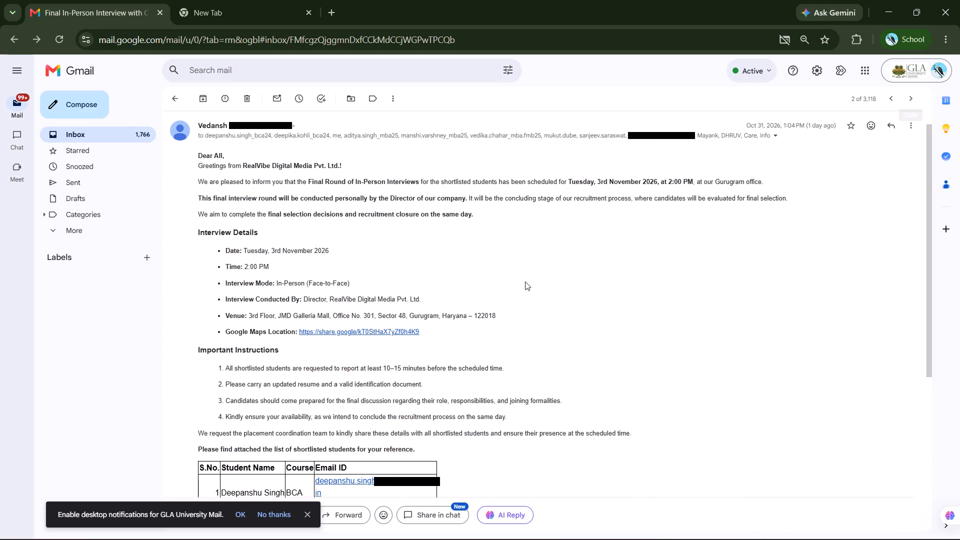
{"action": "scroll", "coordinate": [525, 281], "scroll_direction": "up", "scroll_amount": 3}
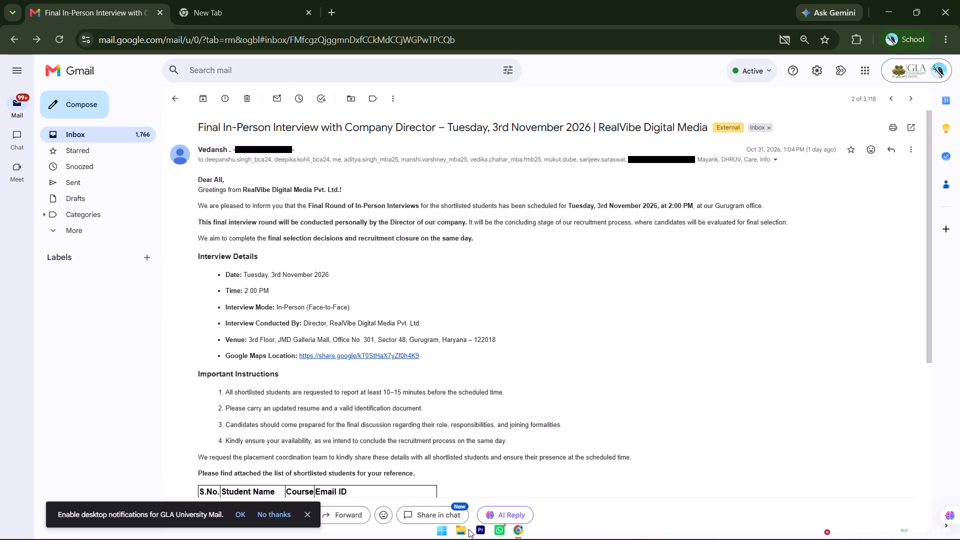
Switch to the Event project in Adobe Premiere and try to play Sequence 02.
{"action": "left_click", "coordinate": [481, 529]}
{"action": "scroll", "coordinate": [148, 434], "scroll_direction": "up", "scroll_amount": 1}
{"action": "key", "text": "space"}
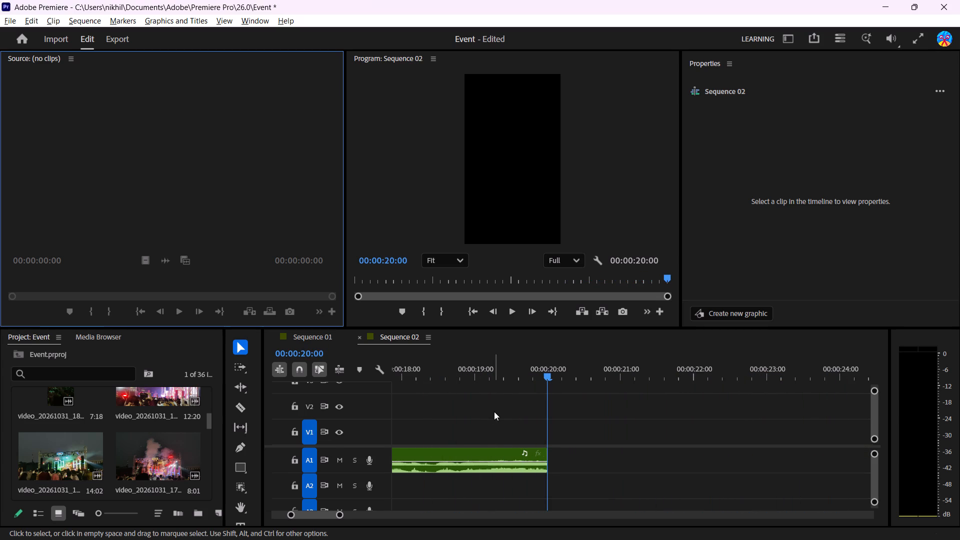
Play Sequence 02 from the start and add markers in time with the music through about 00:00:08:00.
{"action": "scroll", "coordinate": [494, 411], "scroll_direction": "right", "scroll_amount": 17}
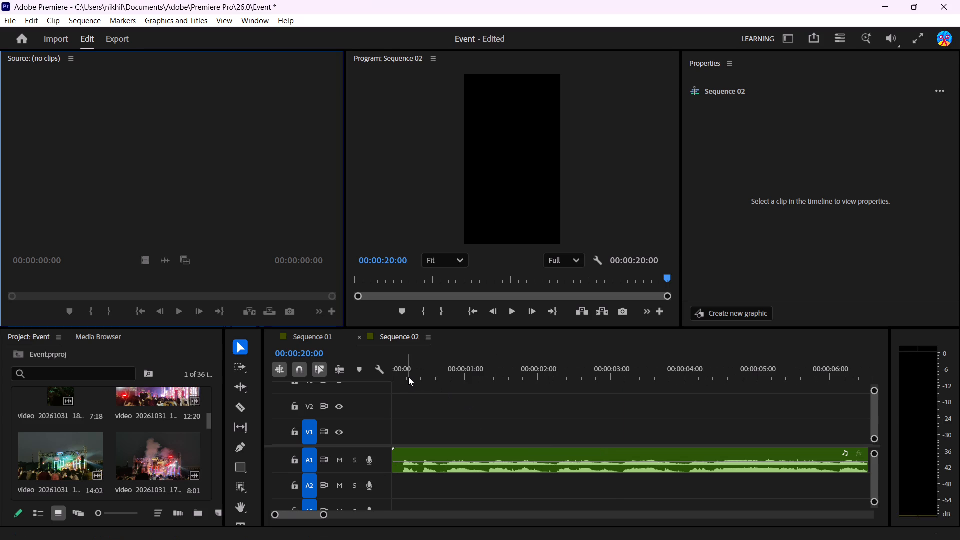
{"action": "left_click", "coordinate": [408, 377]}
{"action": "left_click_drag", "start_coordinate": [408, 377], "coordinate": [375, 375]}
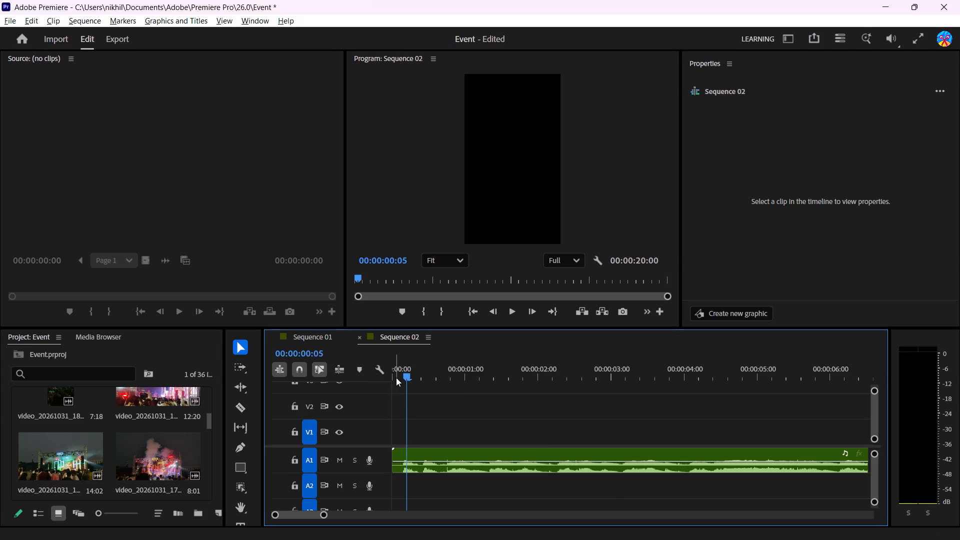
{"action": "double_click", "coordinate": [396, 377]}
{"action": "left_click", "coordinate": [395, 377]}
{"action": "left_click_drag", "start_coordinate": [395, 377], "coordinate": [377, 378]}
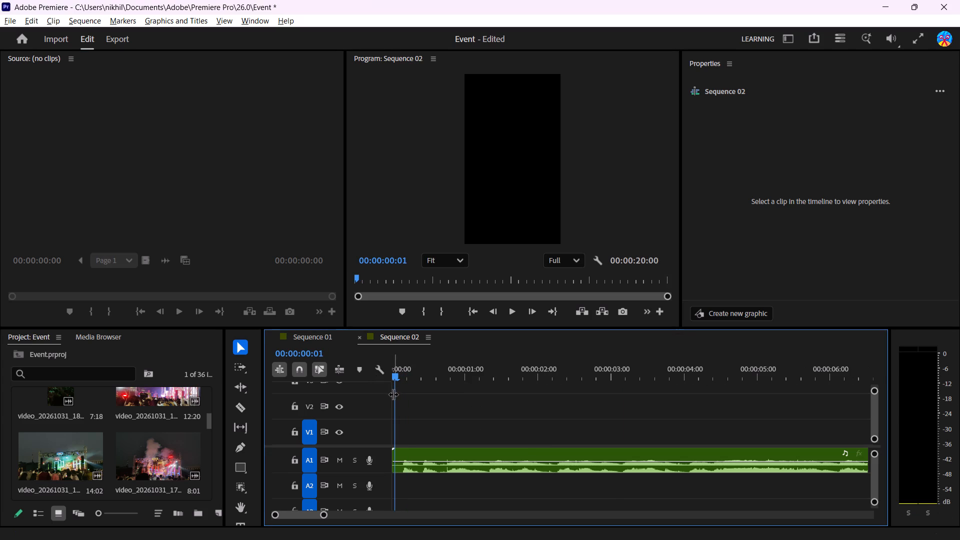
{"action": "left_click_drag", "start_coordinate": [394, 396], "coordinate": [354, 392]}
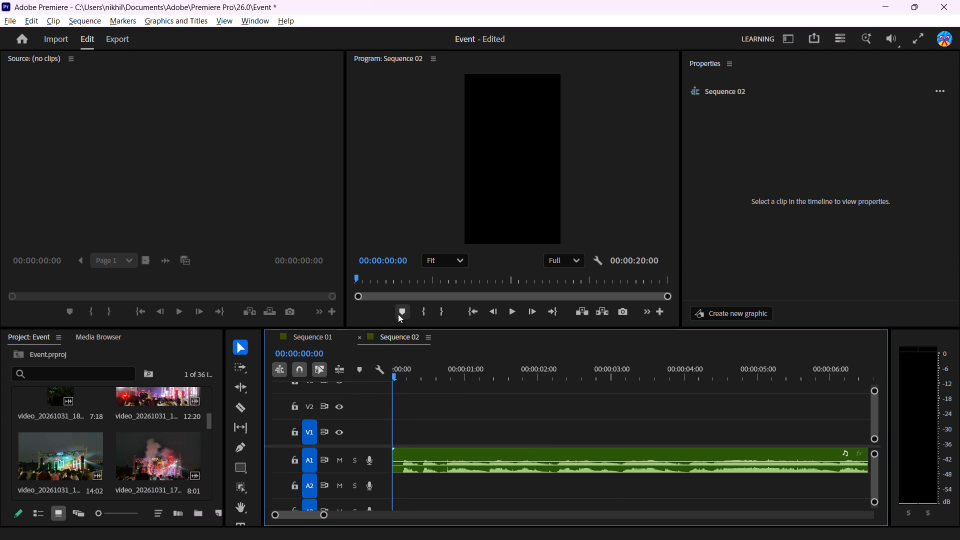
{"action": "key", "text": "space"}
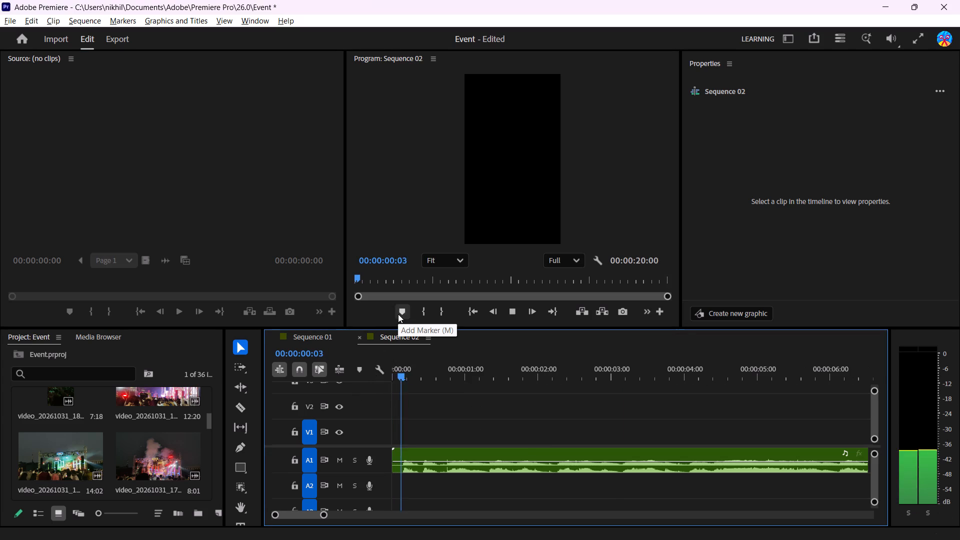
{"action": "left_click", "coordinate": [398, 314]}
{"action": "double_click", "coordinate": [398, 314]}
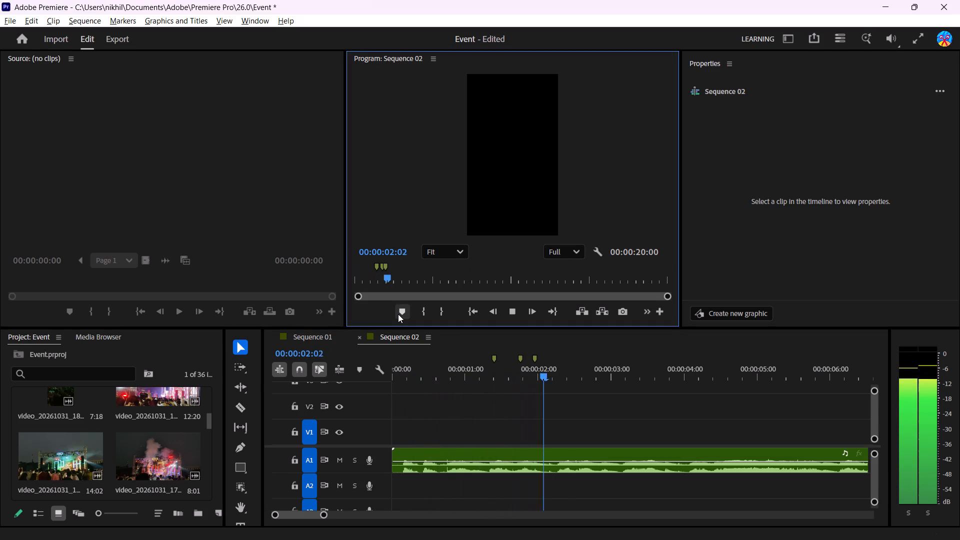
{"action": "triple_click", "coordinate": [398, 314]}
{"action": "left_click", "coordinate": [398, 314]}
{"action": "left_click", "coordinate": [398, 314]}
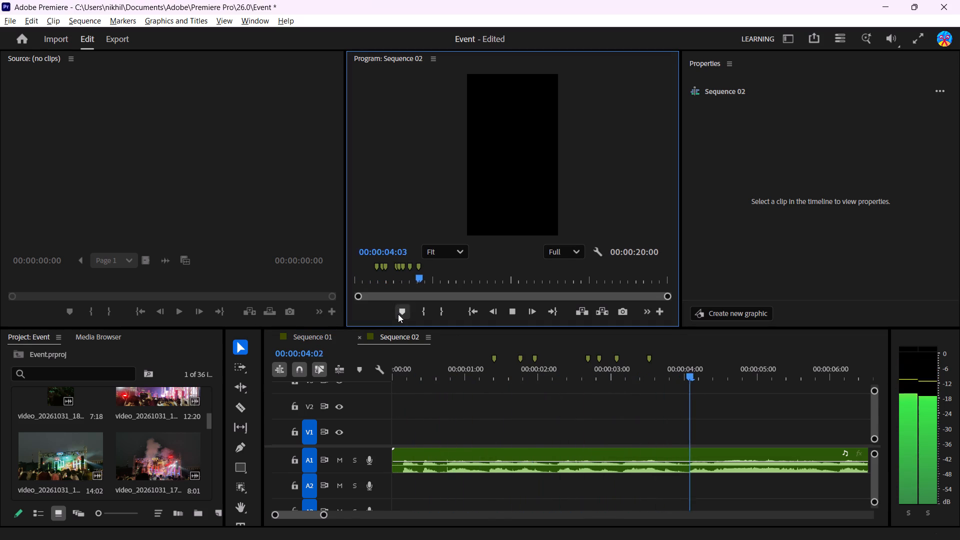
{"action": "double_click", "coordinate": [398, 314]}
{"action": "triple_click", "coordinate": [398, 314]}
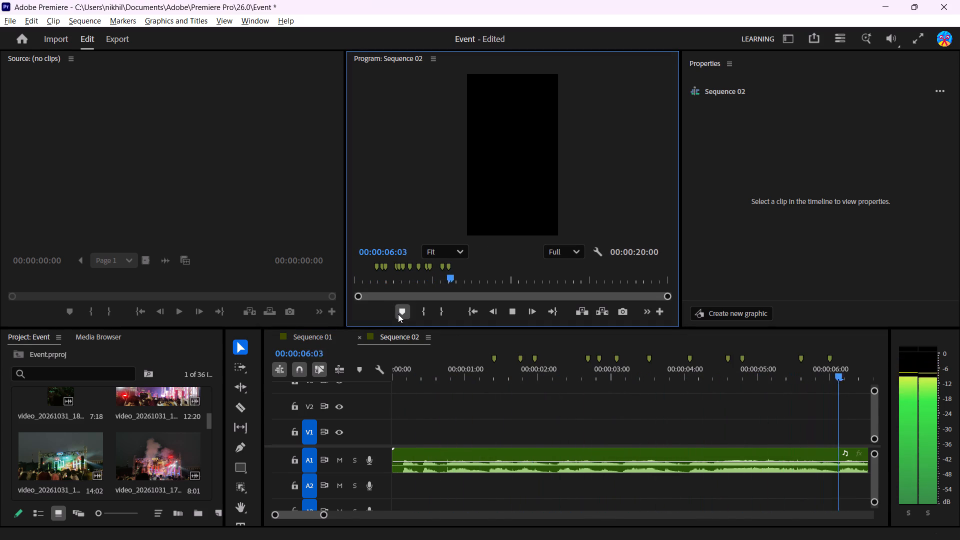
{"action": "triple_click", "coordinate": [398, 314]}
{"action": "triple_click", "coordinate": [398, 314]}
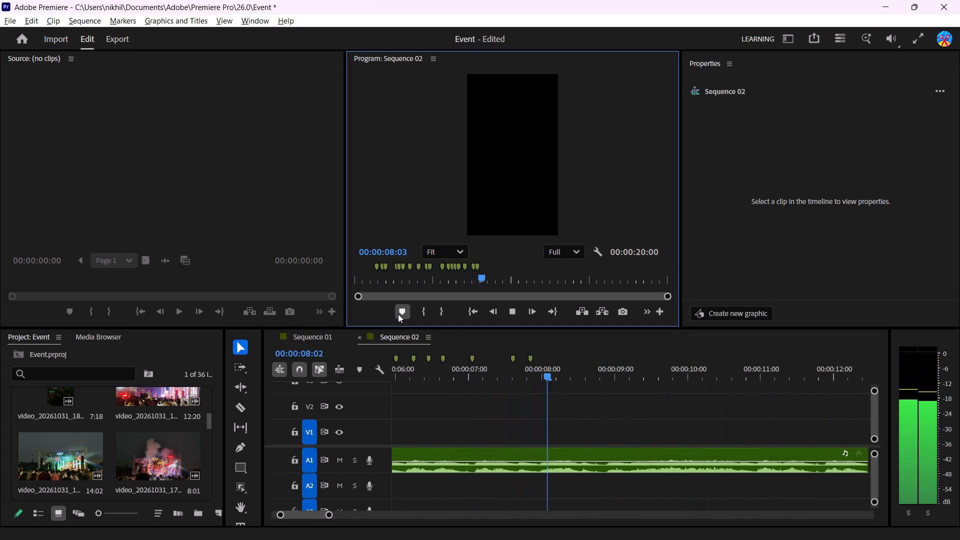
Continue adding markers in time with the music from about 00:00:08:00 to near the end of the 20-second track.
{"action": "triple_click", "coordinate": [398, 314]}
{"action": "double_click", "coordinate": [398, 314]}
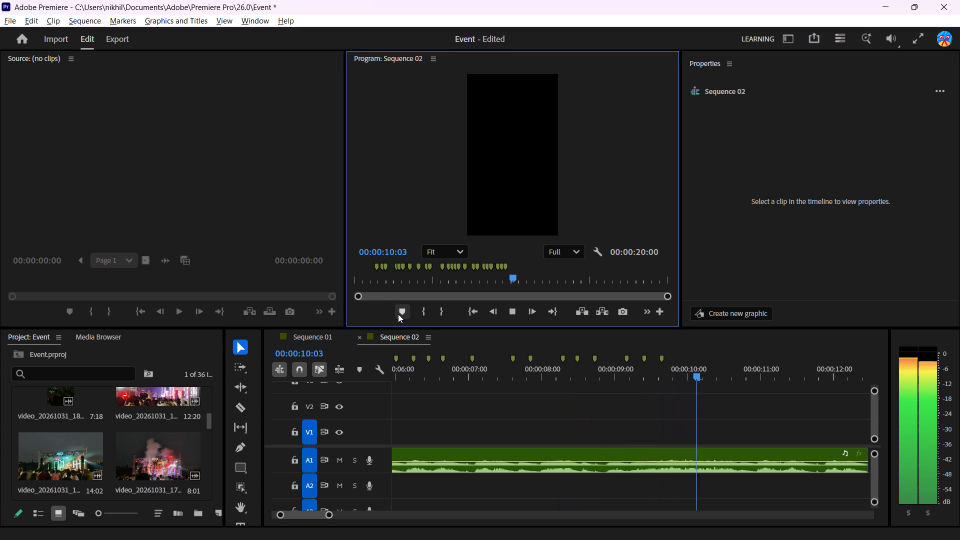
{"action": "left_click", "coordinate": [398, 314]}
{"action": "left_click", "coordinate": [398, 314]}
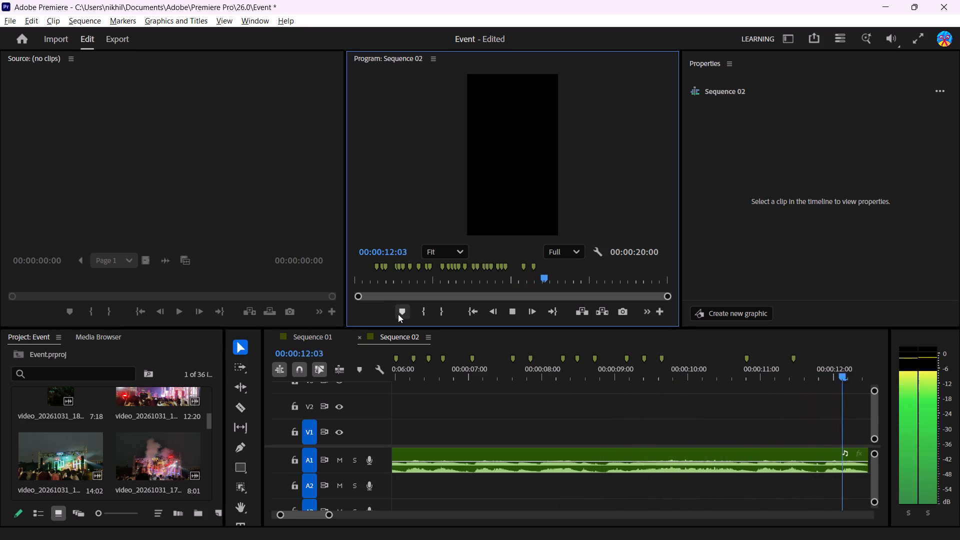
{"action": "triple_click", "coordinate": [398, 314]}
{"action": "double_click", "coordinate": [398, 314]}
{"action": "triple_click", "coordinate": [398, 314]}
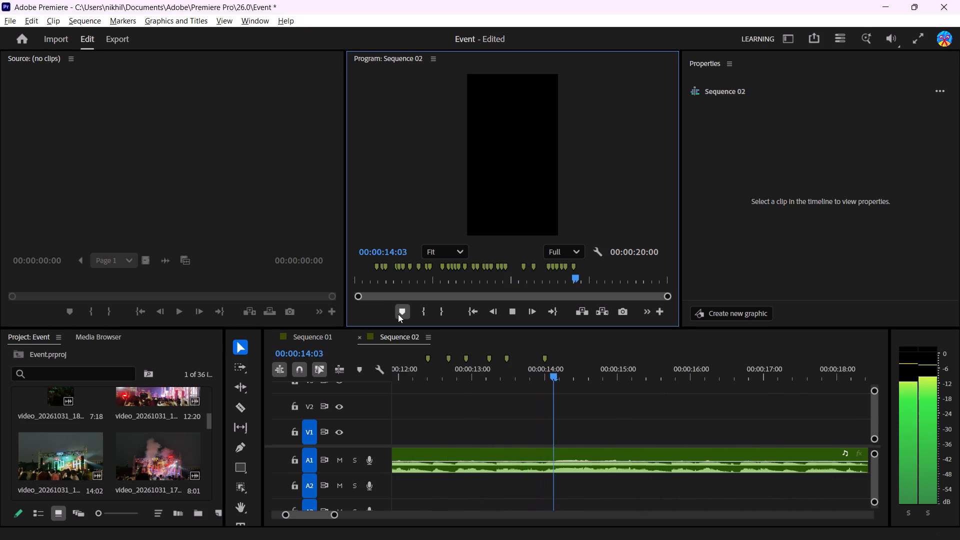
{"action": "left_click", "coordinate": [398, 314]}
{"action": "left_click", "coordinate": [398, 314]}
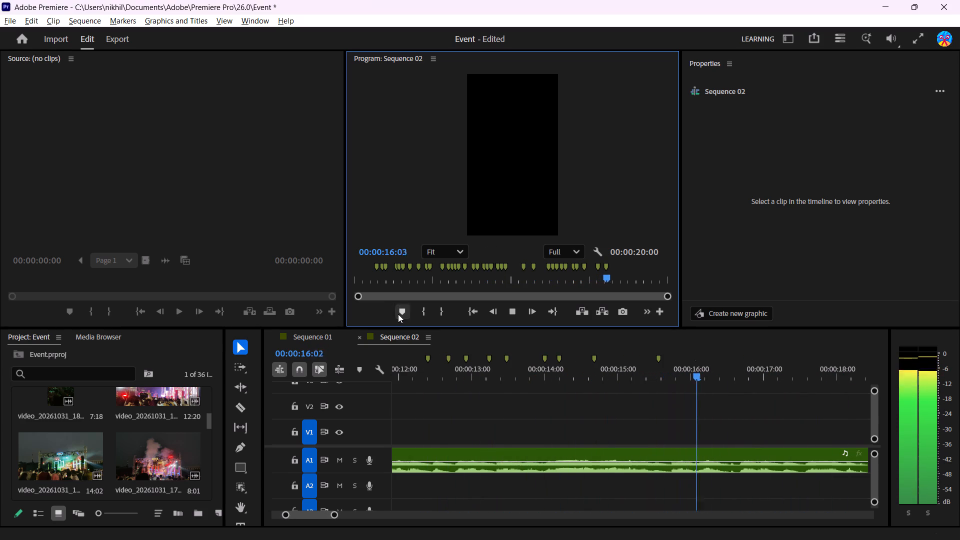
{"action": "left_click", "coordinate": [398, 314]}
{"action": "left_click", "coordinate": [398, 314]}
{"action": "left_click", "coordinate": [398, 314]}
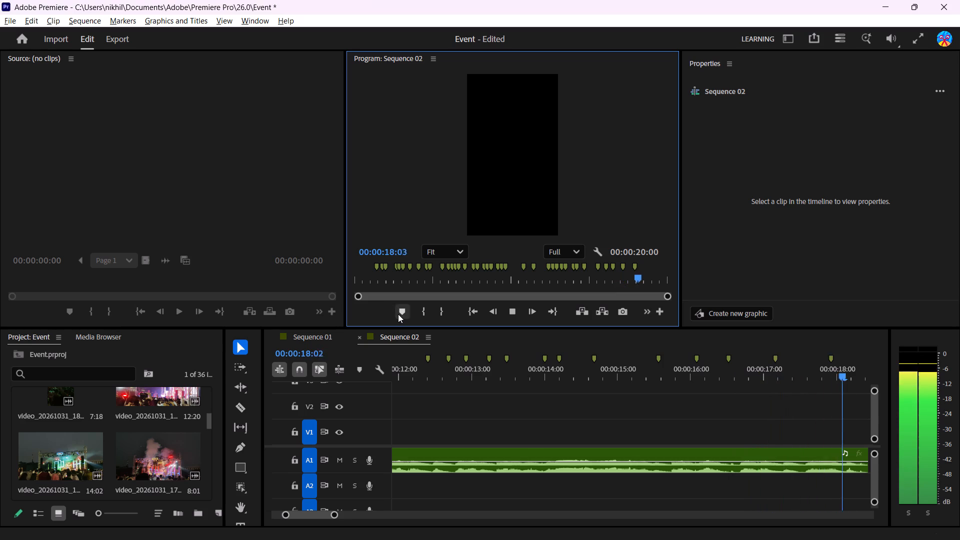
{"action": "left_click", "coordinate": [398, 314]}
{"action": "double_click", "coordinate": [398, 314]}
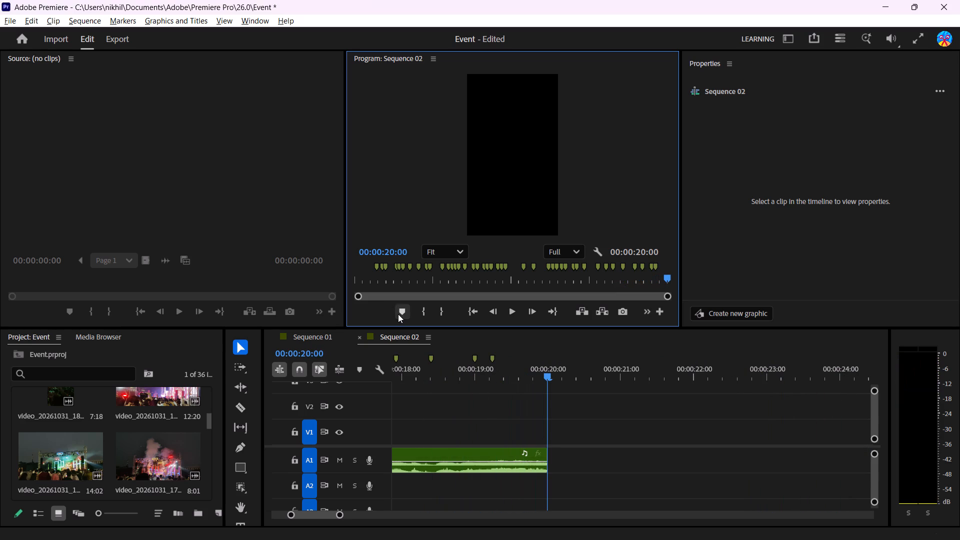
Return to the start of Sequence 02 and play the opening two seconds to check the music against the first markers.
{"action": "scroll", "coordinate": [479, 377], "scroll_direction": "right", "scroll_amount": 15}
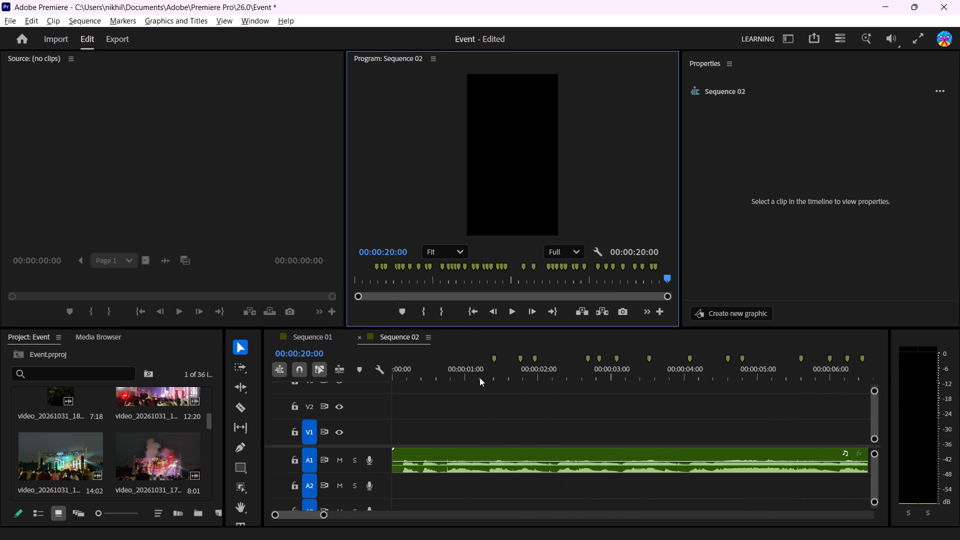
{"action": "scroll", "coordinate": [479, 377], "scroll_direction": "right", "scroll_amount": 4}
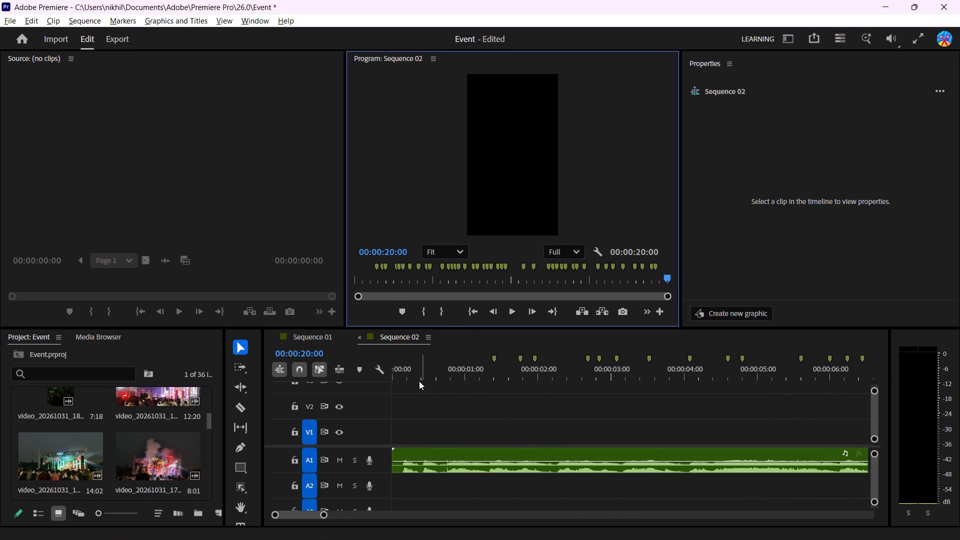
{"action": "left_click", "coordinate": [419, 381]}
{"action": "left_click", "coordinate": [419, 381]}
{"action": "triple_click", "coordinate": [413, 380]}
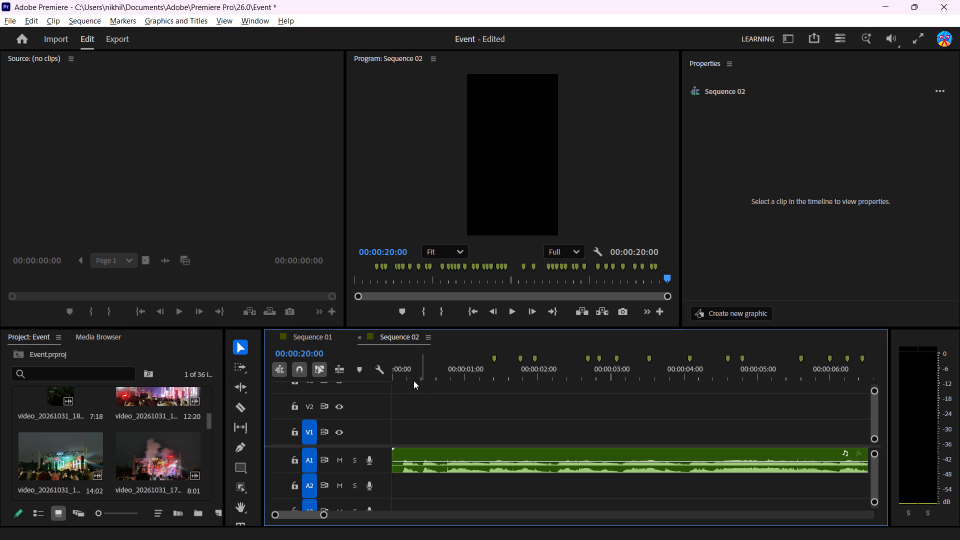
{"action": "left_click", "coordinate": [412, 382]}
{"action": "double_click", "coordinate": [414, 370]}
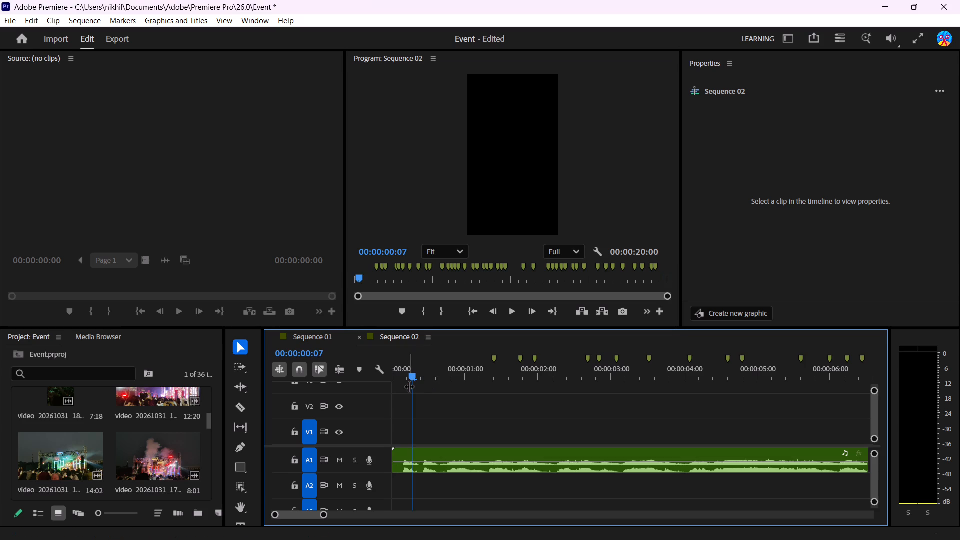
{"action": "left_click_drag", "start_coordinate": [409, 386], "coordinate": [337, 384]}
{"action": "key", "text": "space"}
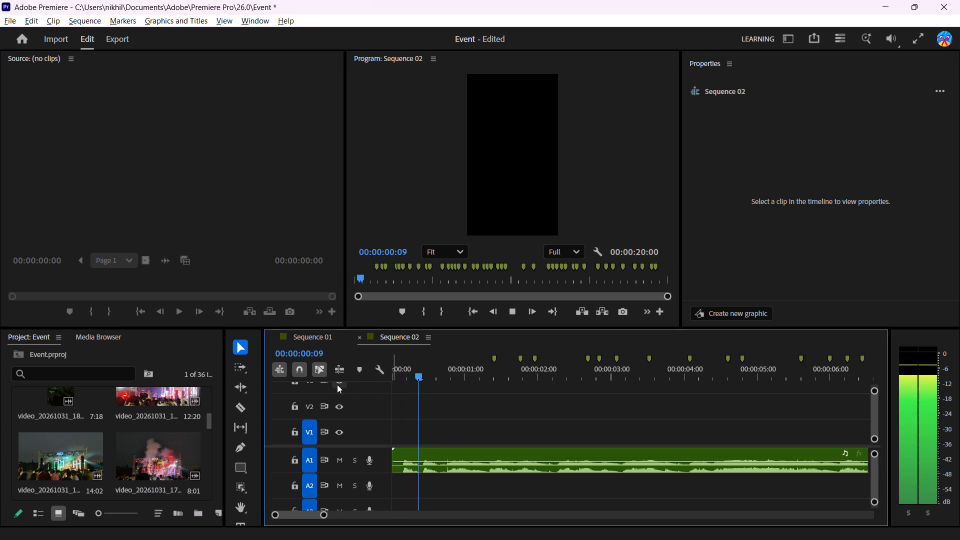
{"action": "key", "text": "space"}
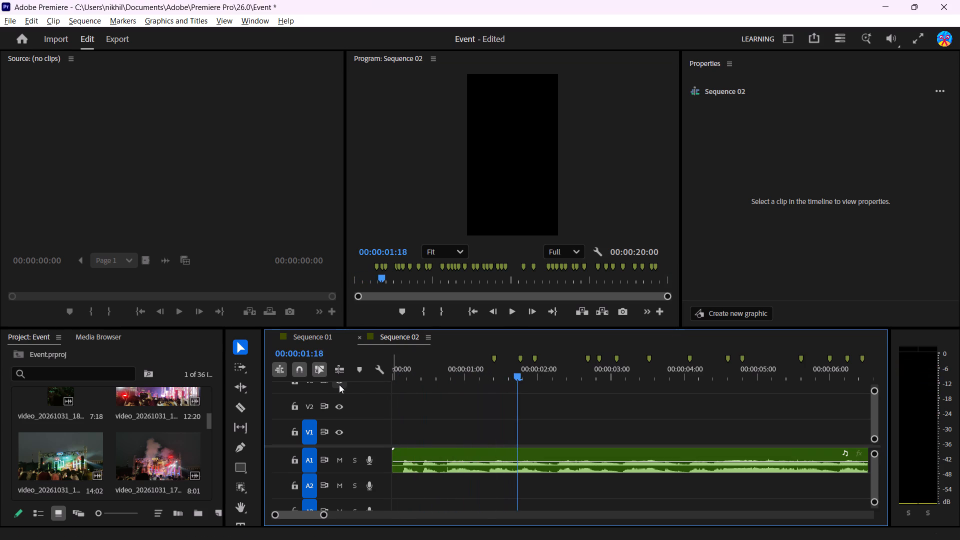
Replay Sequence 02 from the start and add two more markers, at about 00:00:01:05 and 00:00:01:18.
{"action": "left_click", "coordinate": [395, 379]}
{"action": "left_click_drag", "start_coordinate": [395, 379], "coordinate": [376, 377]}
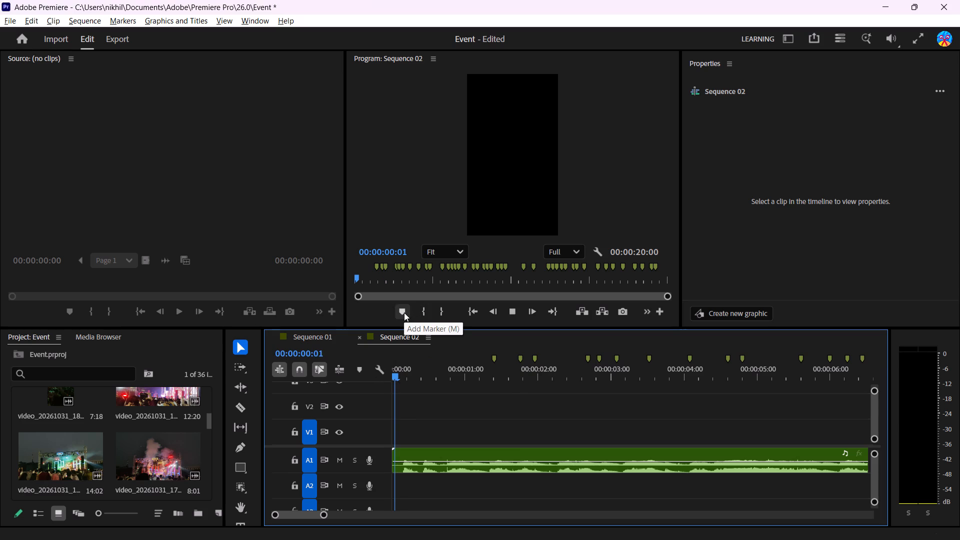
{"action": "key", "text": "space"}
{"action": "left_click", "coordinate": [404, 312]}
{"action": "left_click", "coordinate": [404, 312]}
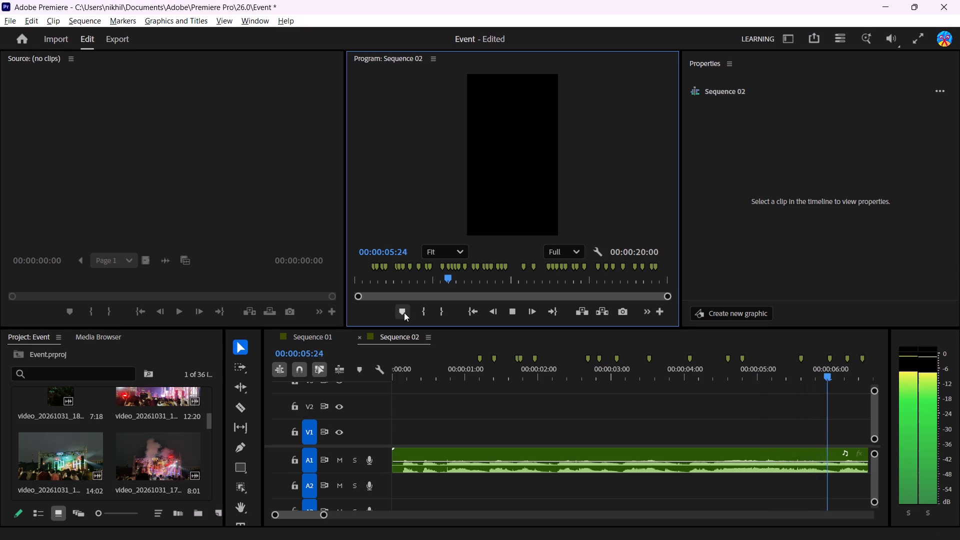
{"action": "left_click", "coordinate": [404, 312]}
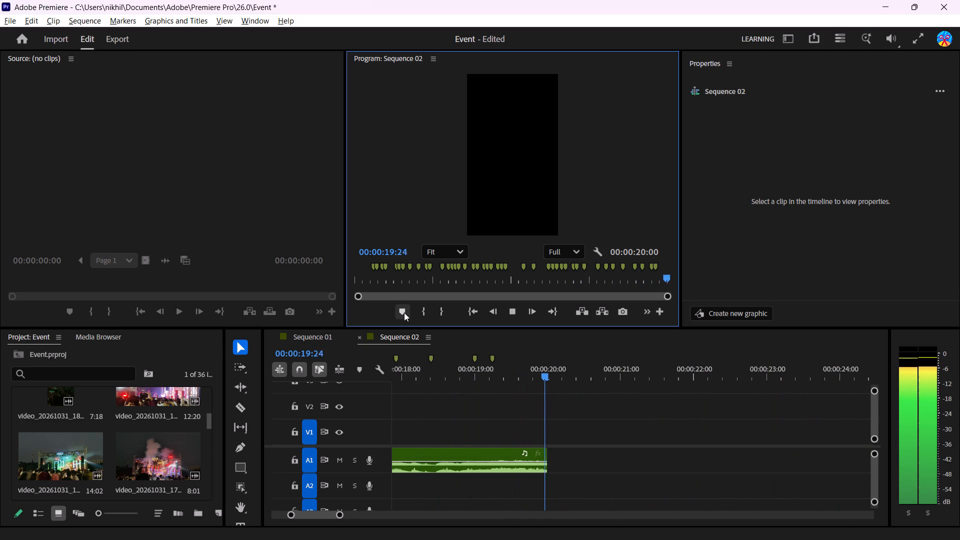
Replay the opening six seconds of Sequence 02 to review the marker timing against the music.
{"action": "key", "text": "space"}
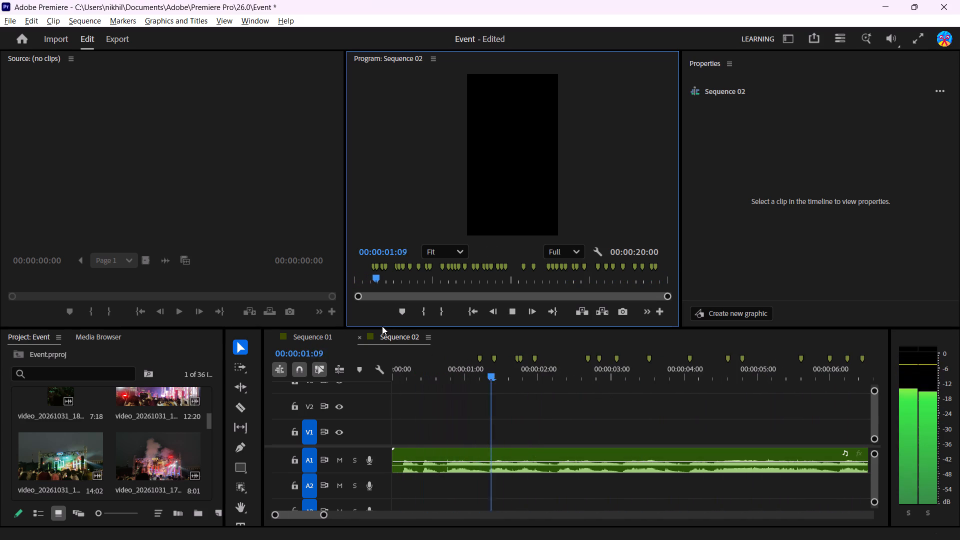
{"action": "key", "text": "space"}
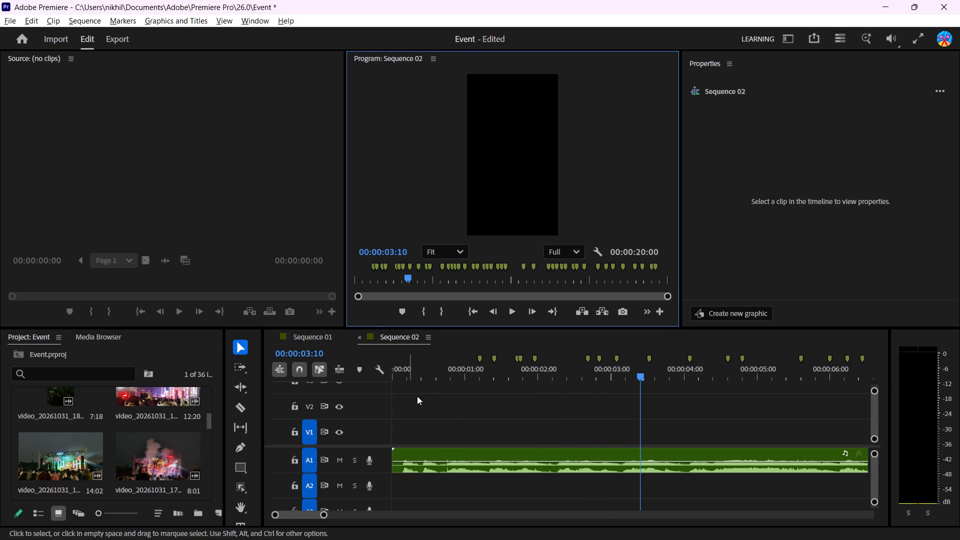
{"action": "left_click", "coordinate": [396, 366]}
{"action": "key", "text": "space"}
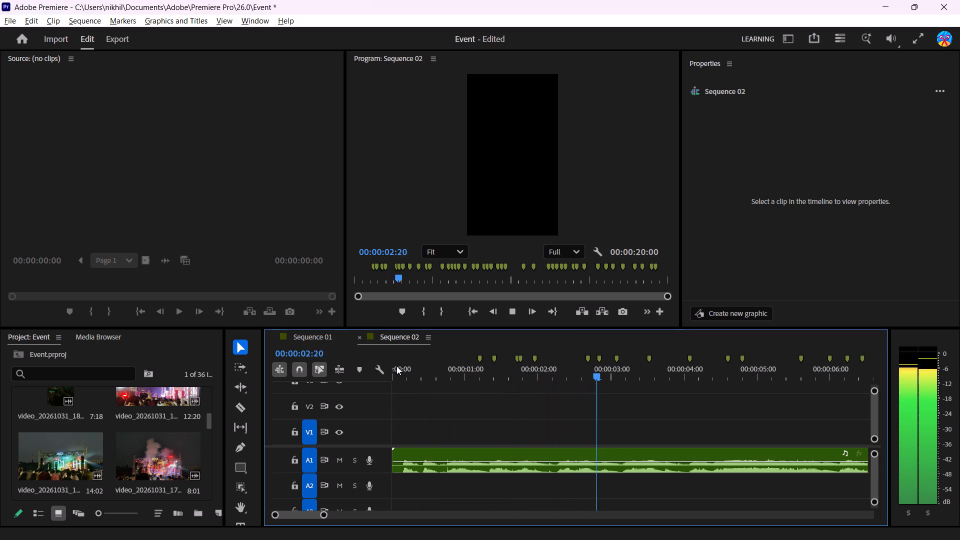
{"action": "key", "text": "space"}
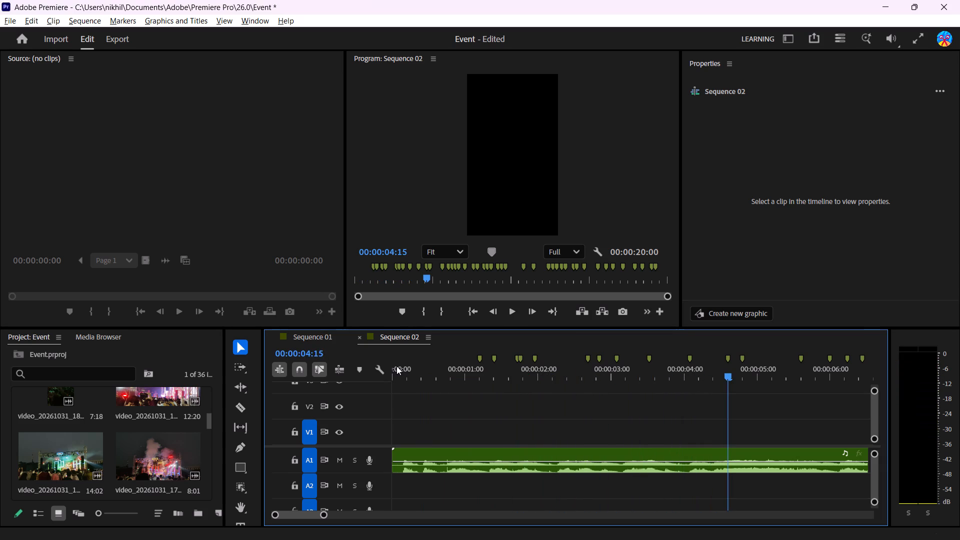
{"action": "key", "text": "space"}
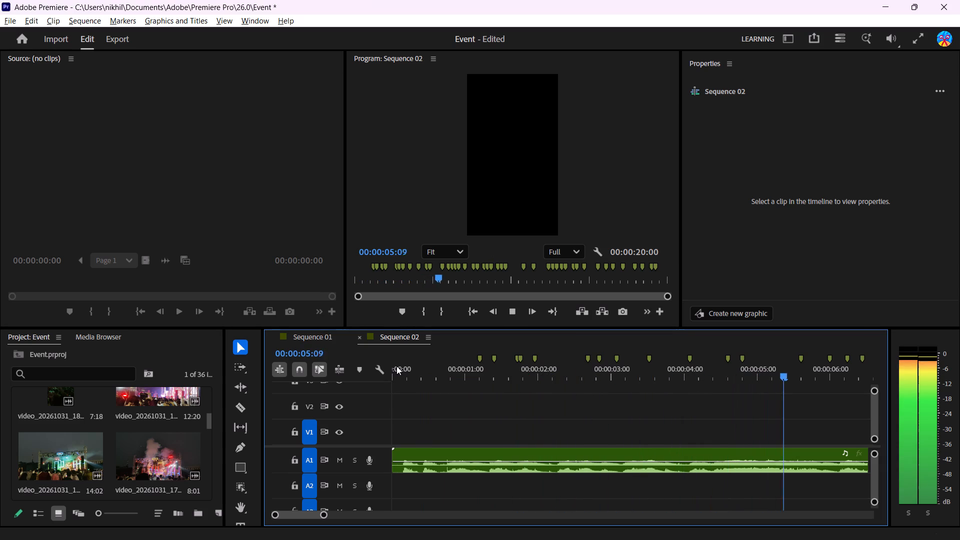
{"action": "key", "text": "space"}
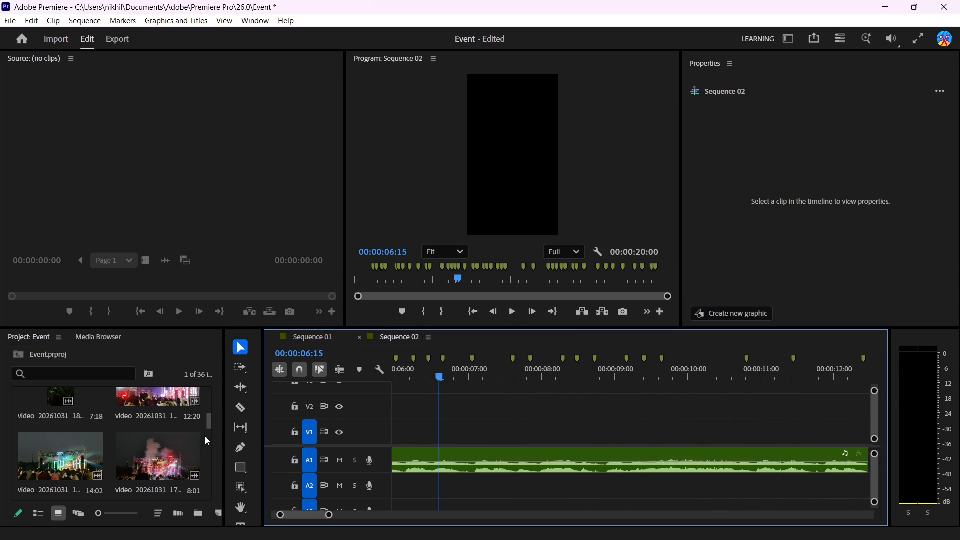
Place the clip video_20261031_203621.mp4 from the project bin on track V2 at the start of Sequence 02.
{"action": "scroll", "coordinate": [157, 440], "scroll_direction": "up", "scroll_amount": 1}
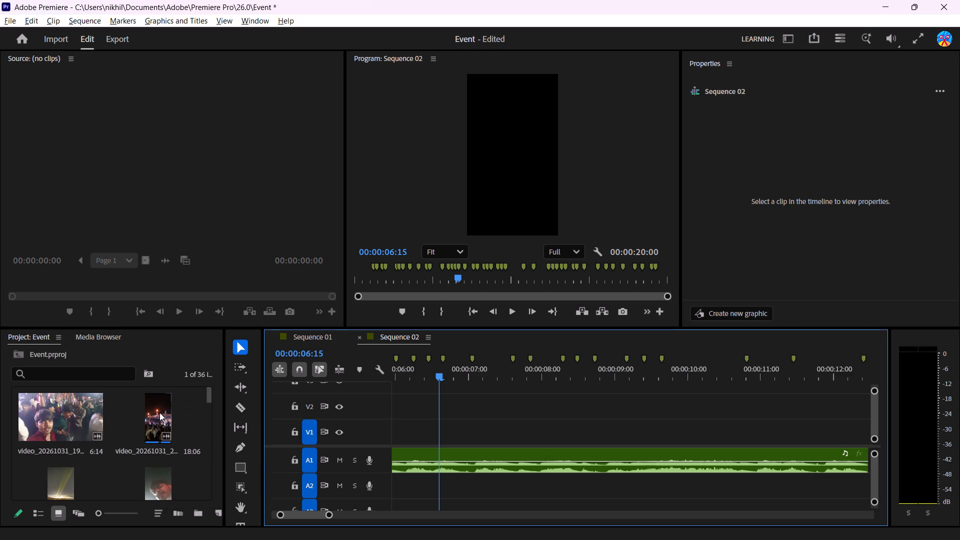
{"action": "left_click_drag", "start_coordinate": [159, 412], "coordinate": [385, 433]}
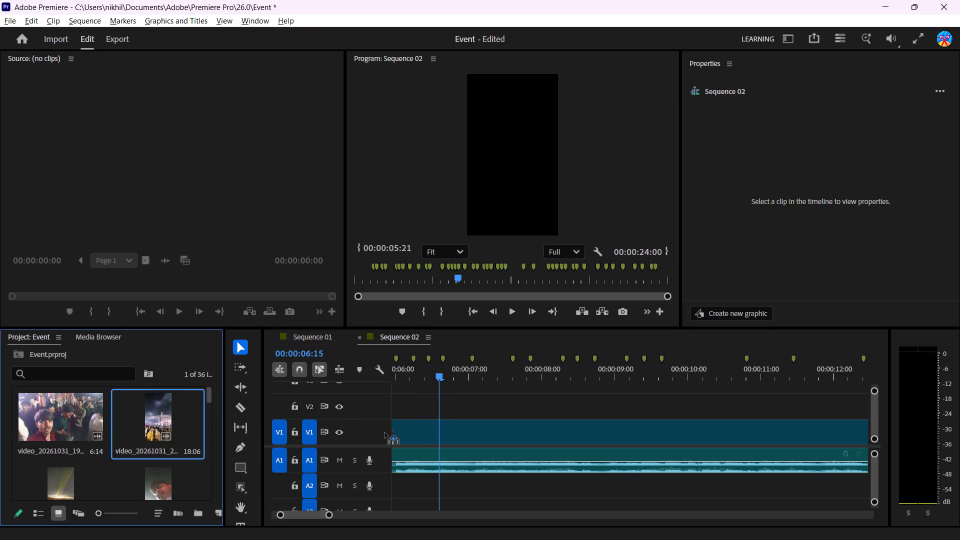
{"action": "left_click_drag", "start_coordinate": [385, 433], "coordinate": [361, 431]}
{"action": "scroll", "coordinate": [455, 400], "scroll_direction": "right", "scroll_amount": 2}
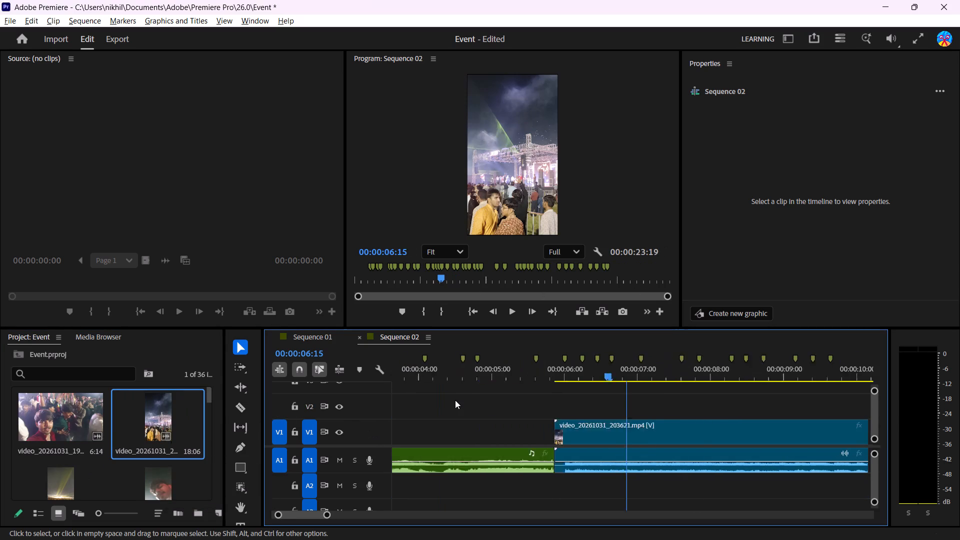
{"action": "left_click_drag", "start_coordinate": [679, 431], "coordinate": [660, 404]}
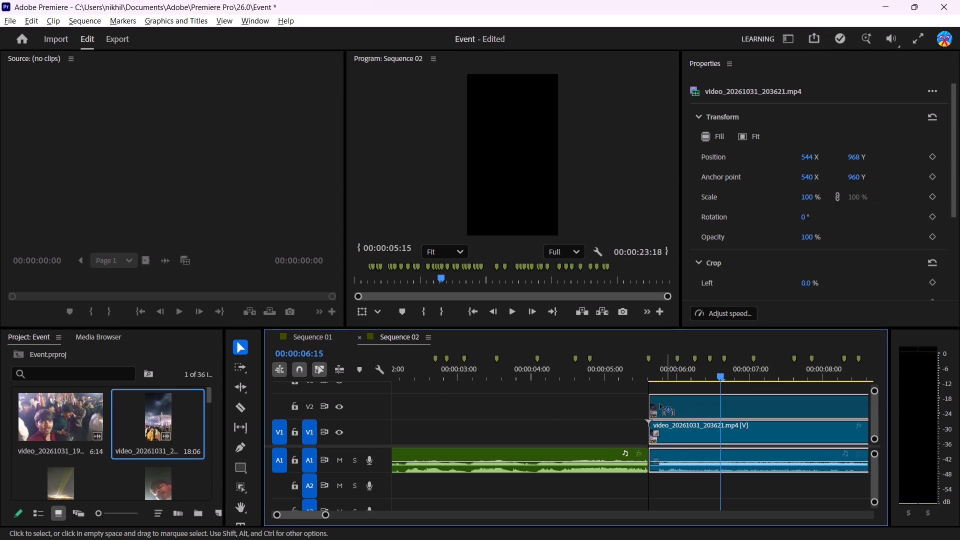
{"action": "left_click_drag", "start_coordinate": [660, 404], "coordinate": [383, 394]}
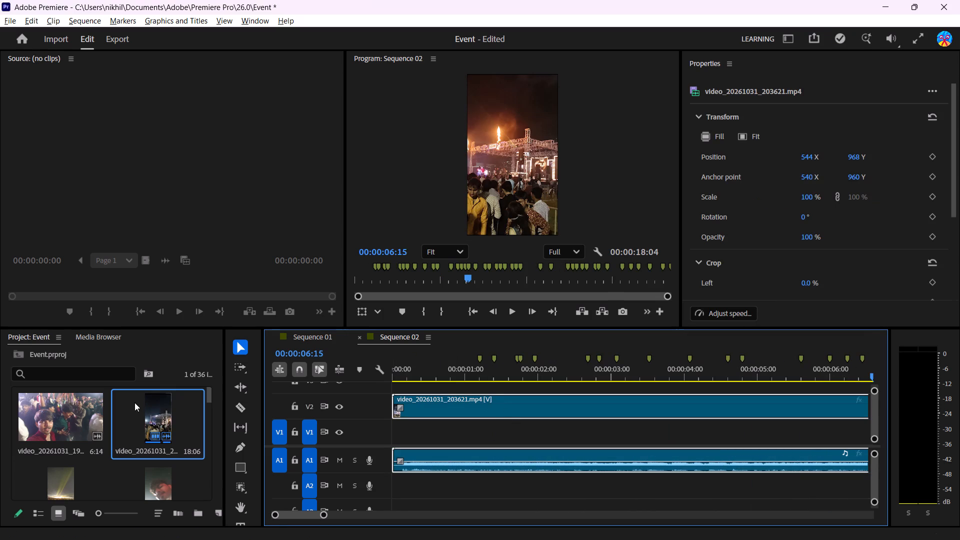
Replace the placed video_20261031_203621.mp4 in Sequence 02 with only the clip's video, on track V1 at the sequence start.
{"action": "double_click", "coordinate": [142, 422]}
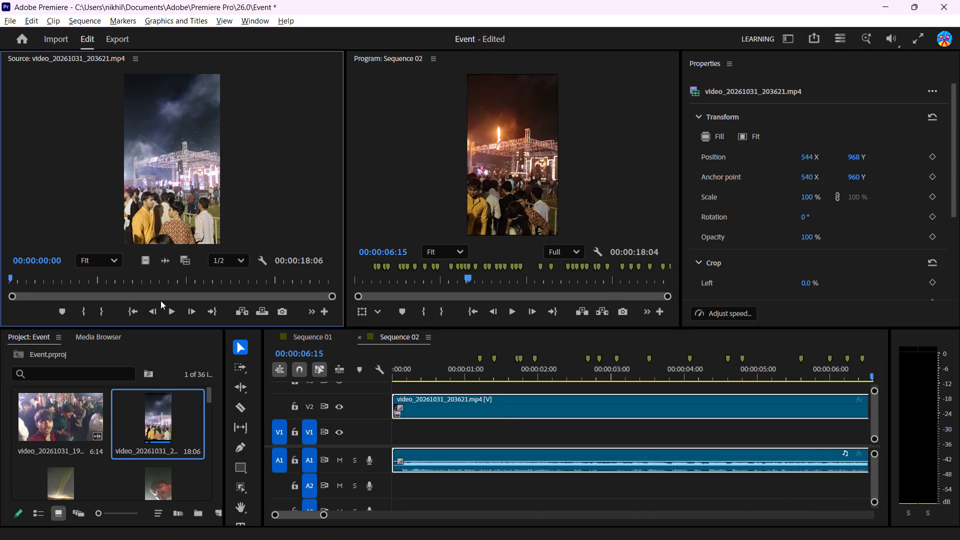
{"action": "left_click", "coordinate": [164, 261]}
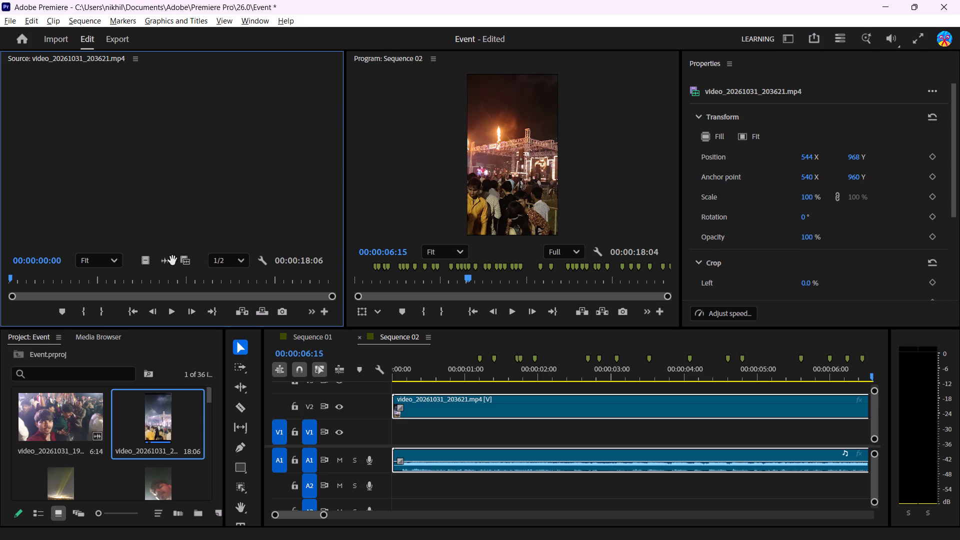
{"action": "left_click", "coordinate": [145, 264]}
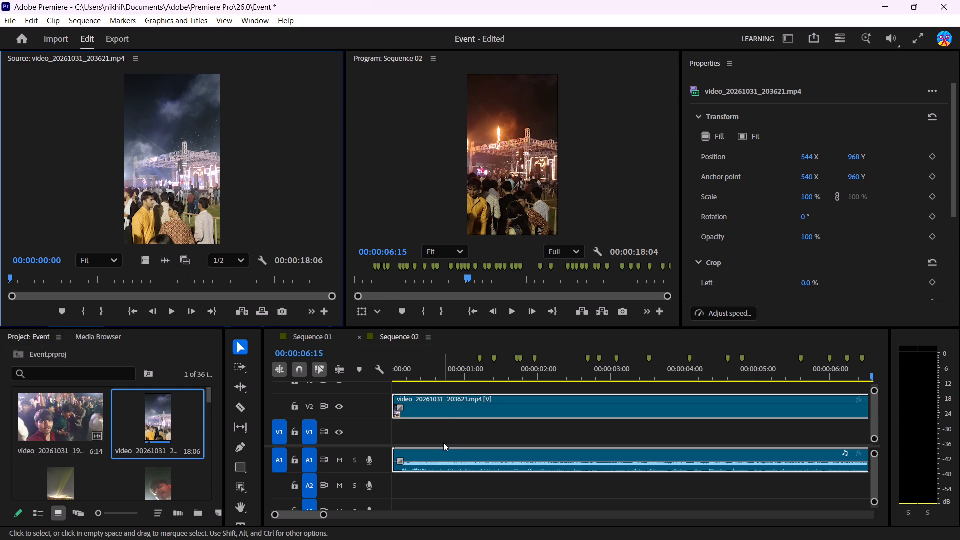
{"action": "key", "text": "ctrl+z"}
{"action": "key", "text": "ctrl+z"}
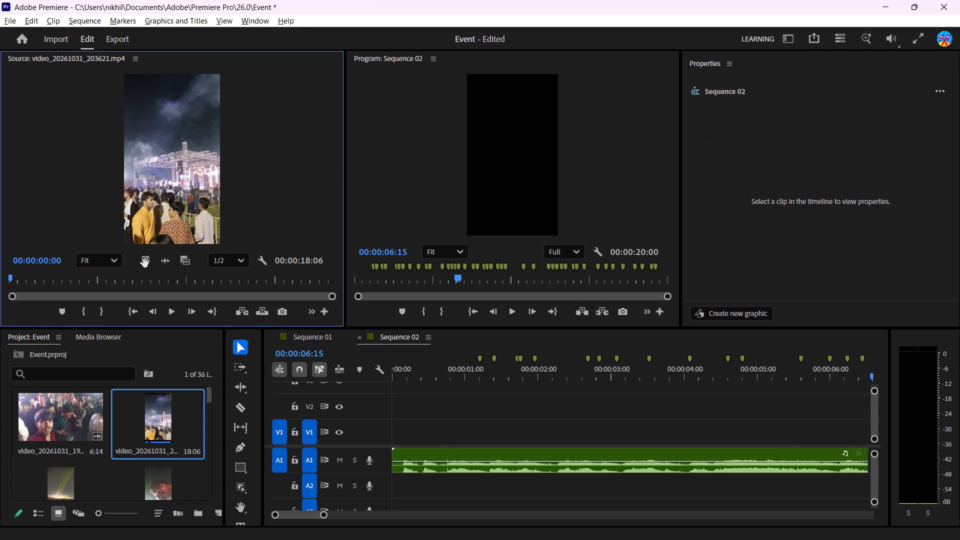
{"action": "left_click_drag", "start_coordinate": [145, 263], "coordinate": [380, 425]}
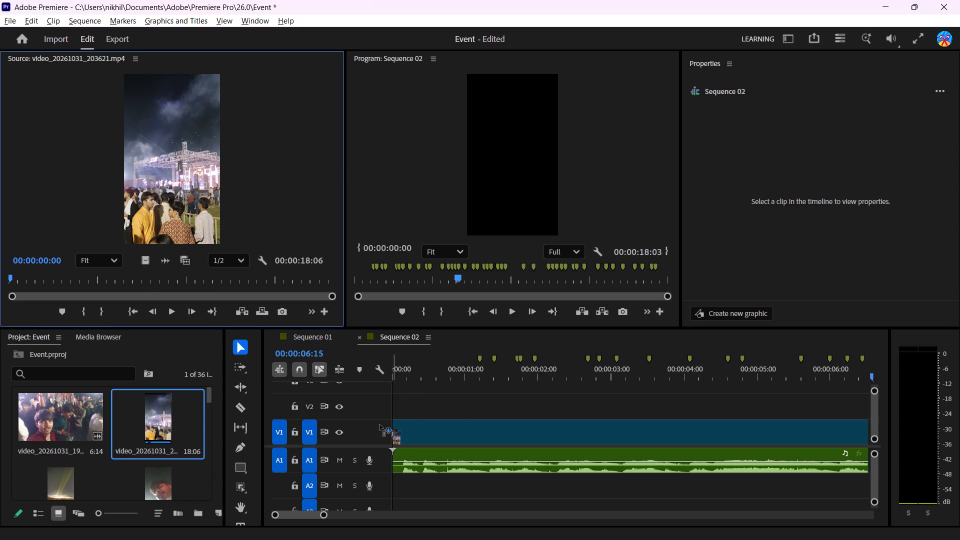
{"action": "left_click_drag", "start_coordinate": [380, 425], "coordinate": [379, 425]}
Play Sequence 02 from 00:00:06:15 to about 00:00:13:04 to review the clip against the music.
{"action": "key", "text": "space"}
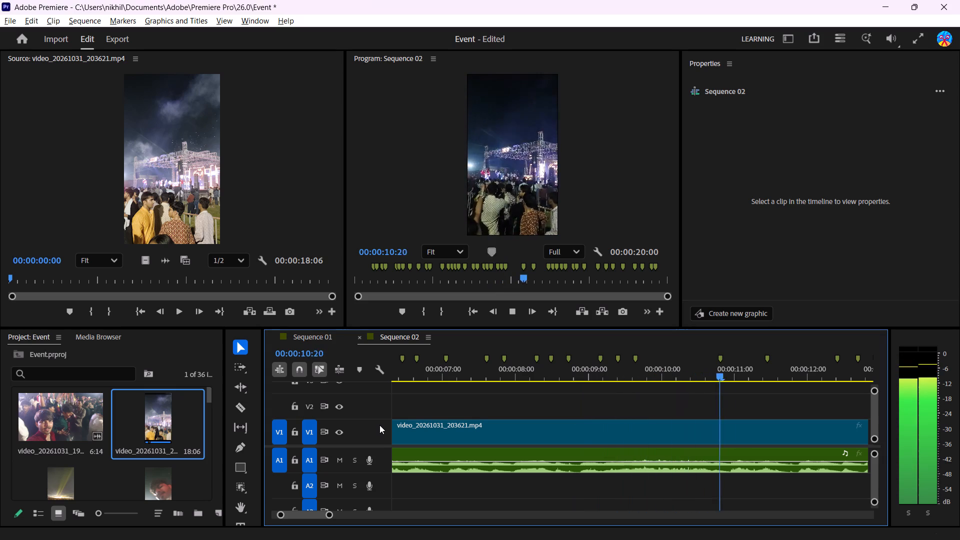
{"action": "key", "text": "space"}
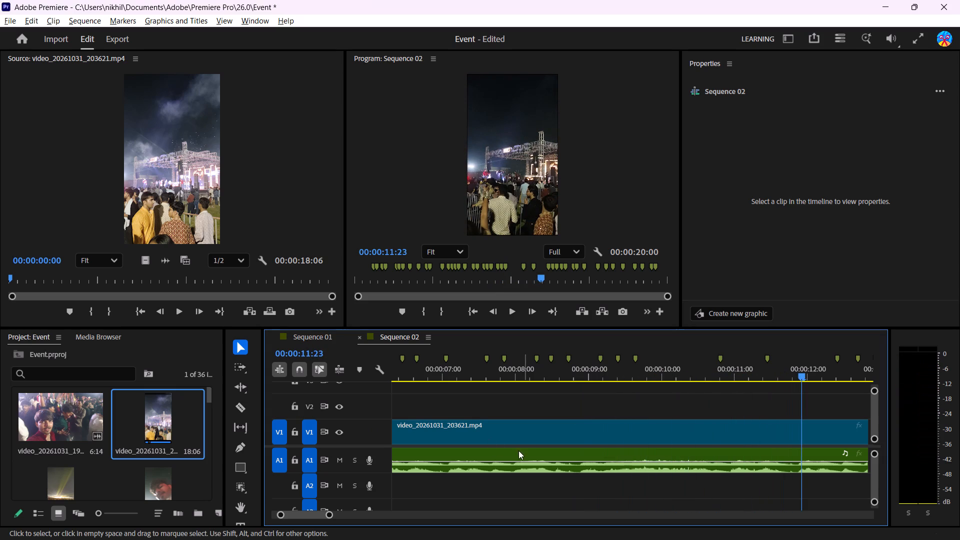
{"action": "key", "text": "space"}
{"action": "key", "text": "space"}
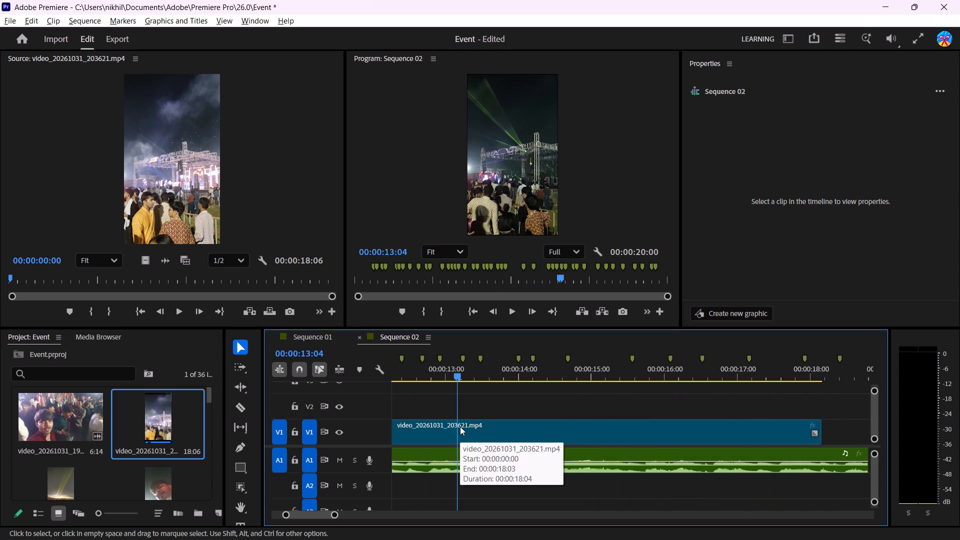
Undo the V1 clip placement and all earlier edits, back through the markers and the creation of Sequence 02.
{"action": "key", "text": "ctrl+z"}
{"action": "key", "text": "ctrl+z"}
{"action": "key", "text": "ctrl+z"}
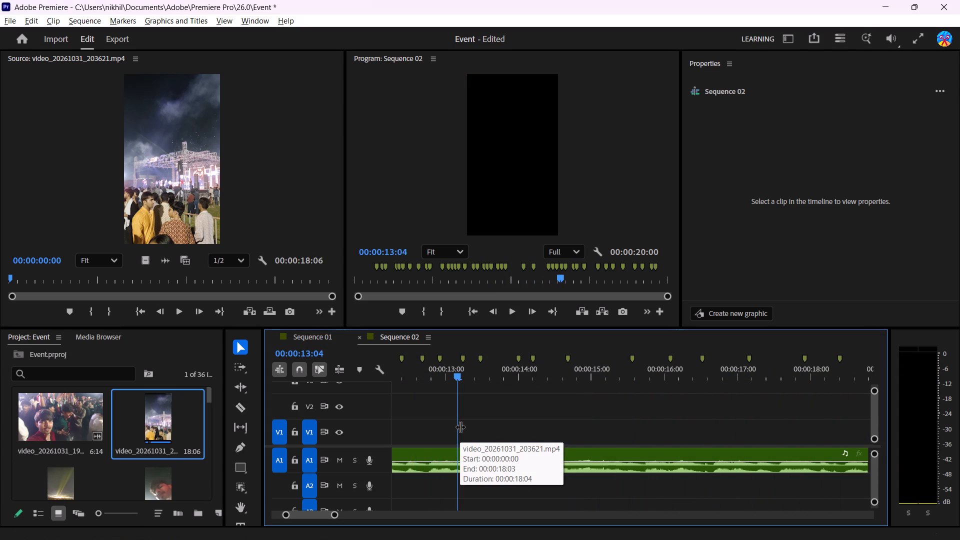
{"action": "key", "text": "ctrl+z"}
{"action": "key", "text": "ctrl+z"}
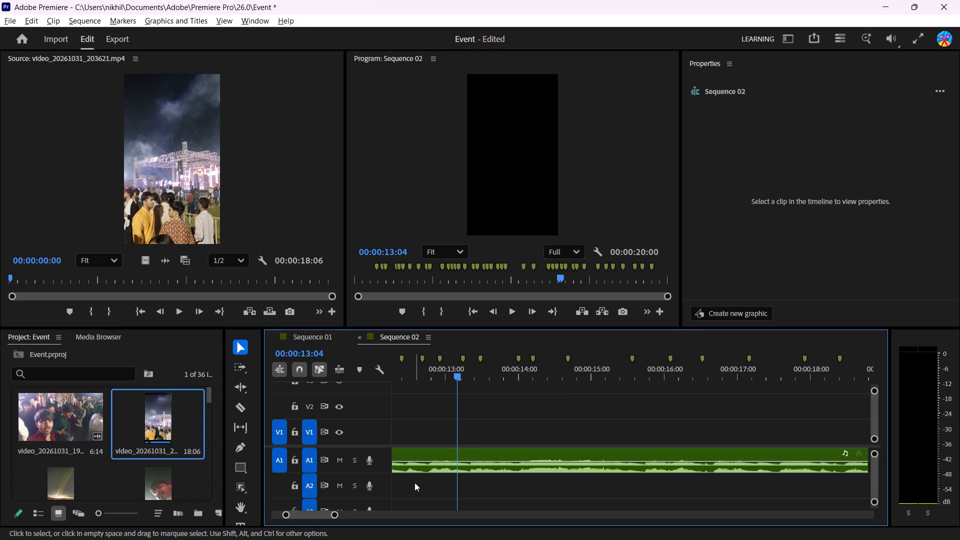
{"action": "key", "text": "ctrl+z"}
{"action": "key", "text": "ctrl+z"}
{"action": "key", "text": "ctrl+z"}
{"action": "key", "text": "ctrl+z"}
{"action": "key", "text": "ctrl+z"}
{"action": "key", "text": "ctrl+z"}
{"action": "key", "text": "ctrl+z"}
{"action": "key", "text": "ctrl+z"}
{"action": "key", "text": "ctrl+z"}
{"action": "key", "text": "ctrl+z"}
{"action": "key", "text": "ctrl+z"}
{"action": "key", "text": "ctrl+z"}
{"action": "key", "text": "ctrl+z"}
{"action": "key", "text": "ctrl+z"}
{"action": "key", "text": "ctrl+z"}
{"action": "key", "text": "ctrl+z"}
{"action": "key", "text": "ctrl+z"}
{"action": "key", "text": "ctrl+z"}
{"action": "key", "text": "ctrl+z"}
{"action": "key", "text": "ctrl+z"}
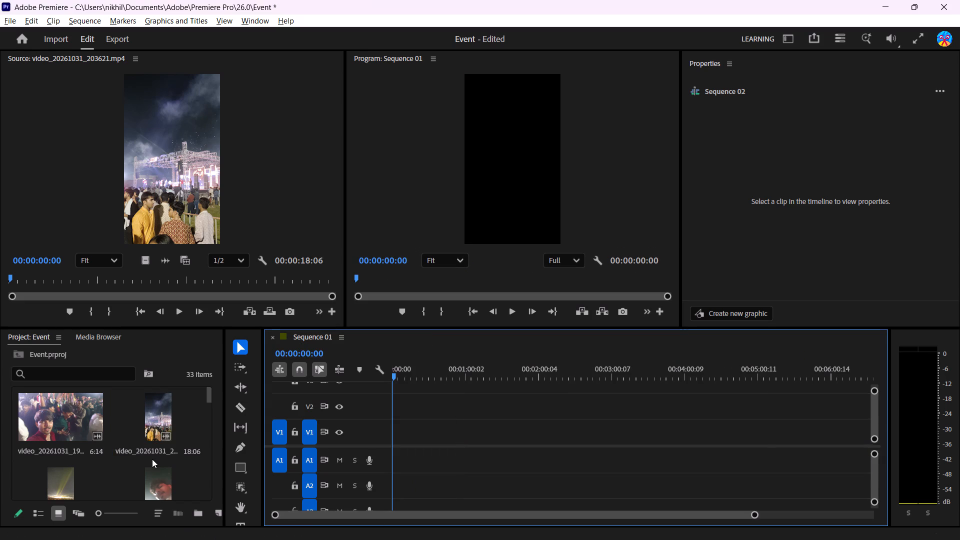
Import the Capcut timeline MP4 from the Premier folder and create a new sequence from it.
{"action": "scroll", "coordinate": [152, 459], "scroll_direction": "down", "scroll_amount": 5}
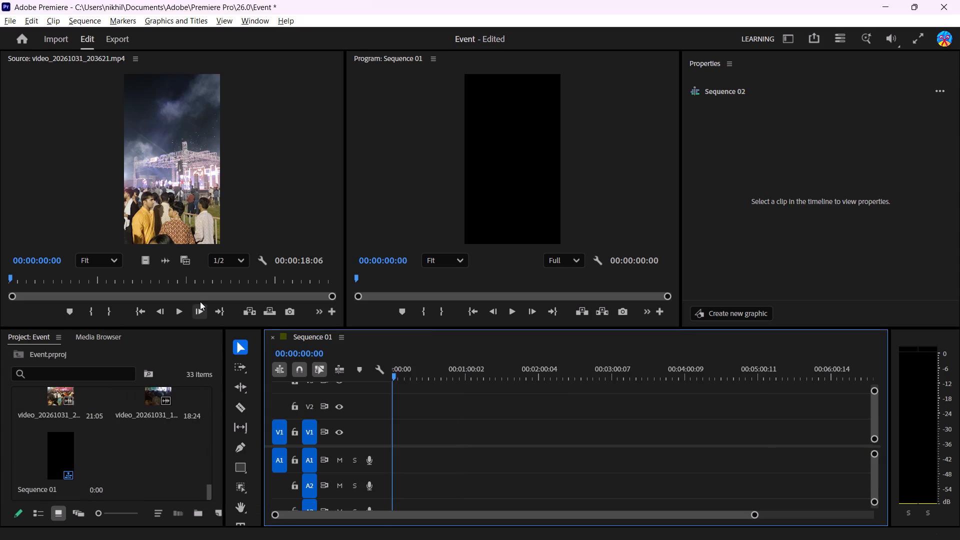
{"action": "scroll", "coordinate": [183, 345], "scroll_direction": "up", "scroll_amount": 1}
{"action": "scroll", "coordinate": [157, 405], "scroll_direction": "down", "scroll_amount": 5}
{"action": "left_click", "coordinate": [60, 42]}
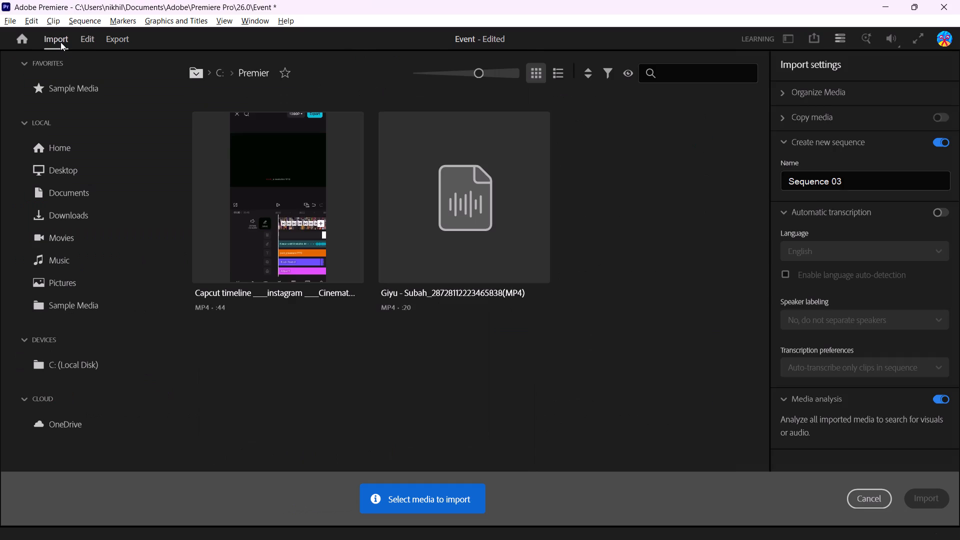
{"action": "double_click", "coordinate": [271, 221]}
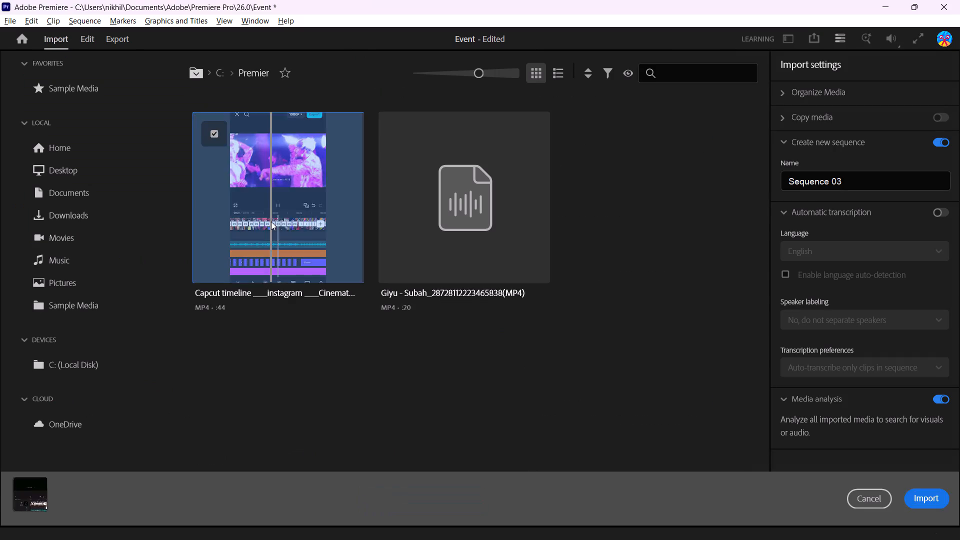
{"action": "left_click", "coordinate": [283, 220]}
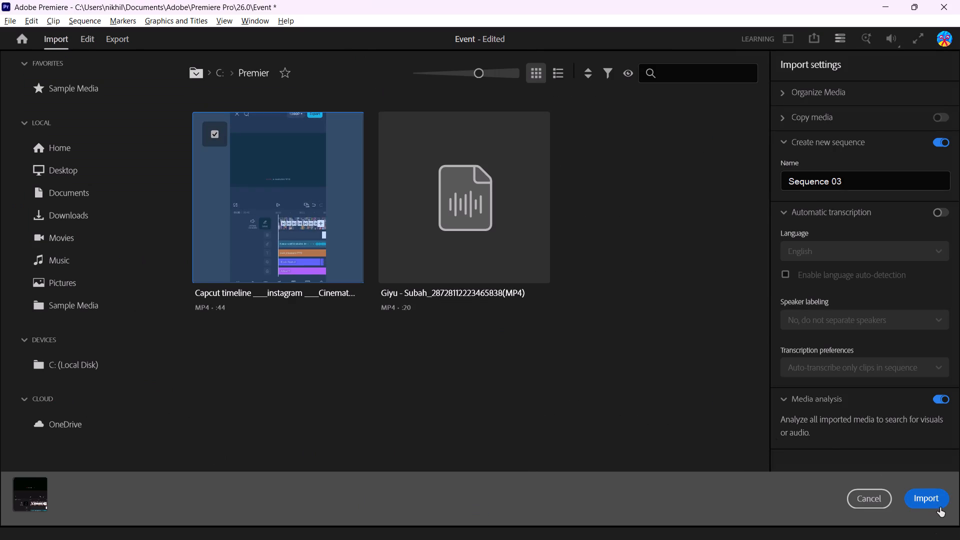
{"action": "left_click", "coordinate": [931, 496]}
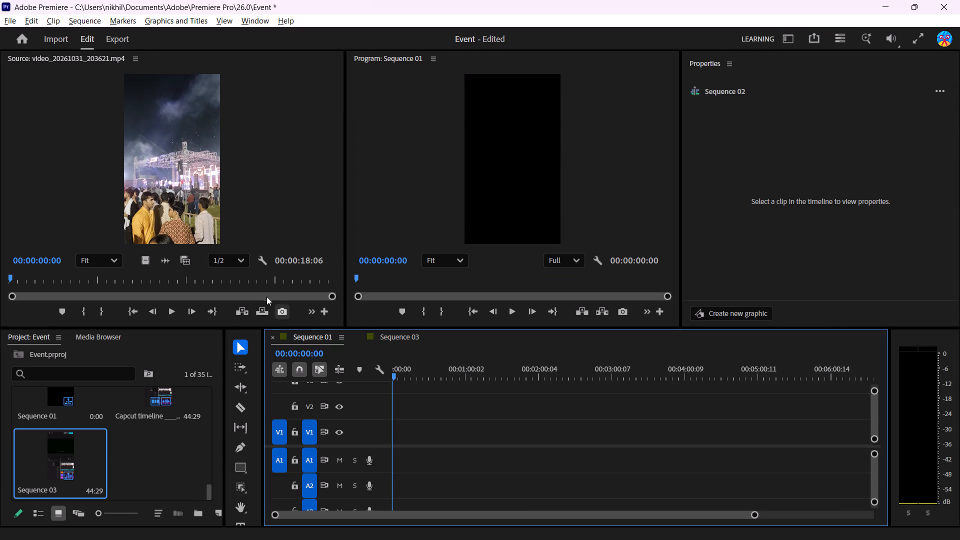
Open Sequence 03 and play it from the start to about 00:00:08:15 to check the imported video and music.
{"action": "double_click", "coordinate": [69, 444]}
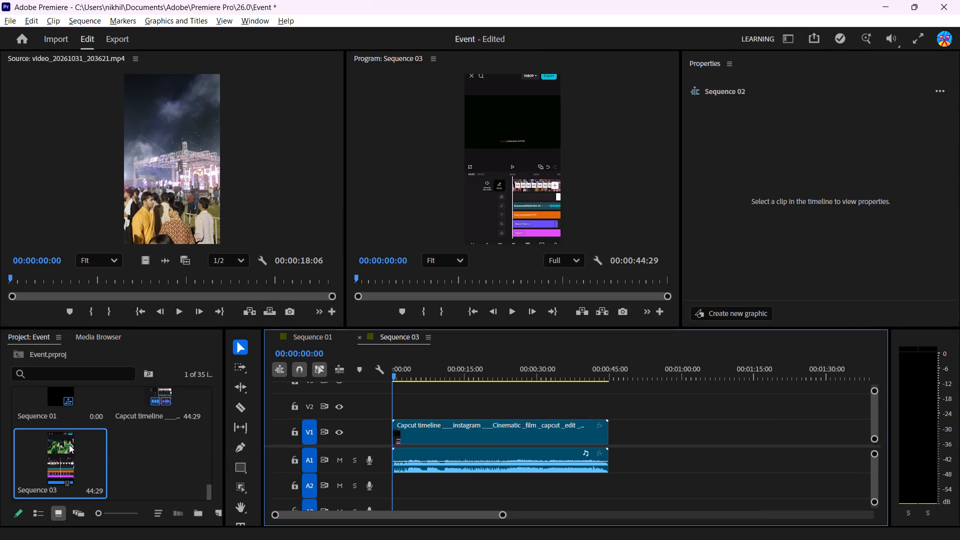
{"action": "key", "text": "space"}
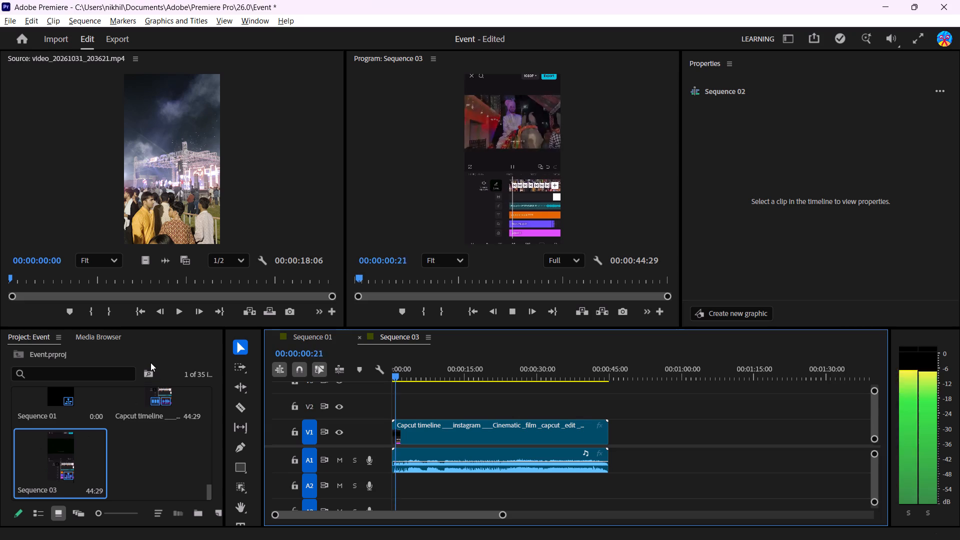
{"action": "key", "text": "space"}
{"action": "key", "text": "space"}
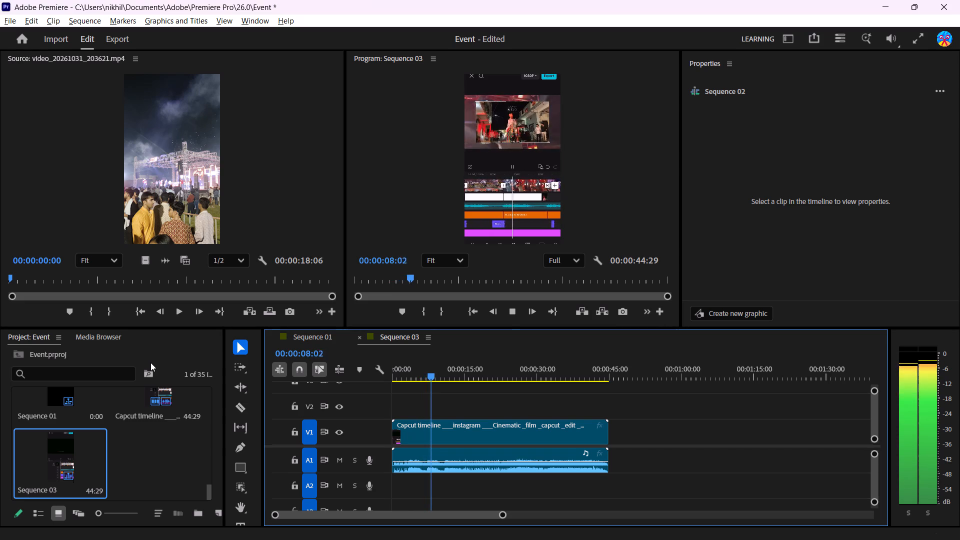
{"action": "key", "text": "space"}
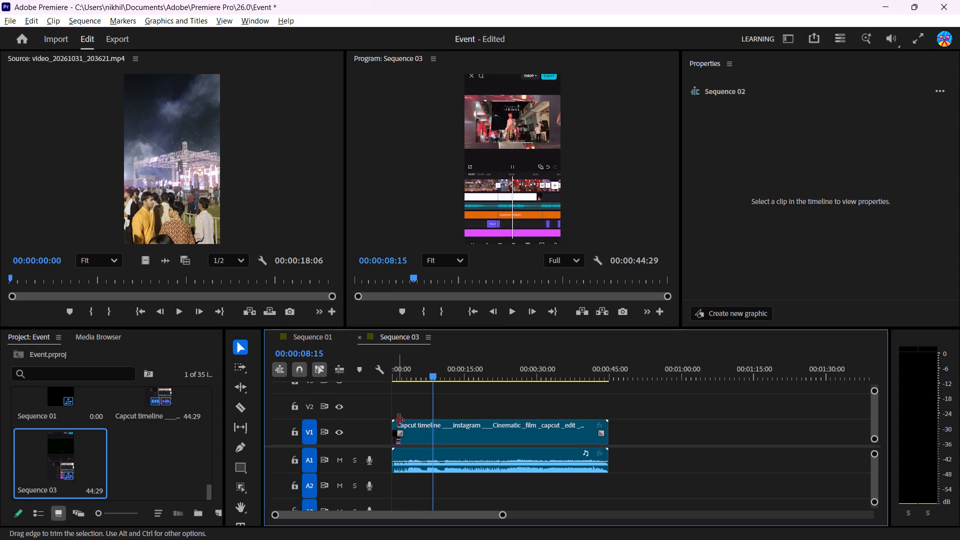
Replace the Capcut timeline clip in Sequence 03 with only its audio, on track A1 at the sequence start.
{"action": "key", "text": "ctrl+z"}
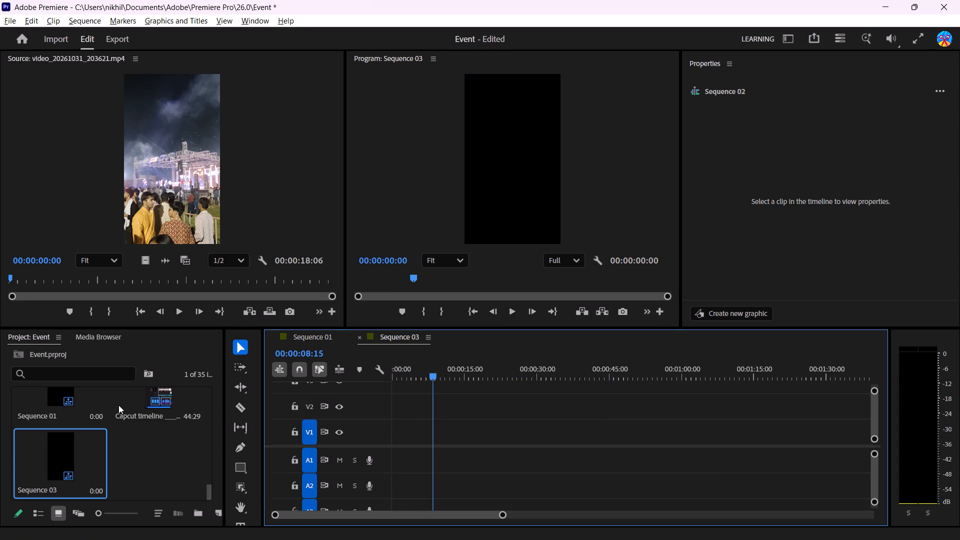
{"action": "scroll", "coordinate": [118, 405], "scroll_direction": "down", "scroll_amount": 1}
{"action": "scroll", "coordinate": [103, 480], "scroll_direction": "down", "scroll_amount": 3}
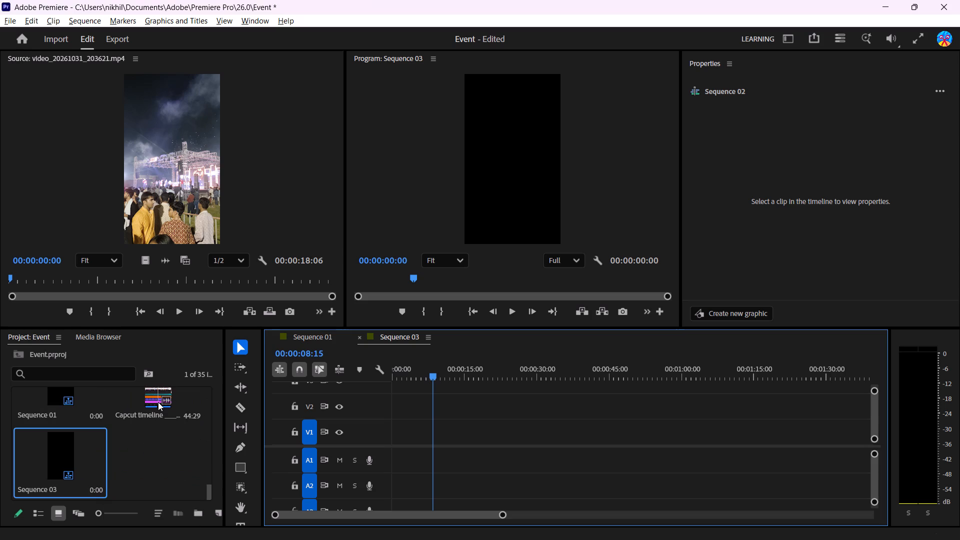
{"action": "left_click", "coordinate": [158, 402]}
{"action": "double_click", "coordinate": [158, 402]}
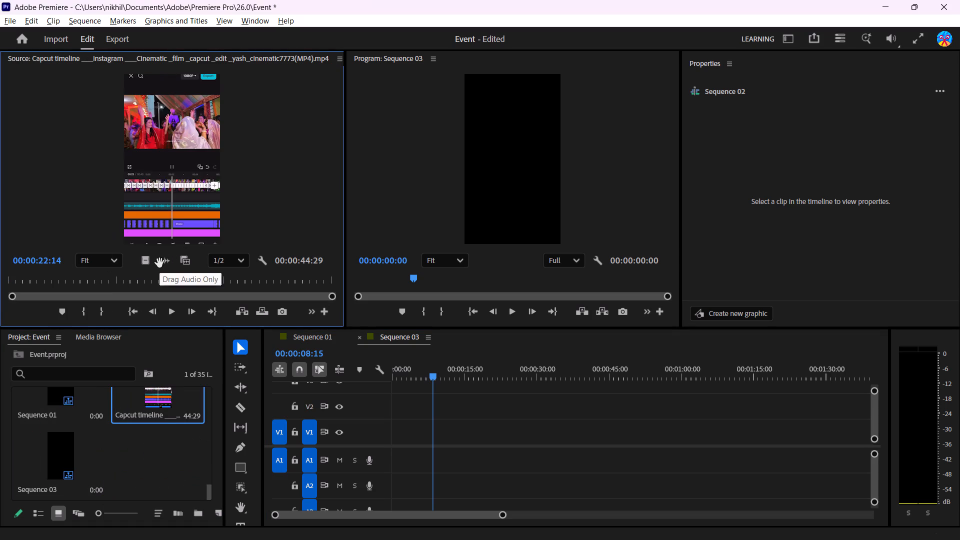
{"action": "left_click_drag", "start_coordinate": [167, 263], "coordinate": [404, 455]}
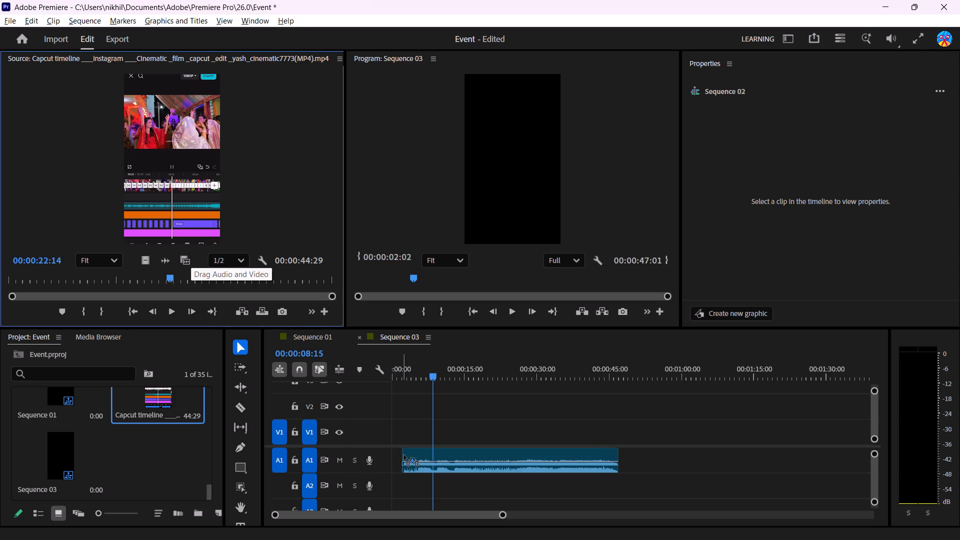
{"action": "left_click_drag", "start_coordinate": [404, 455], "coordinate": [387, 463]}
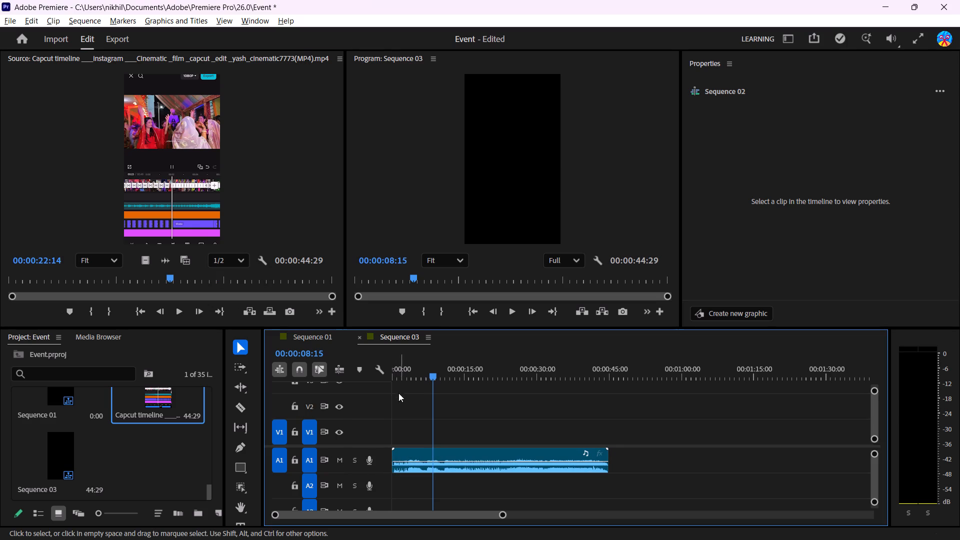
Move the playhead near the start of Sequence 03 and play the music to about 00:00:04:23.
{"action": "left_click", "coordinate": [395, 376]}
{"action": "left_click_drag", "start_coordinate": [395, 376], "coordinate": [376, 375]}
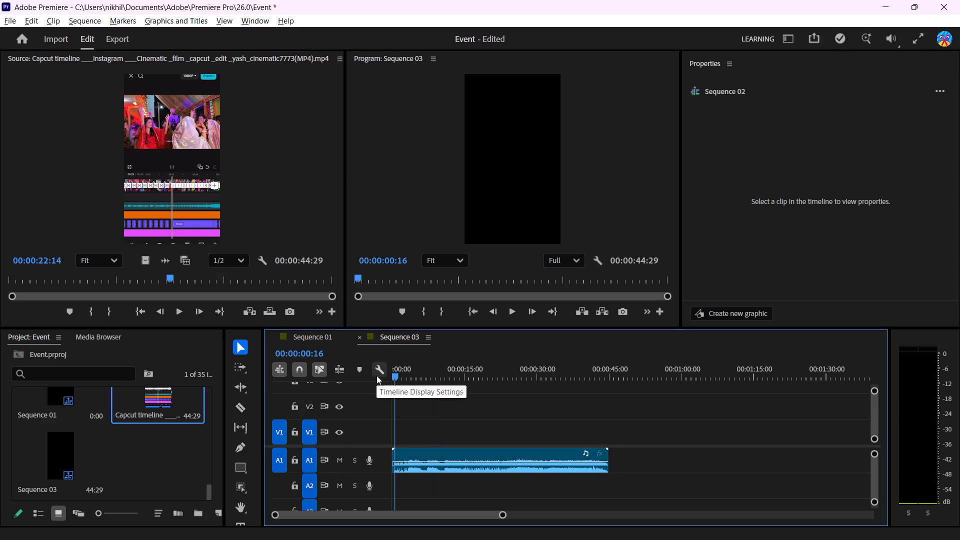
{"action": "scroll", "coordinate": [86, 462], "scroll_direction": "up", "scroll_amount": 1}
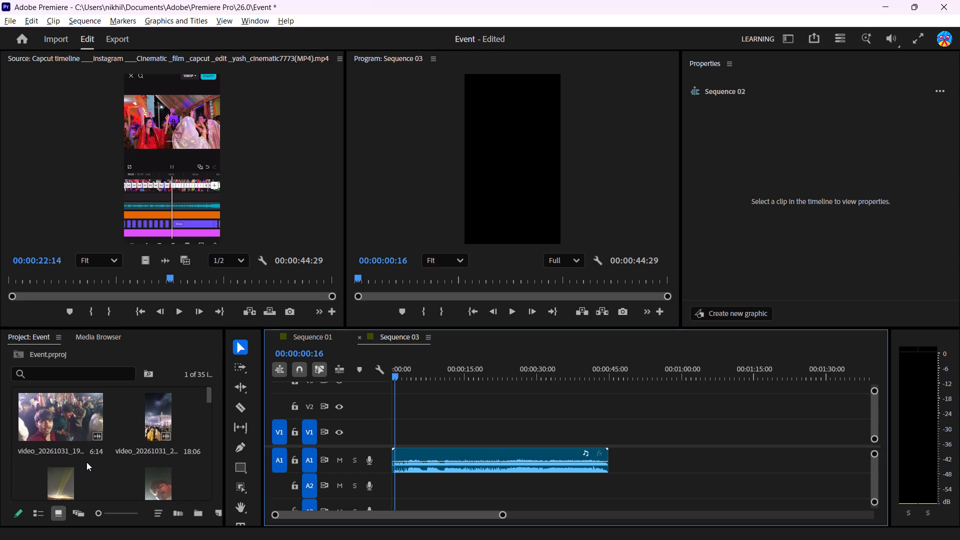
{"action": "key", "text": "space"}
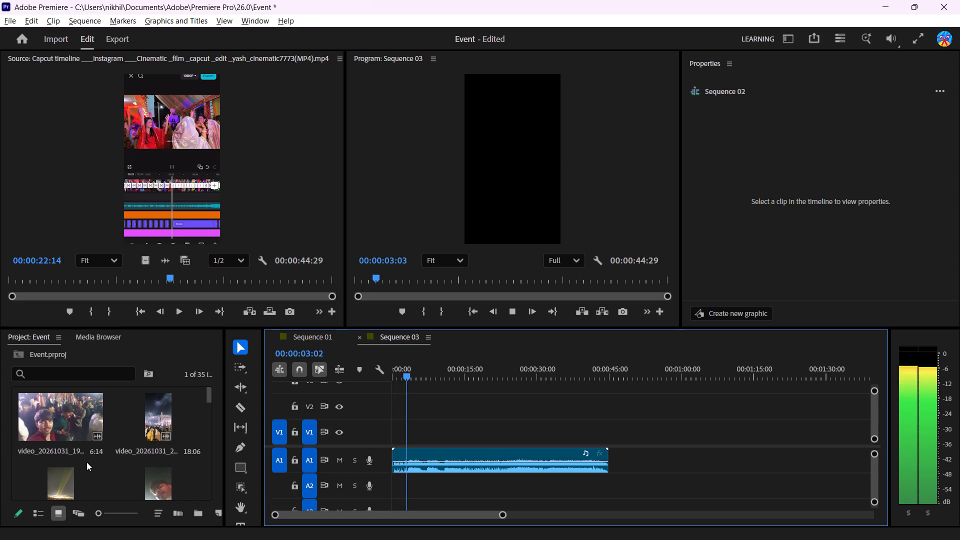
{"action": "key", "text": "space"}
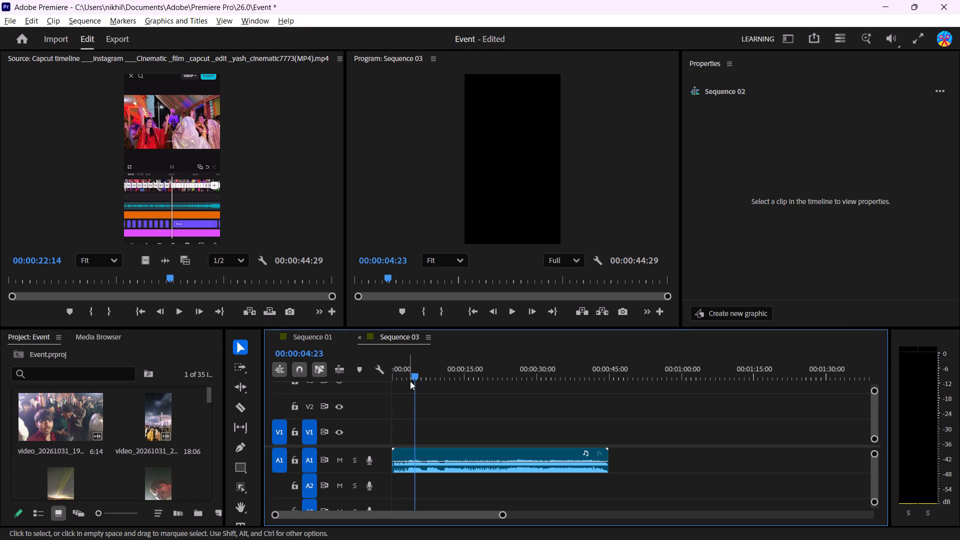
Return to the start of Sequence 03 and play the music to about 00:00:38:12.
{"action": "left_click_drag", "start_coordinate": [416, 377], "coordinate": [382, 377]}
{"action": "key", "text": "space"}
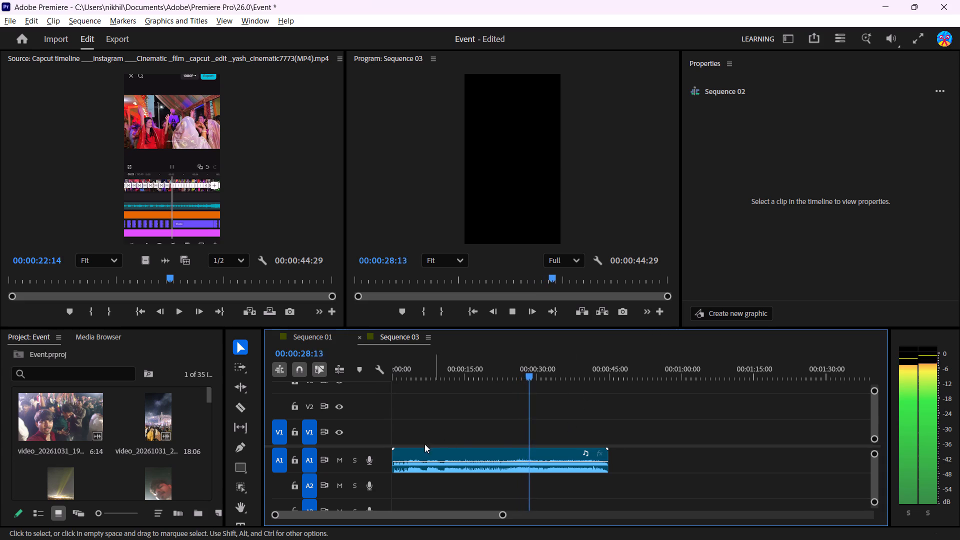
{"action": "left_click_drag", "start_coordinate": [502, 514], "coordinate": [587, 515]}
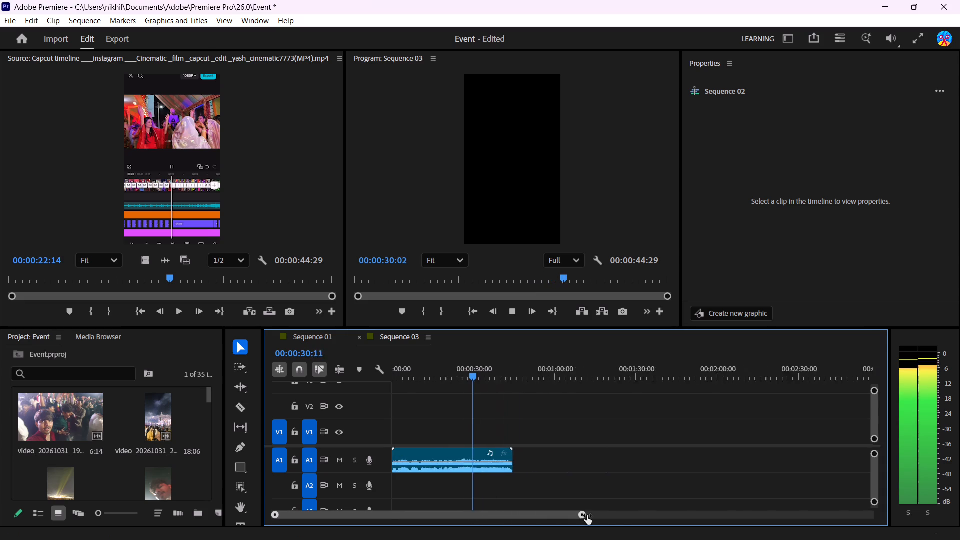
{"action": "left_click_drag", "start_coordinate": [587, 515], "coordinate": [231, 531]}
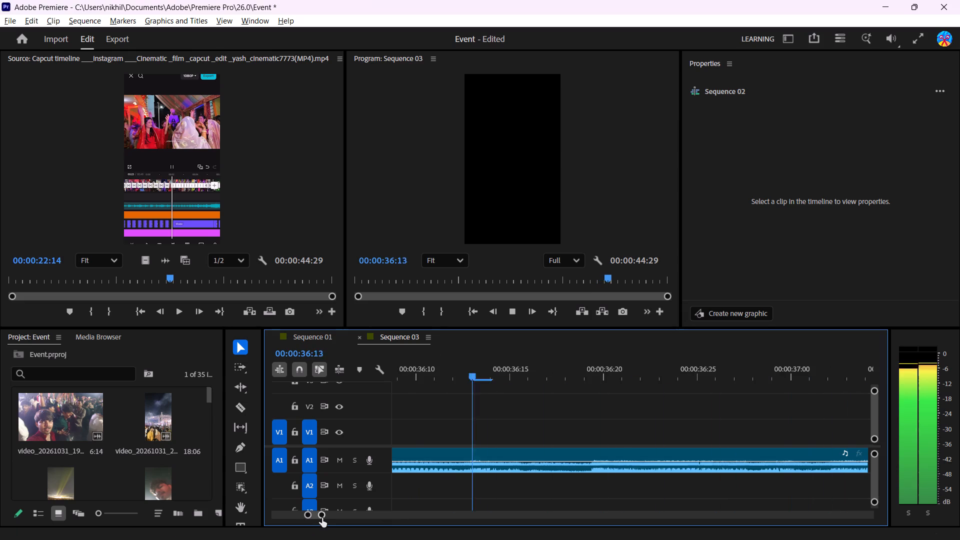
{"action": "left_click_drag", "start_coordinate": [322, 518], "coordinate": [360, 517]}
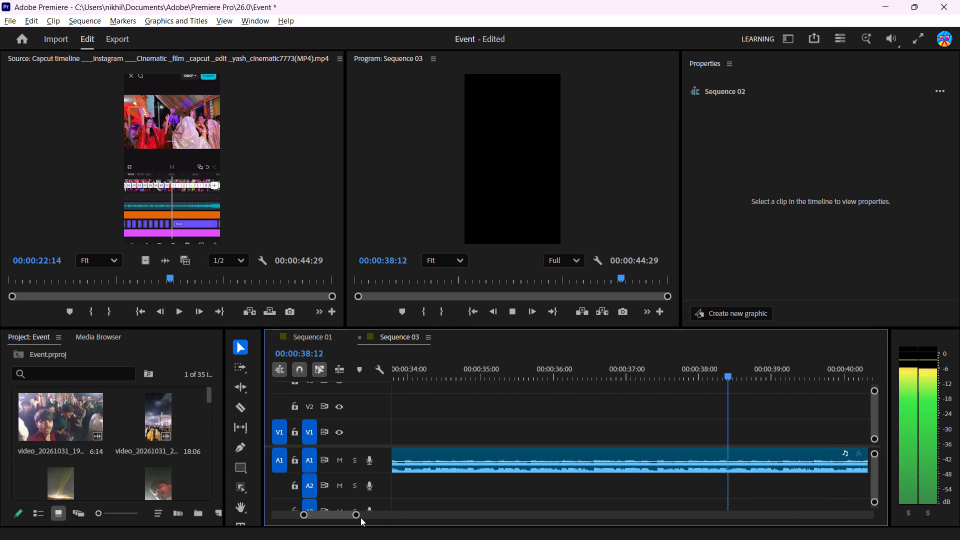
Play Sequence 03 from the start and add eight beat markers between about 00:00:01:12 and 00:00:04:17.
{"action": "left_click", "coordinate": [489, 369]}
{"action": "left_click_drag", "start_coordinate": [487, 374], "coordinate": [463, 379]}
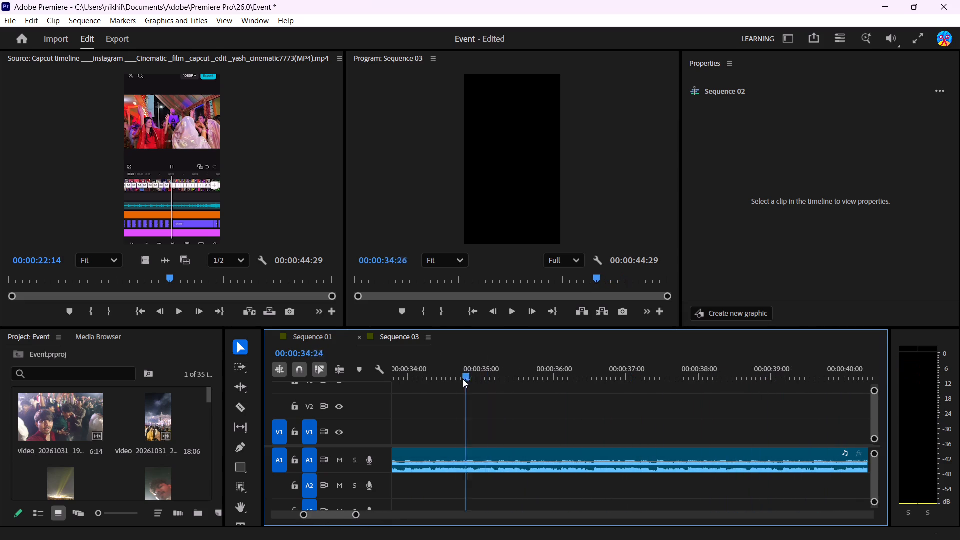
{"action": "left_click_drag", "start_coordinate": [463, 379], "coordinate": [289, 393]}
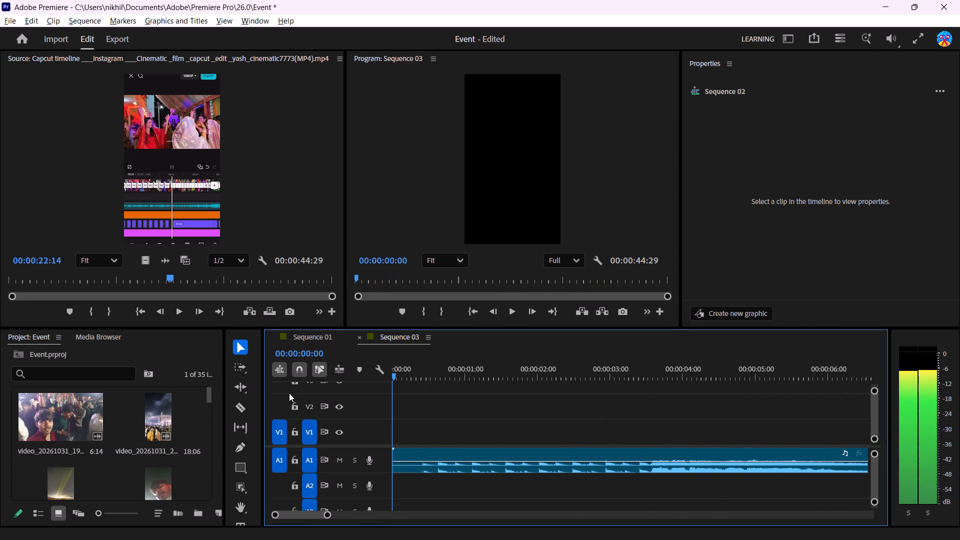
{"action": "left_click_drag", "start_coordinate": [289, 393], "coordinate": [282, 394]}
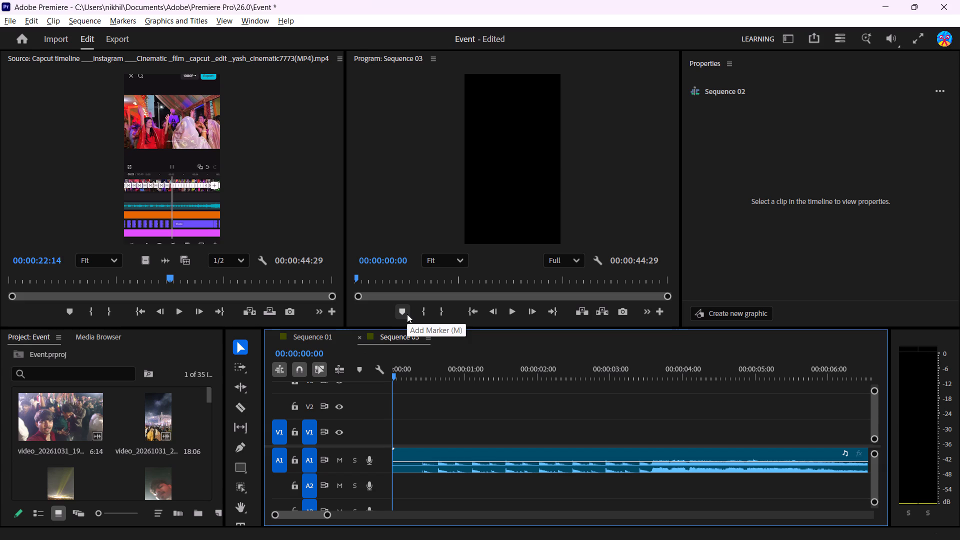
{"action": "key", "text": "space"}
{"action": "double_click", "coordinate": [407, 314]}
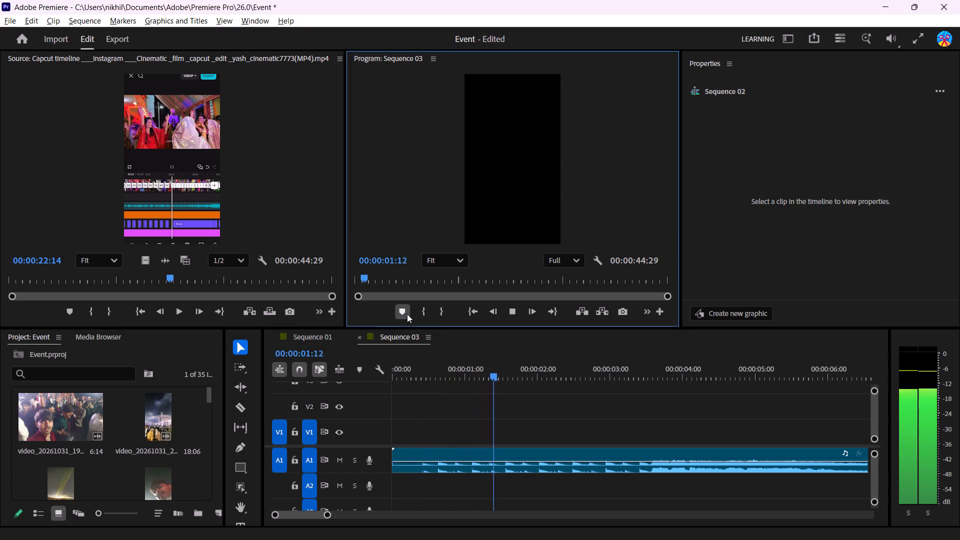
{"action": "left_click", "coordinate": [407, 314]}
{"action": "left_click", "coordinate": [407, 314]}
{"action": "left_click", "coordinate": [407, 314]}
{"action": "left_click", "coordinate": [407, 314]}
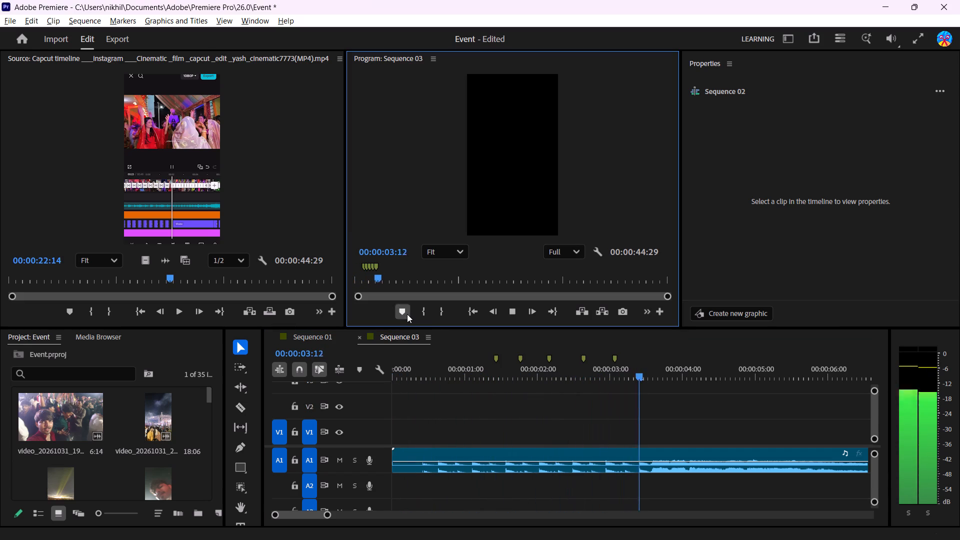
{"action": "left_click", "coordinate": [407, 314]}
{"action": "left_click", "coordinate": [407, 314]}
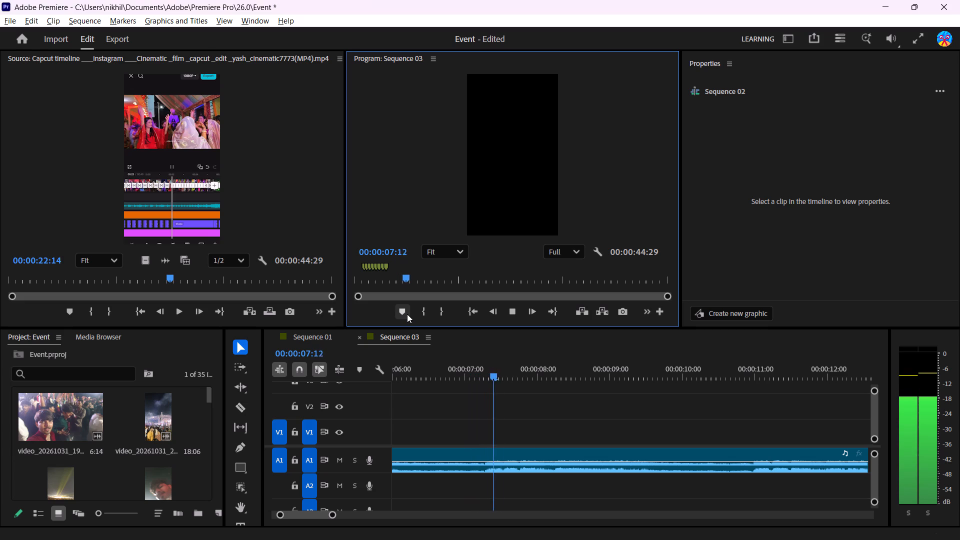
As the music keeps playing, add five sequence markers on beats between about 00:00:08:03 and 00:00:14:10.
{"action": "left_click", "coordinate": [407, 314]}
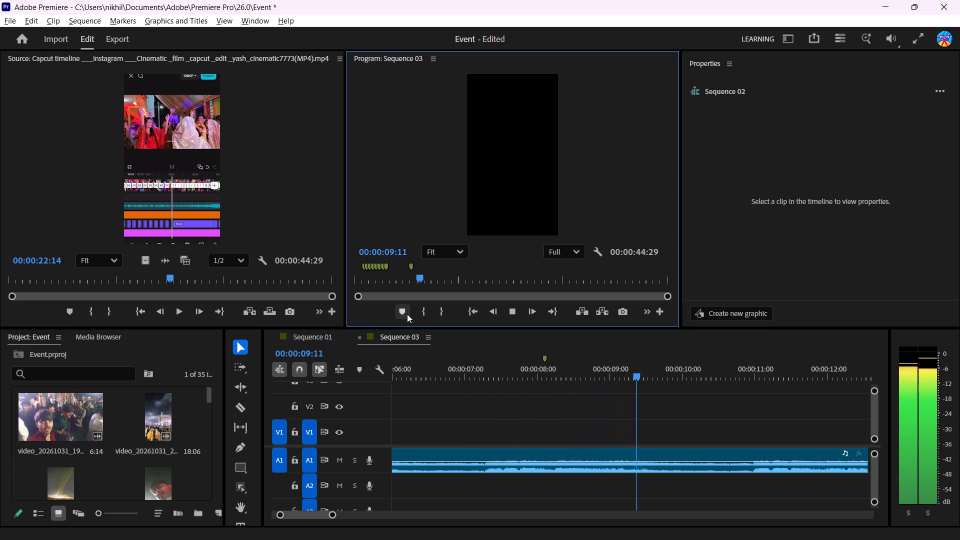
{"action": "left_click", "coordinate": [407, 314]}
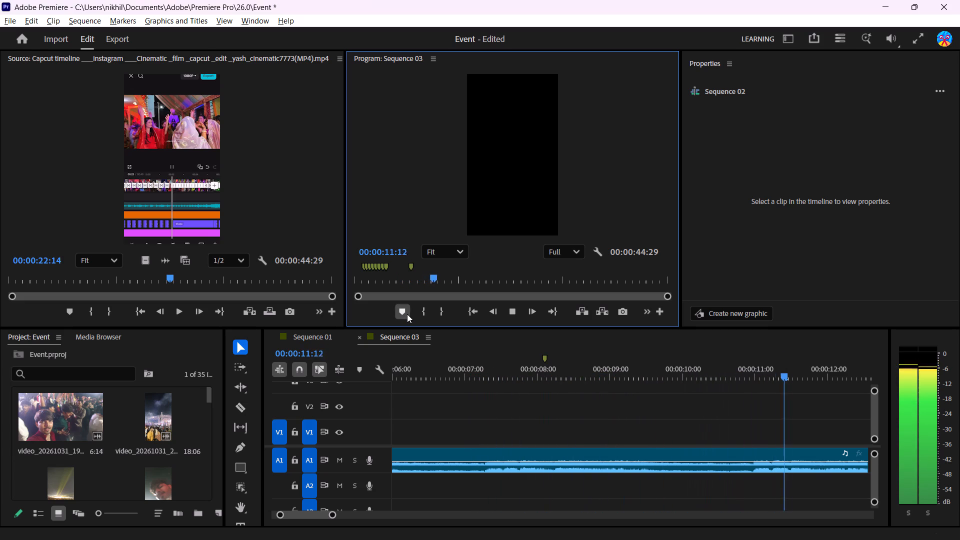
{"action": "left_click", "coordinate": [407, 314]}
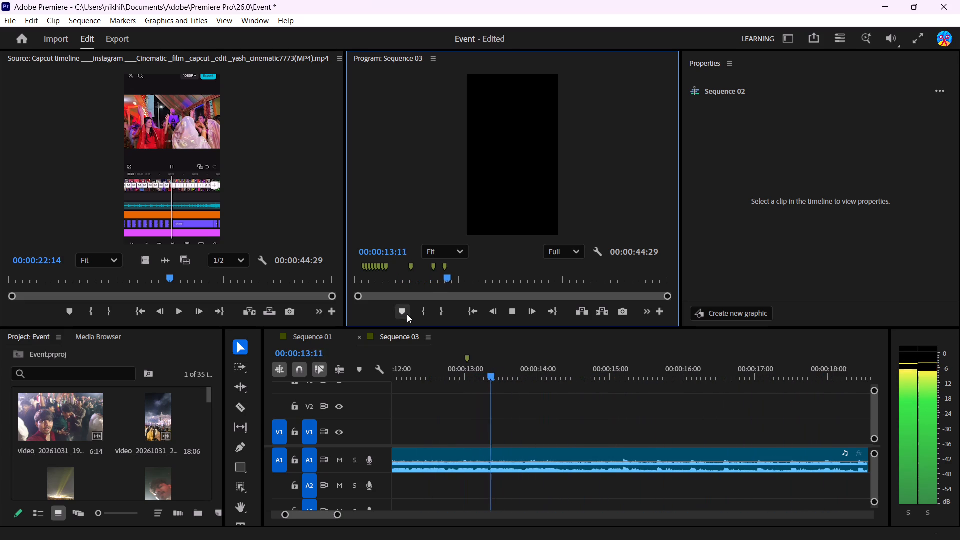
{"action": "left_click", "coordinate": [407, 314]}
{"action": "left_click", "coordinate": [407, 314]}
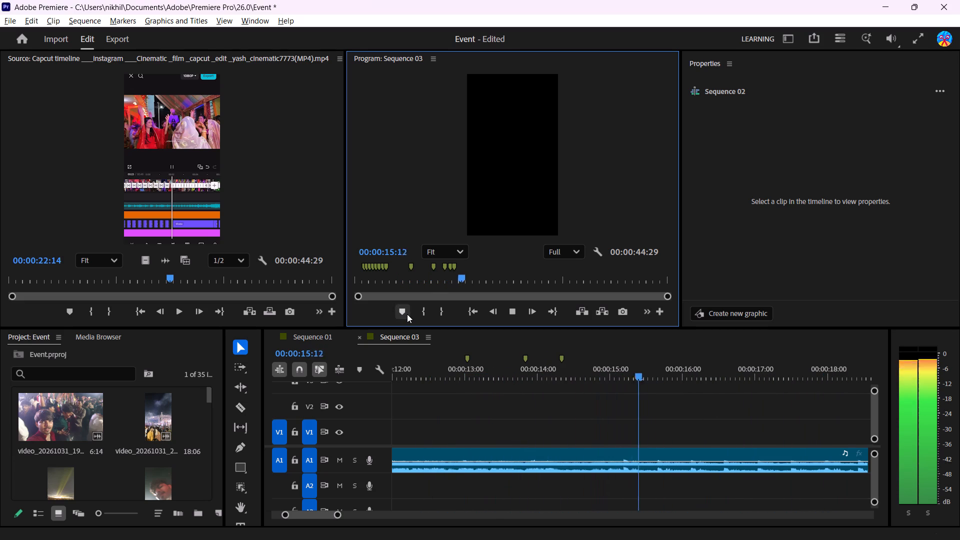
Add a dense run of sequence markers on the music's beats from about 00:00:15:19 to 00:00:22.
{"action": "left_click", "coordinate": [407, 314]}
{"action": "left_click", "coordinate": [407, 314]}
{"action": "left_click", "coordinate": [407, 314]}
{"action": "left_click", "coordinate": [407, 314]}
{"action": "left_click", "coordinate": [407, 314]}
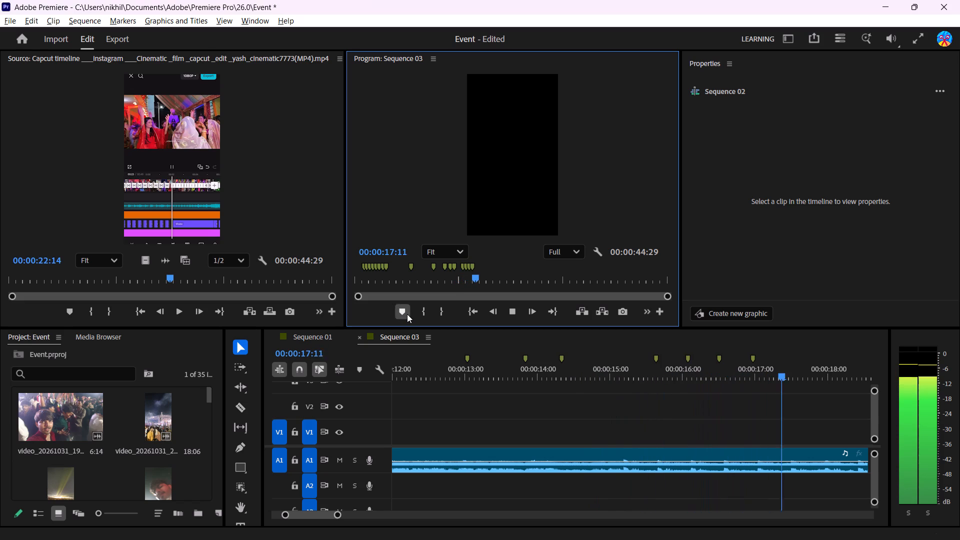
{"action": "left_click", "coordinate": [407, 314]}
{"action": "left_click", "coordinate": [407, 314]}
{"action": "left_click", "coordinate": [407, 314]}
{"action": "left_click", "coordinate": [407, 314]}
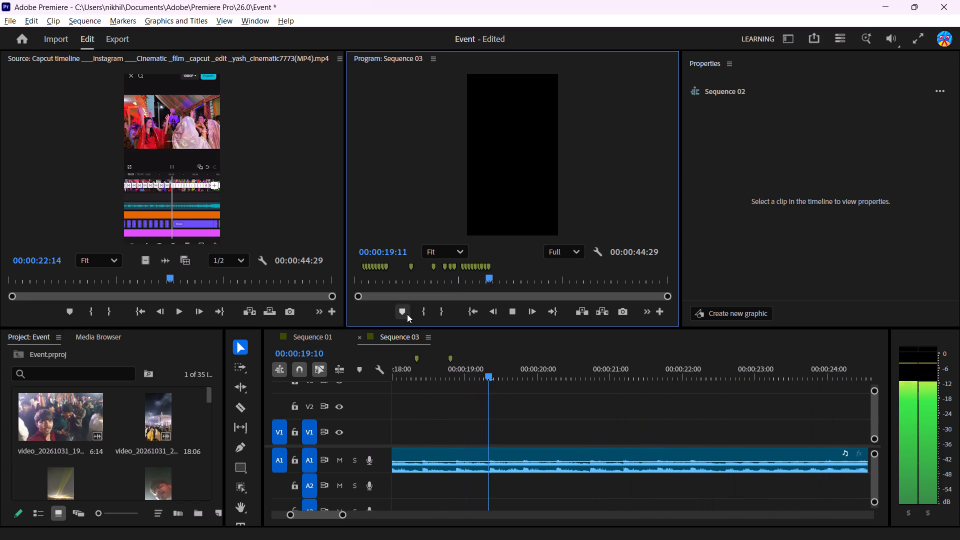
{"action": "left_click", "coordinate": [407, 314]}
{"action": "double_click", "coordinate": [407, 314]}
{"action": "left_click", "coordinate": [407, 314]}
{"action": "left_click", "coordinate": [407, 314]}
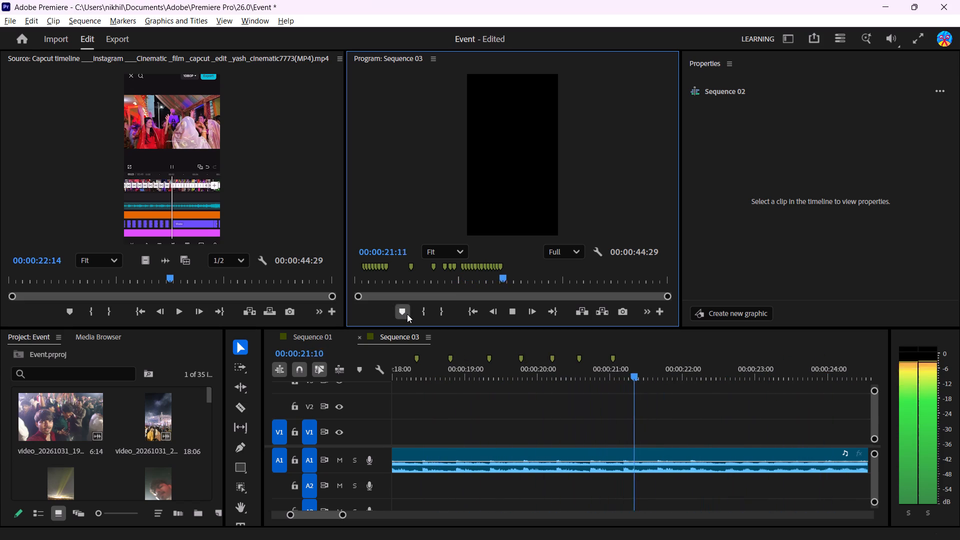
{"action": "left_click", "coordinate": [407, 314]}
{"action": "left_click", "coordinate": [407, 314]}
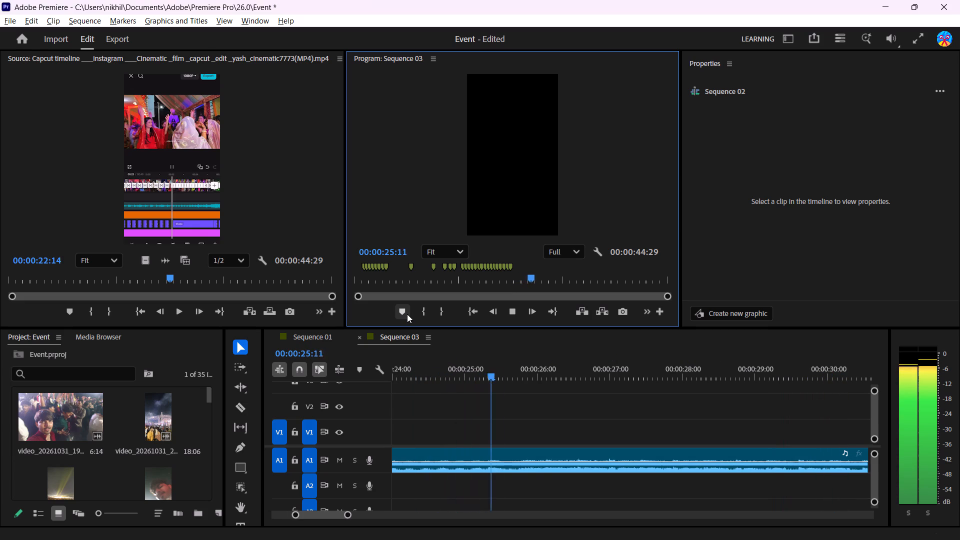
Add eleven sequence markers on the beats from about 00:00:27:15 to 00:00:31:27 during playback.
{"action": "left_click", "coordinate": [407, 314]}
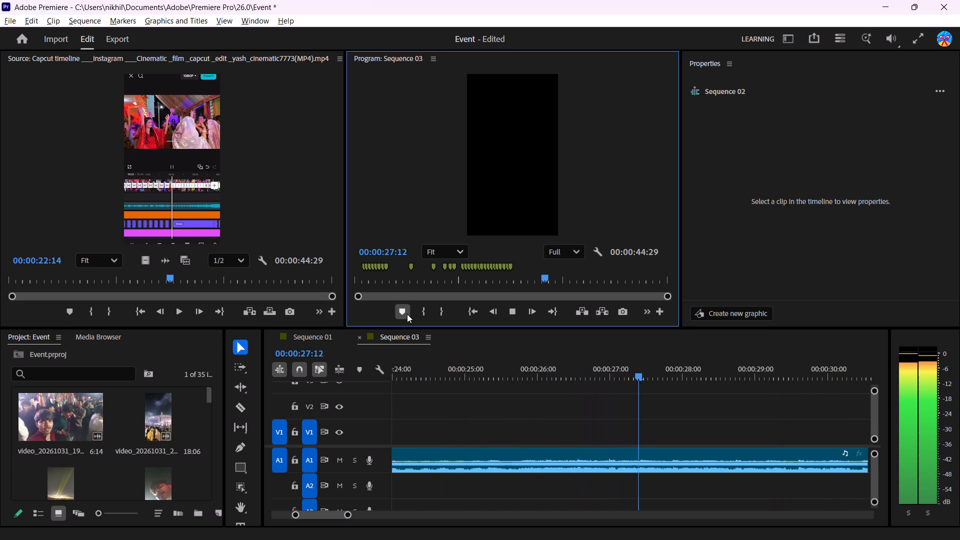
{"action": "left_click", "coordinate": [407, 314]}
{"action": "left_click", "coordinate": [407, 314]}
{"action": "left_click", "coordinate": [407, 314]}
{"action": "left_click", "coordinate": [407, 314]}
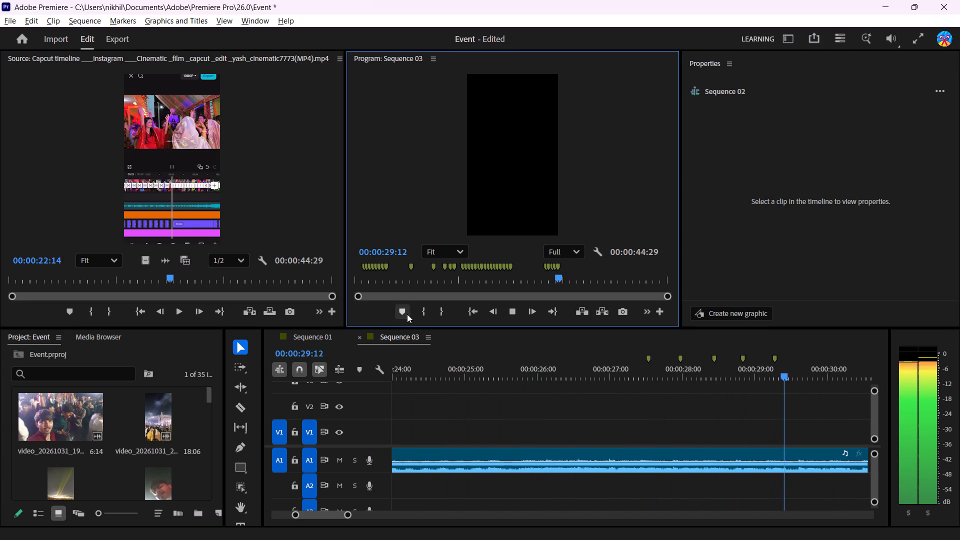
{"action": "left_click", "coordinate": [407, 314]}
{"action": "left_click", "coordinate": [407, 314]}
{"action": "left_click", "coordinate": [407, 314]}
{"action": "left_click", "coordinate": [407, 314]}
{"action": "left_click", "coordinate": [407, 314]}
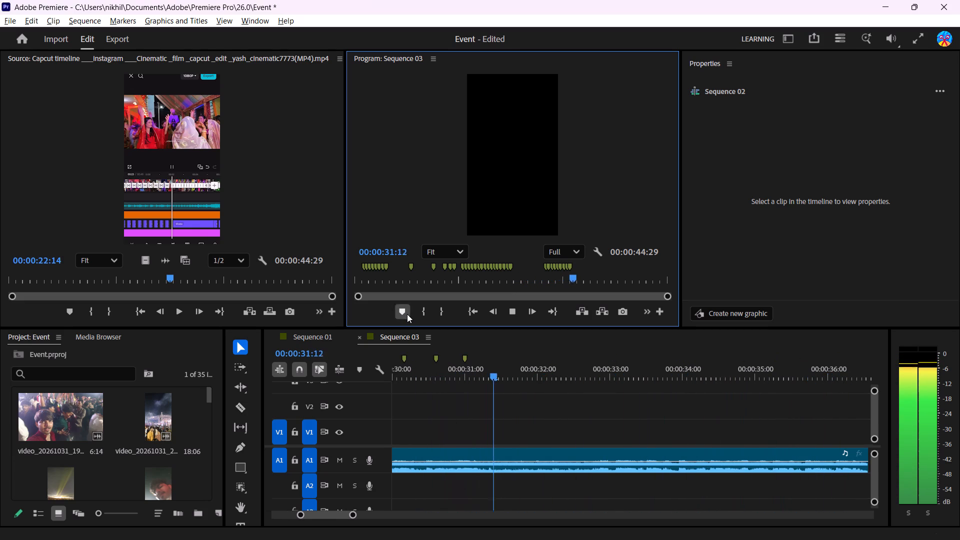
{"action": "left_click", "coordinate": [407, 314]}
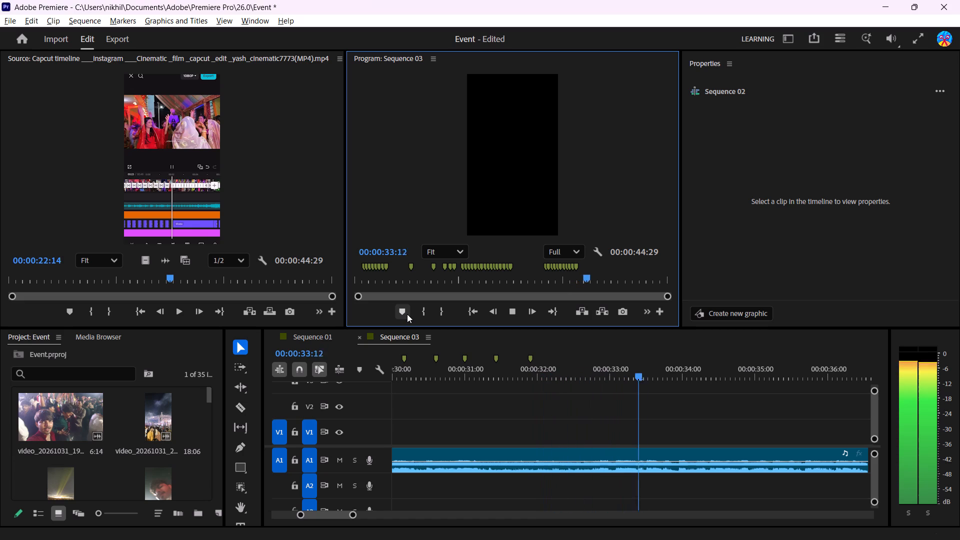
Add five sequence markers on beats from about 00:00:33:18 to 00:00:35:12, and stop playback at 00:00:36:12.
{"action": "left_click", "coordinate": [407, 314]}
{"action": "triple_click", "coordinate": [407, 314]}
{"action": "left_click", "coordinate": [407, 314]}
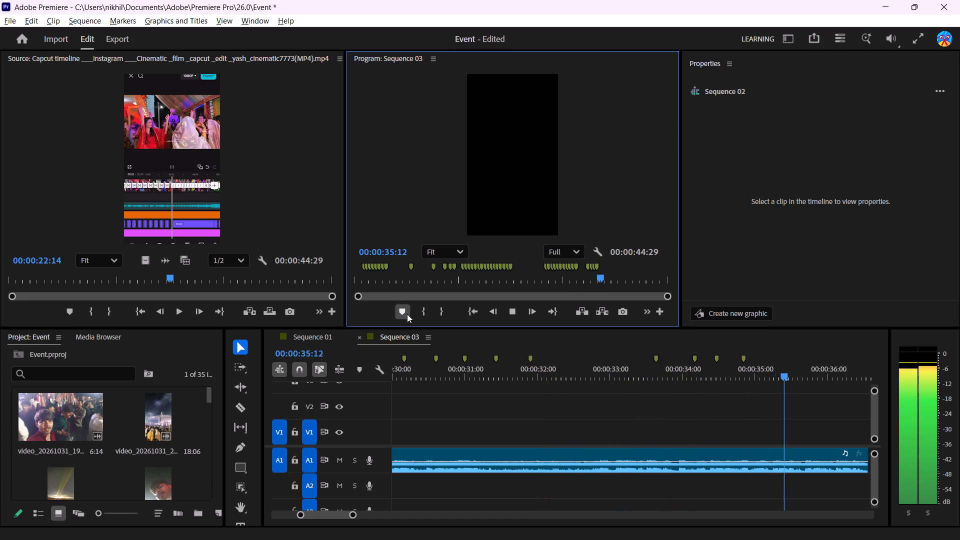
{"action": "key", "text": "space"}
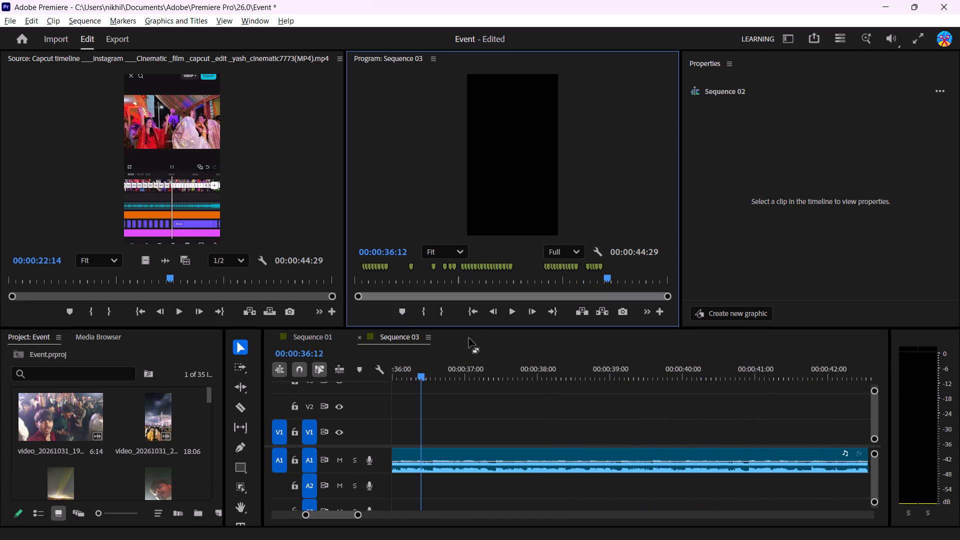
Replay Sequence 03 from the start to 00:00:26:27 to check the markers against the music.
{"action": "left_click_drag", "start_coordinate": [422, 415], "coordinate": [333, 416]}
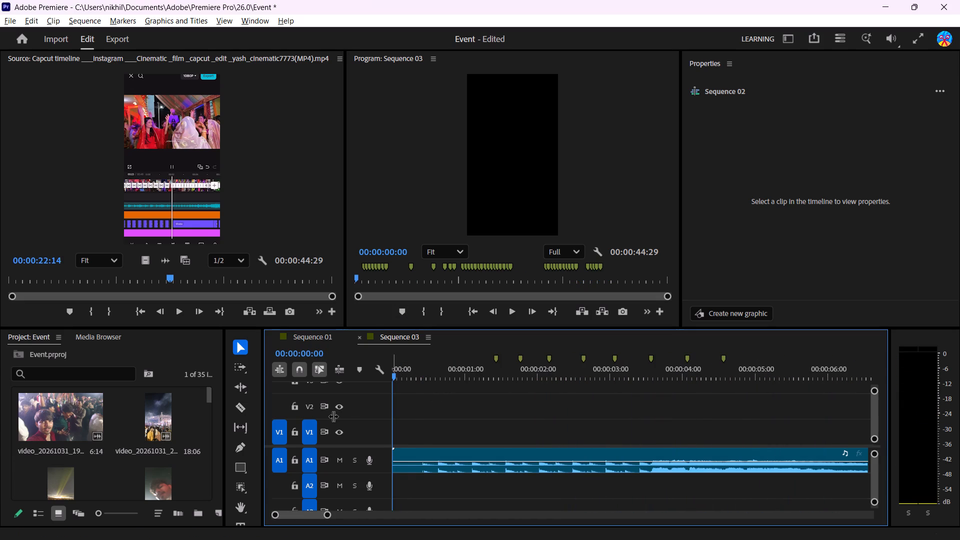
{"action": "left_click_drag", "start_coordinate": [333, 416], "coordinate": [420, 400]}
{"action": "key", "text": "space"}
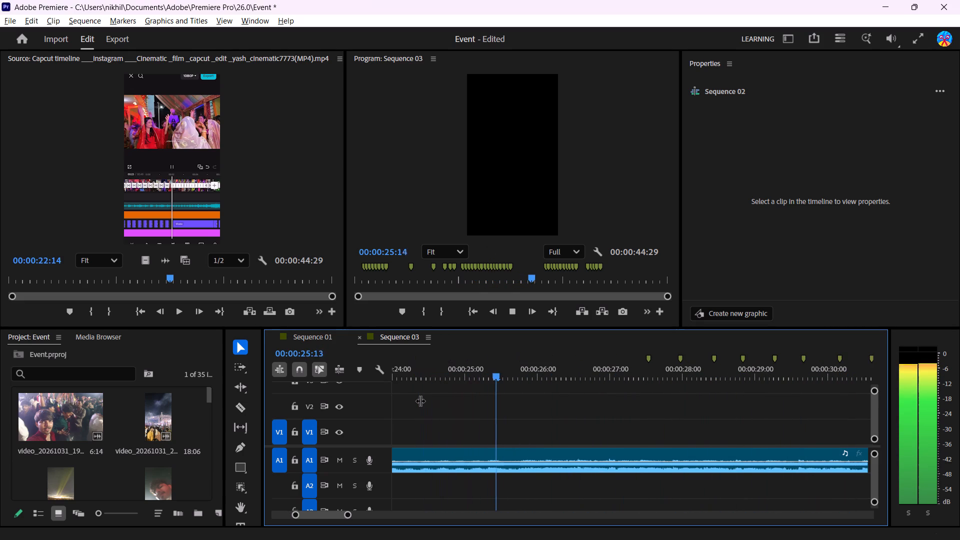
{"action": "key", "text": "space"}
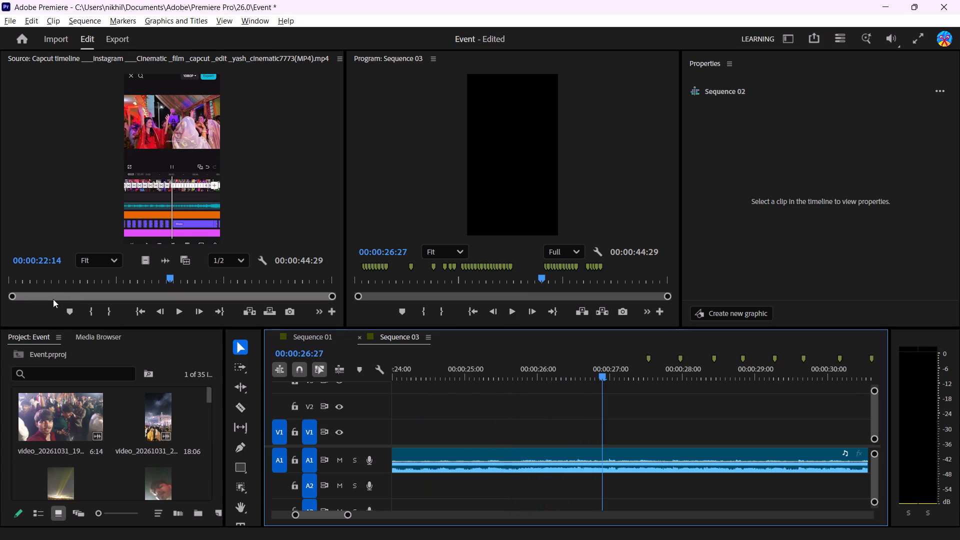
Play the Capcut timeline source video from 00:00:22:14 to 00:00:36:07 to study its cuts.
{"action": "left_click", "coordinate": [182, 311]}
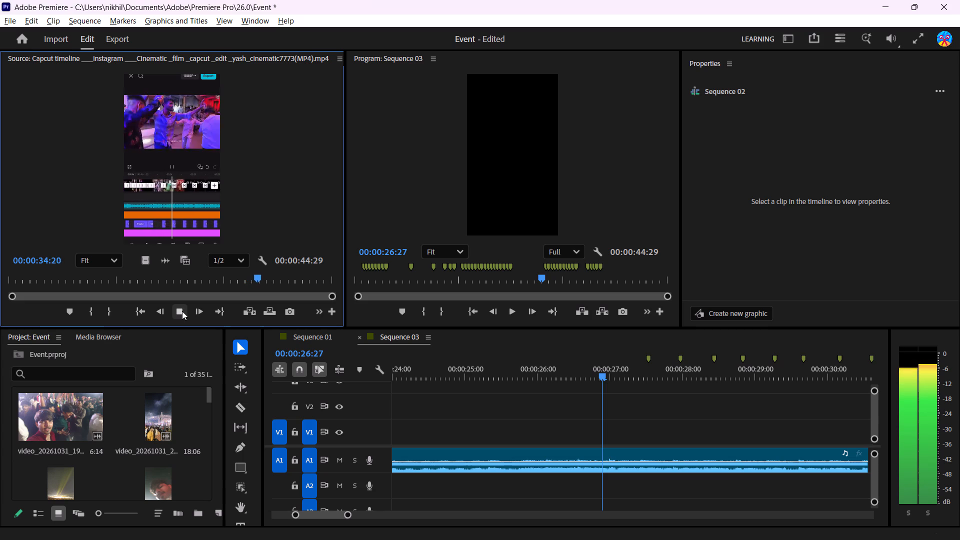
{"action": "left_click", "coordinate": [182, 311]}
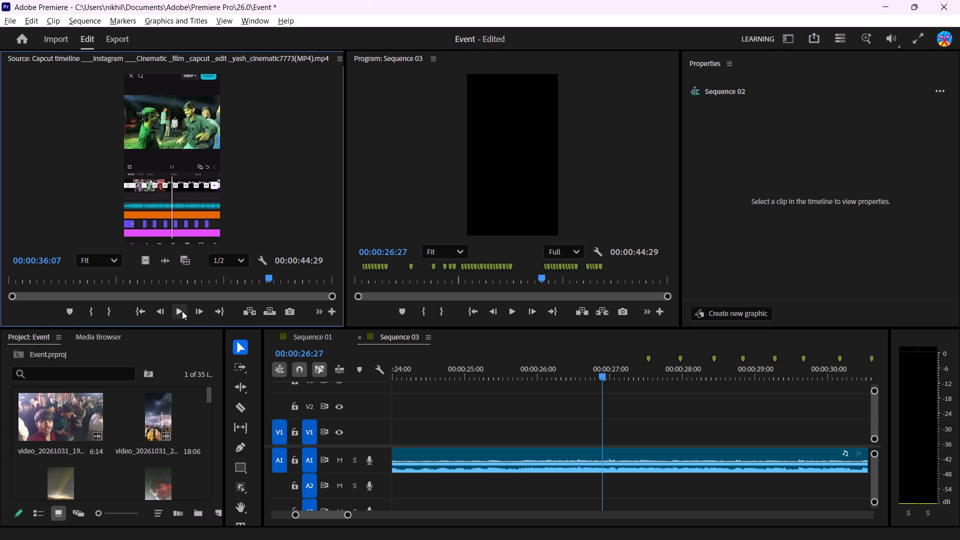
Replay short stretches of Sequence 03's audio between about 00:00:24:05 and 00:00:26:25 to find where the music should end.
{"action": "left_click", "coordinate": [405, 379]}
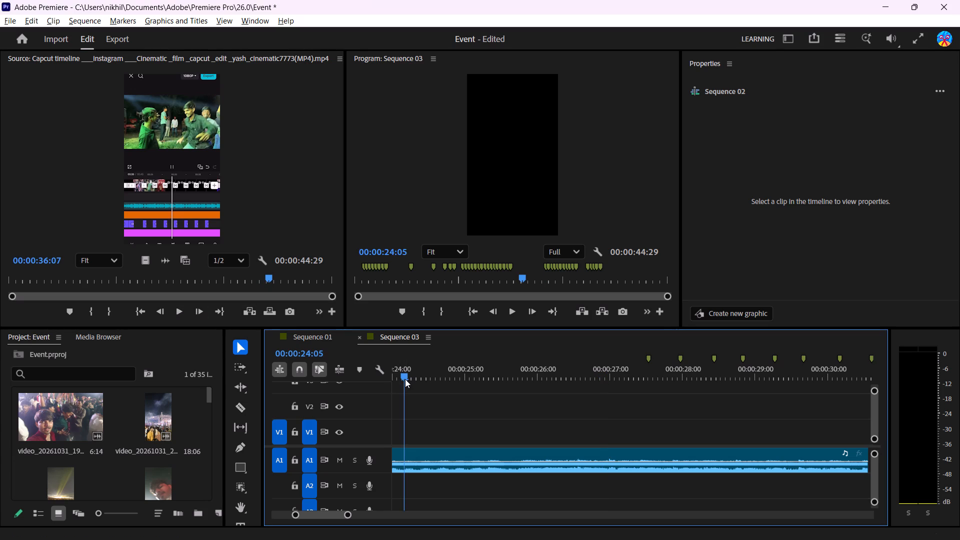
{"action": "left_click_drag", "start_coordinate": [405, 379], "coordinate": [223, 377]}
{"action": "key", "text": "space"}
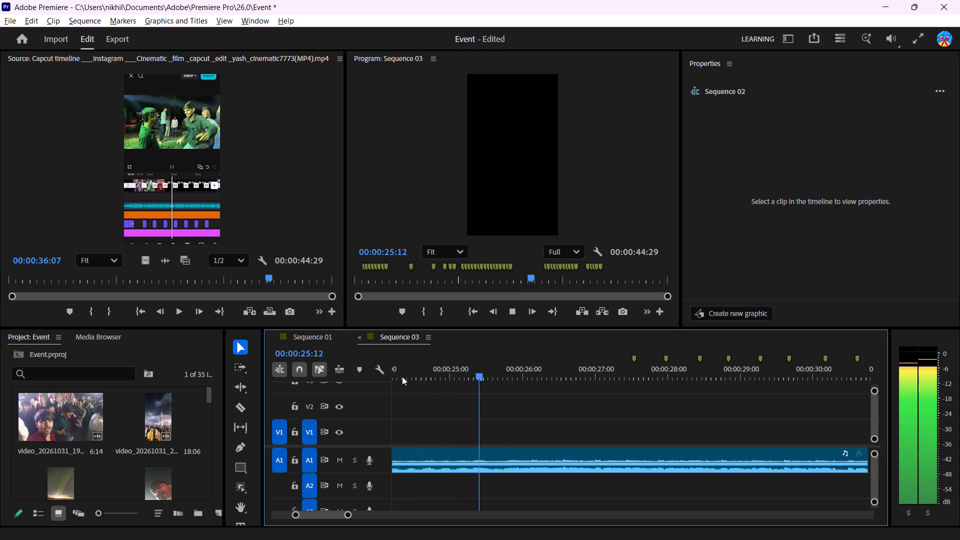
{"action": "key", "text": "space"}
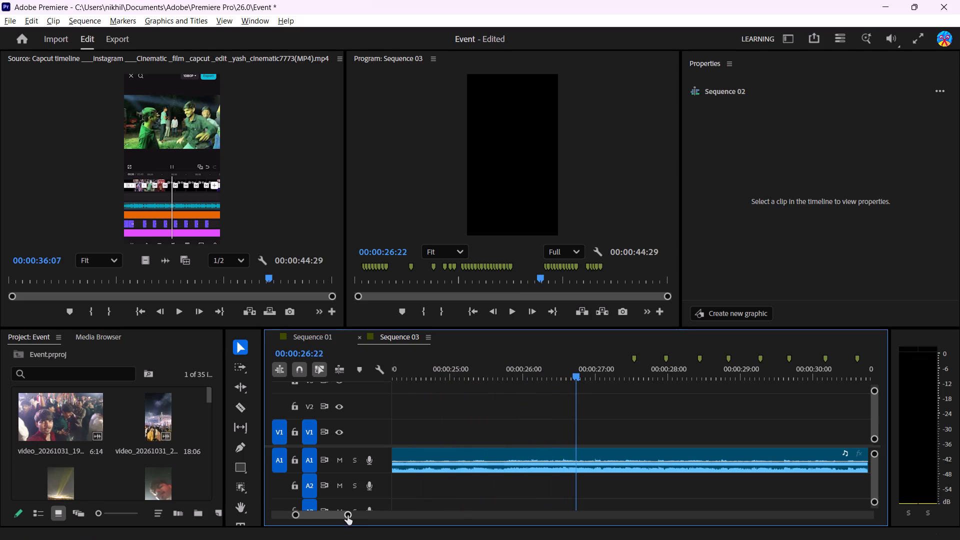
{"action": "left_click_drag", "start_coordinate": [347, 517], "coordinate": [320, 513]}
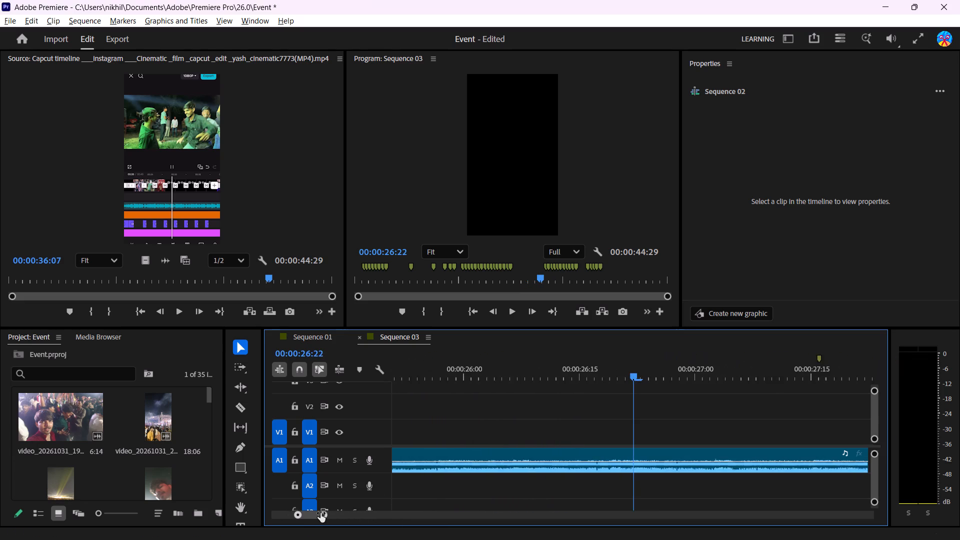
{"action": "left_click_drag", "start_coordinate": [320, 513], "coordinate": [259, 509]}
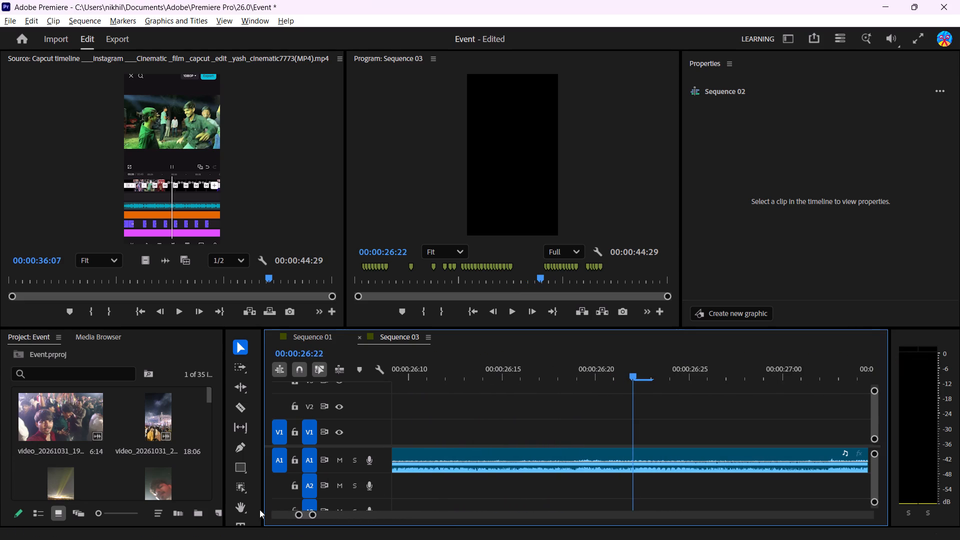
{"action": "left_click", "coordinate": [516, 376]}
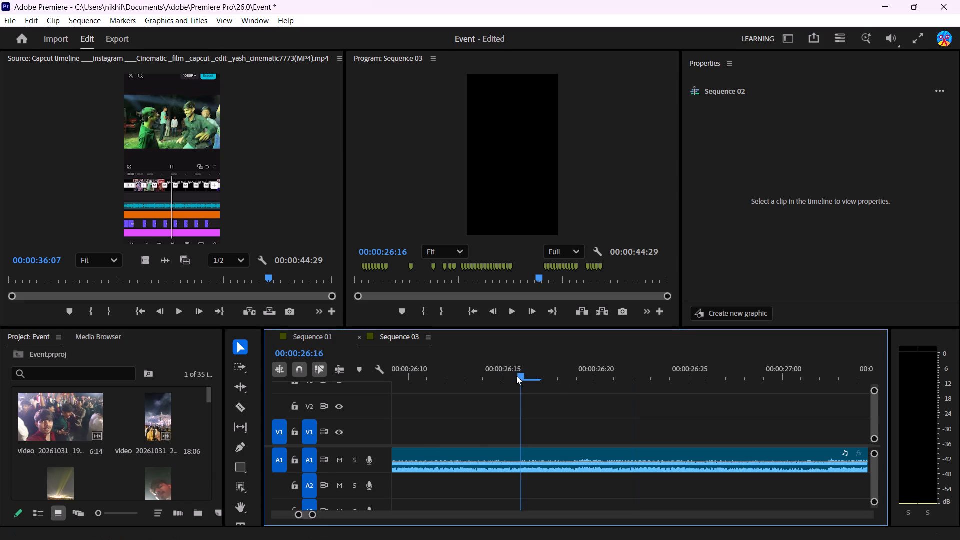
{"action": "key", "text": "space"}
{"action": "key", "text": "space"}
{"action": "left_click", "coordinate": [425, 380]}
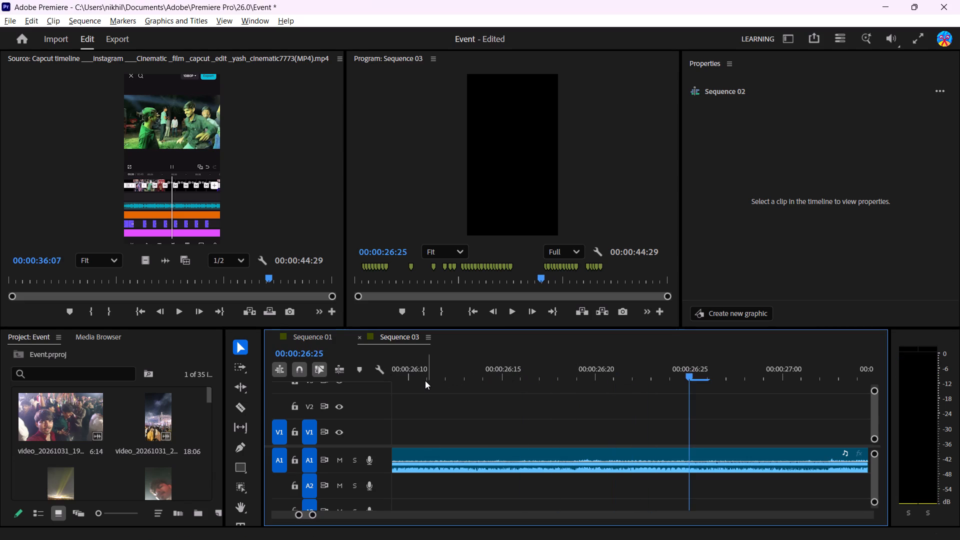
{"action": "triple_click", "coordinate": [425, 380]}
{"action": "double_click", "coordinate": [412, 379]}
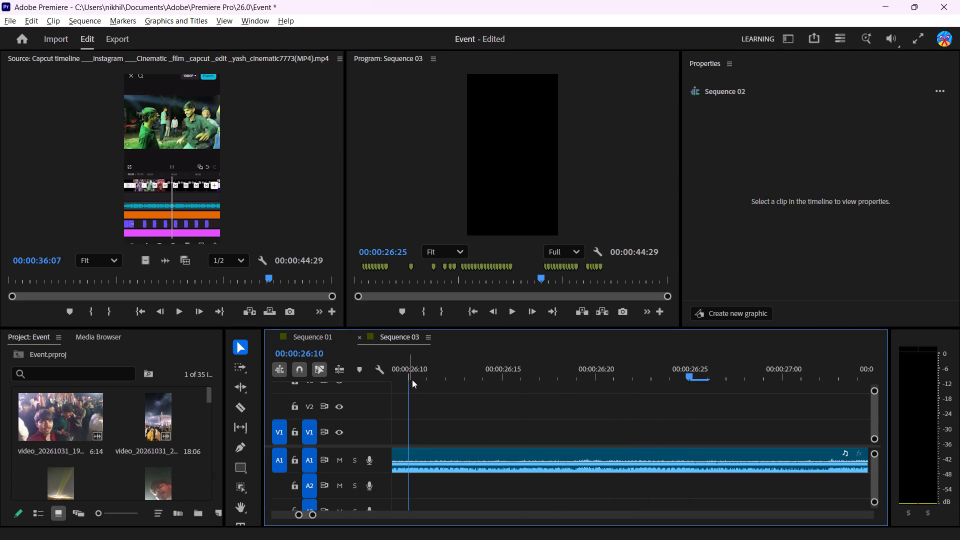
{"action": "left_click_drag", "start_coordinate": [408, 376], "coordinate": [385, 377]}
{"action": "key", "text": "space"}
{"action": "key", "text": "space"}
{"action": "key", "text": "space"}
{"action": "key", "text": "space"}
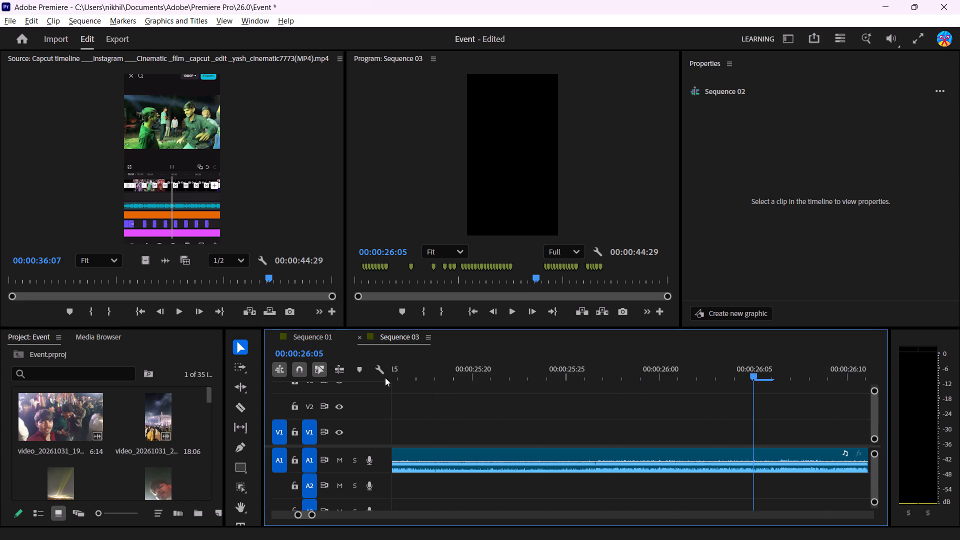
{"action": "key", "text": "space"}
{"action": "key", "text": "space"}
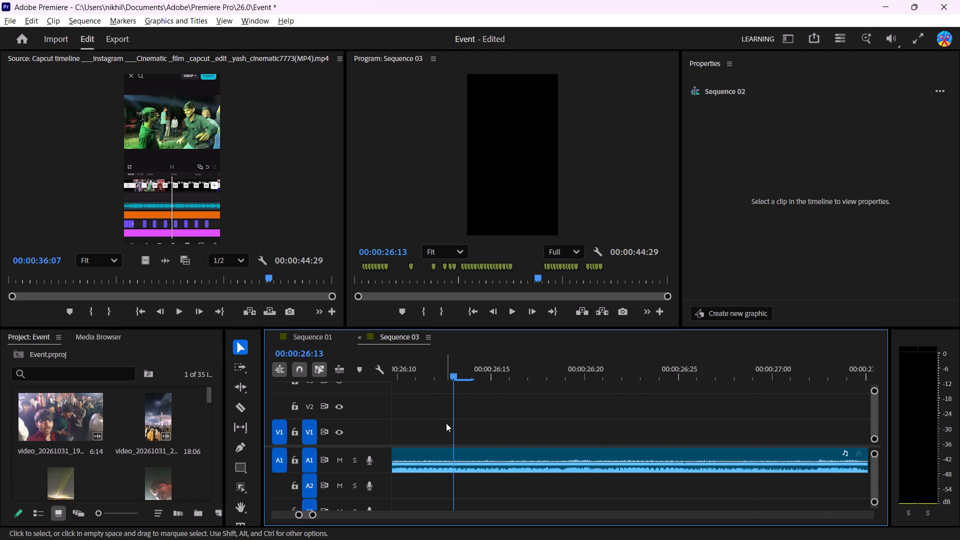
Trim the end of the Capcut timeline audio clip on A1 back to 00:00:27:03.
{"action": "left_click", "coordinate": [449, 448]}
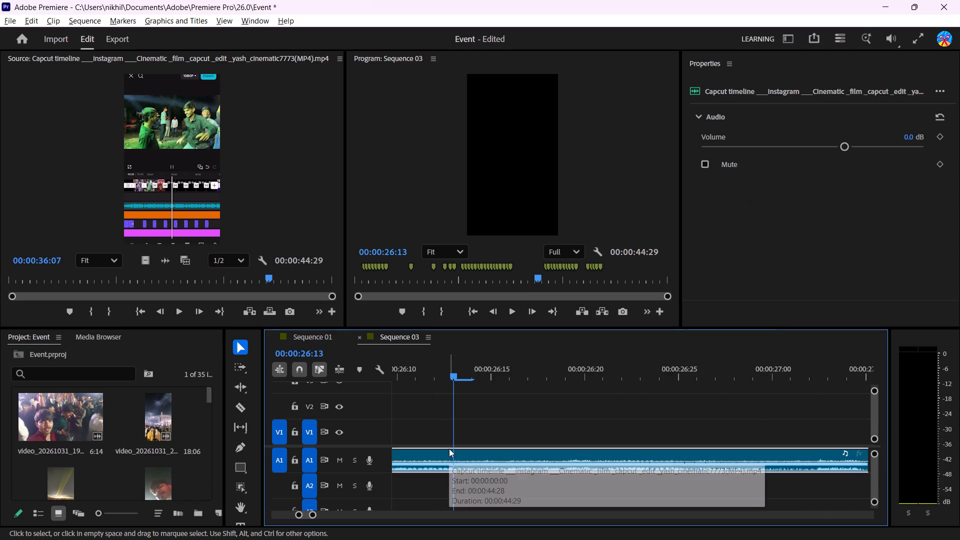
{"action": "scroll", "coordinate": [537, 407], "scroll_direction": "left", "scroll_amount": 3}
{"action": "scroll", "coordinate": [537, 407], "scroll_direction": "down", "scroll_amount": 2, "text": "ctrl"}
{"action": "left_click_drag", "start_coordinate": [312, 515], "coordinate": [423, 512]}
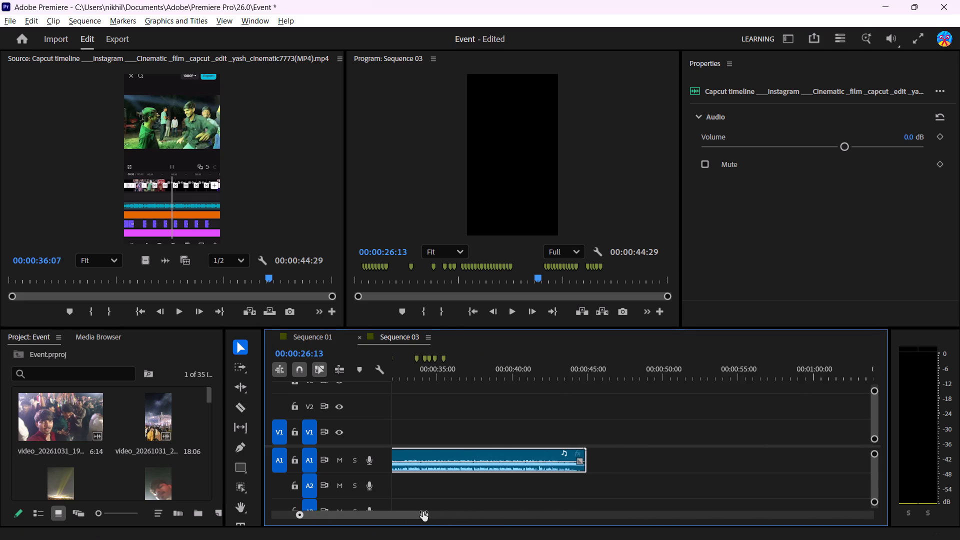
{"action": "left_click_drag", "start_coordinate": [423, 512], "coordinate": [412, 512]}
{"action": "scroll", "coordinate": [525, 412], "scroll_direction": "right", "scroll_amount": 1}
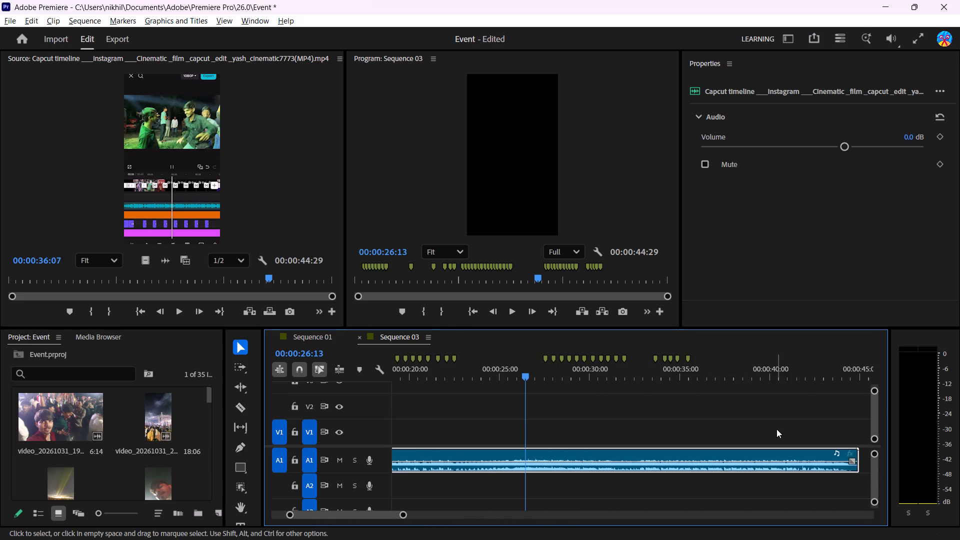
{"action": "scroll", "coordinate": [744, 436], "scroll_direction": "left", "scroll_amount": 1}
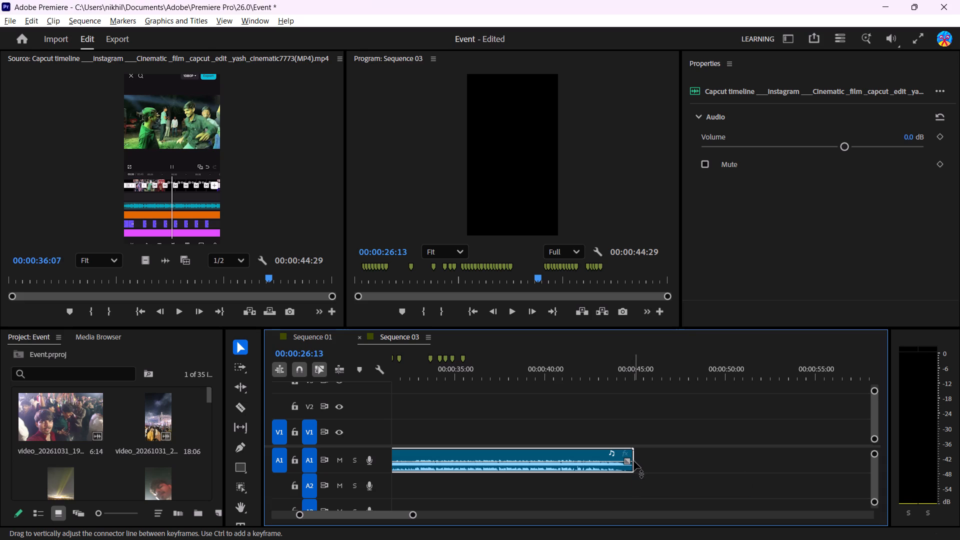
{"action": "left_click", "coordinate": [634, 461]}
{"action": "left_click_drag", "start_coordinate": [634, 457], "coordinate": [426, 458]}
{"action": "scroll", "coordinate": [464, 434], "scroll_direction": "down", "scroll_amount": 1}
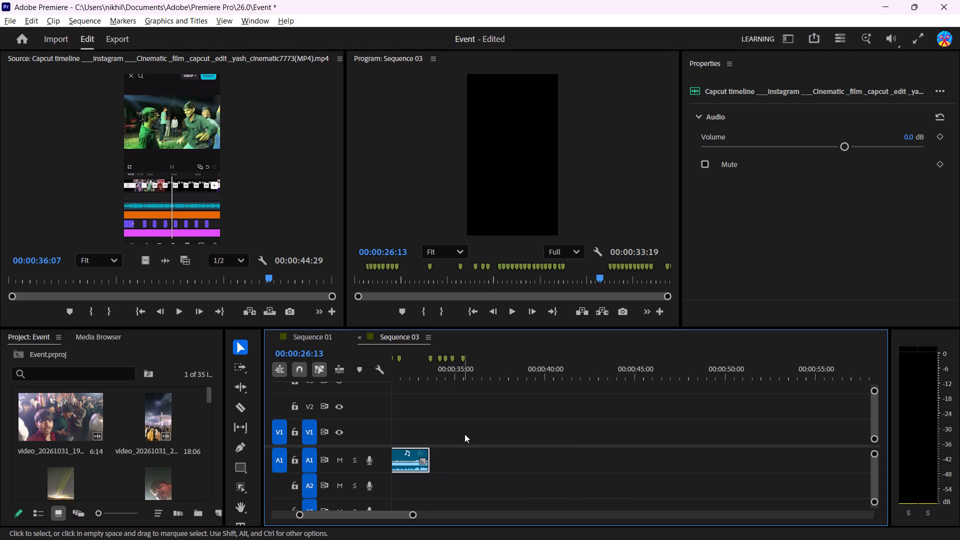
{"action": "scroll", "coordinate": [464, 434], "scroll_direction": "down", "scroll_amount": 1}
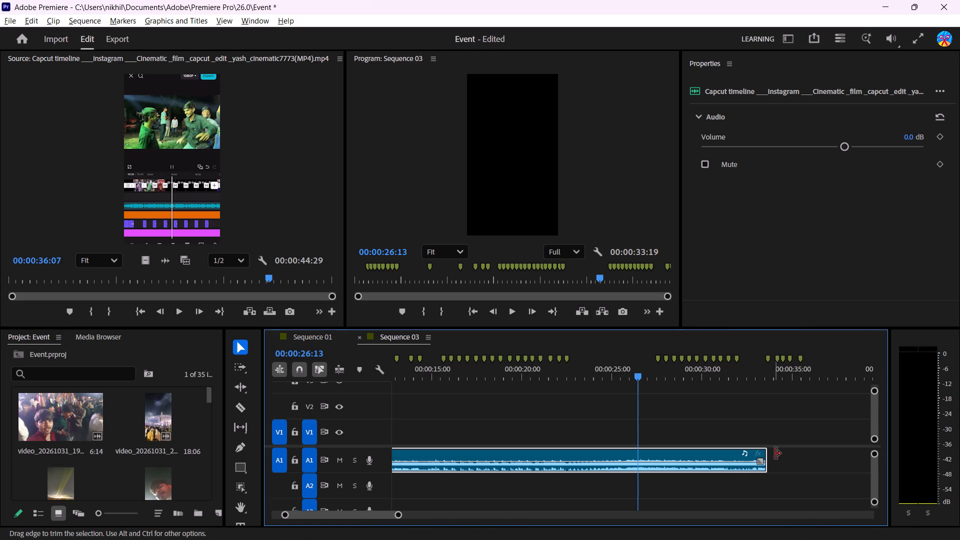
{"action": "left_click_drag", "start_coordinate": [766, 457], "coordinate": [685, 462]}
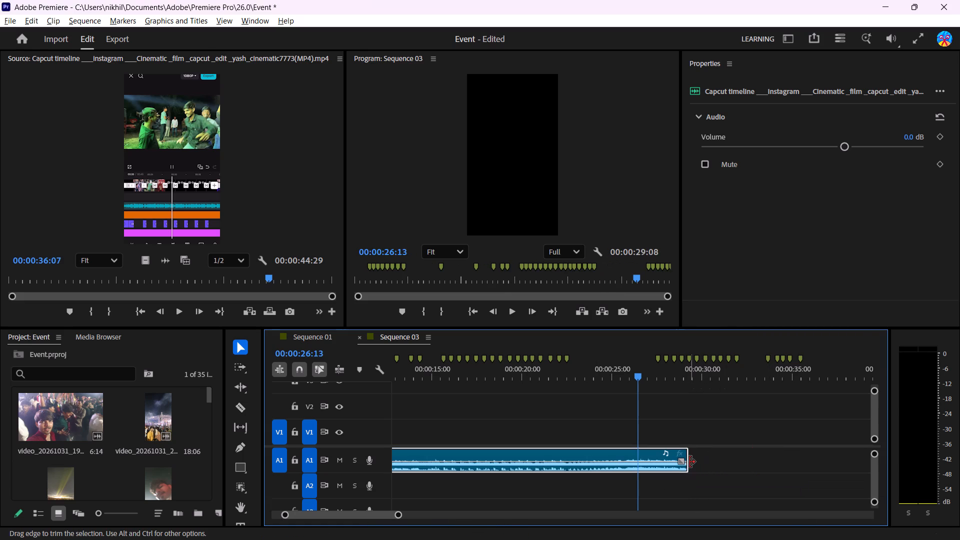
{"action": "left_click_drag", "start_coordinate": [689, 462], "coordinate": [670, 464]}
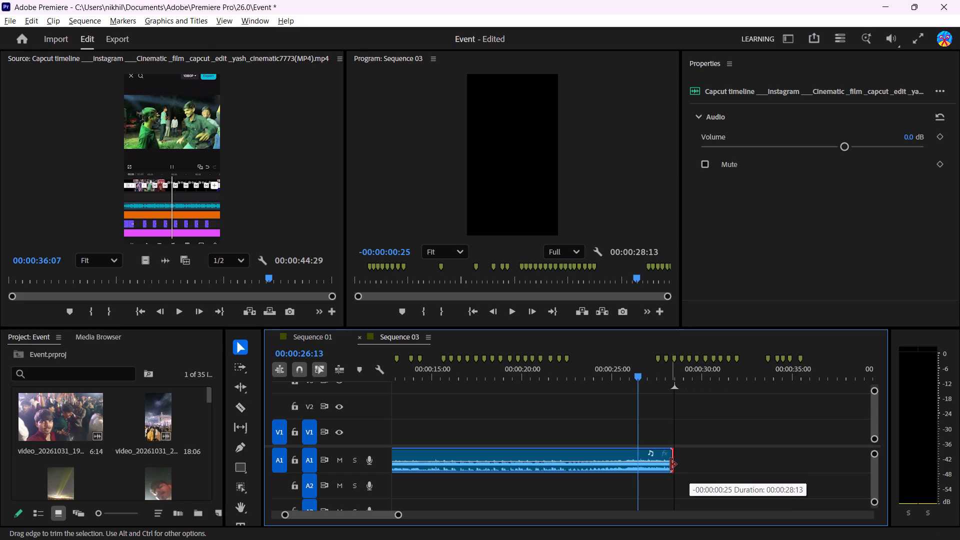
{"action": "left_click_drag", "start_coordinate": [670, 464], "coordinate": [650, 465]}
Play back the trimmed audio and shorten the end of the A1 clip further to 00:00:25:15, checking the new ending.
{"action": "left_click", "coordinate": [513, 417]}
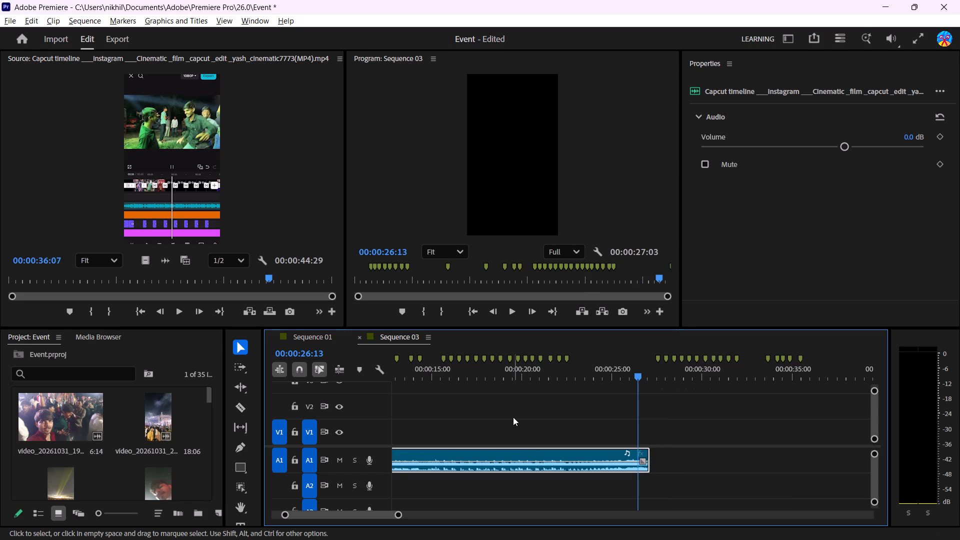
{"action": "left_click", "coordinate": [513, 417]}
{"action": "key", "text": "space"}
{"action": "key", "text": "space"}
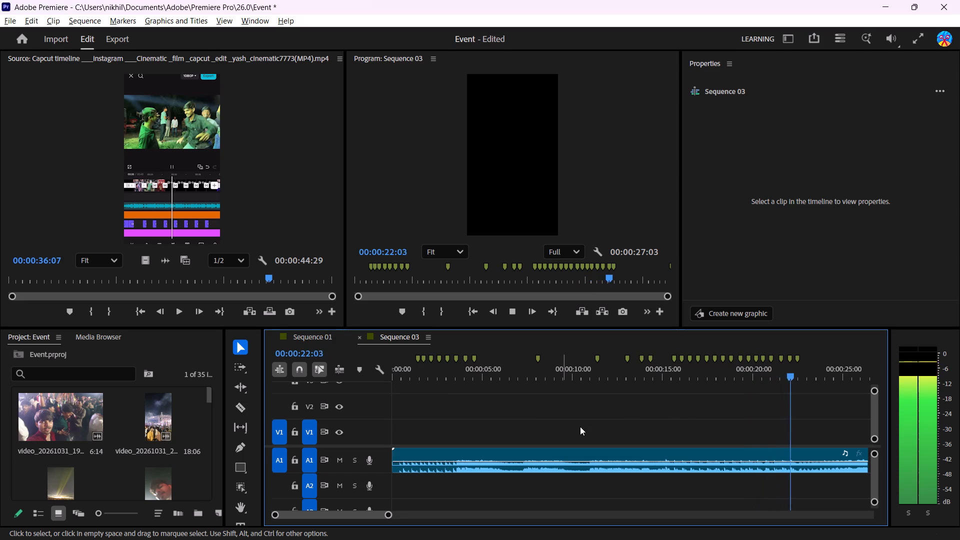
{"action": "scroll", "coordinate": [685, 421], "scroll_direction": "left", "scroll_amount": 1}
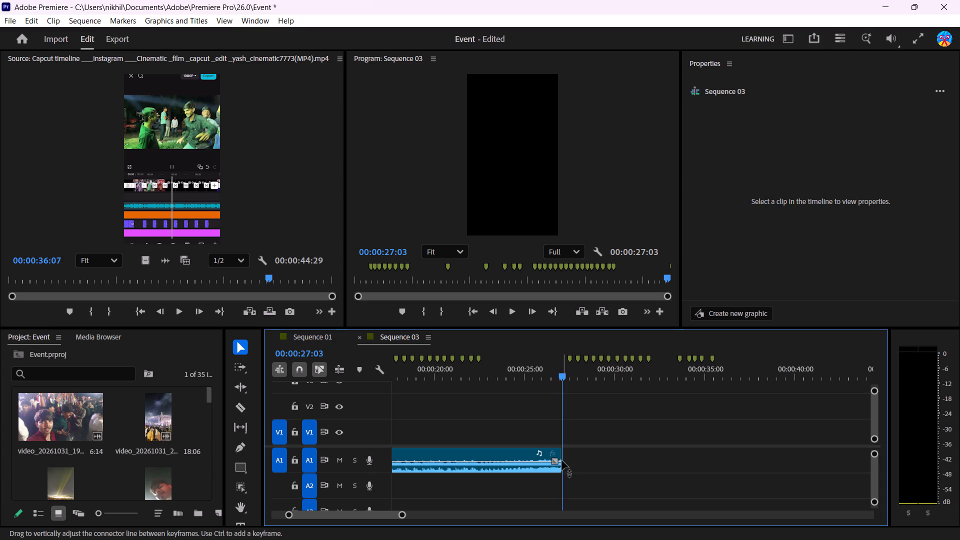
{"action": "left_click_drag", "start_coordinate": [562, 455], "coordinate": [549, 454]}
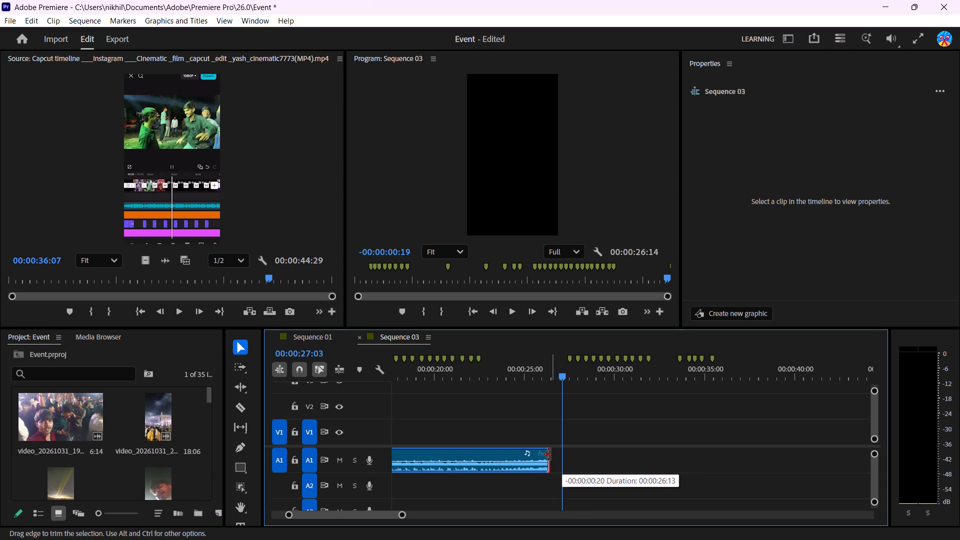
{"action": "left_click_drag", "start_coordinate": [549, 454], "coordinate": [533, 459]}
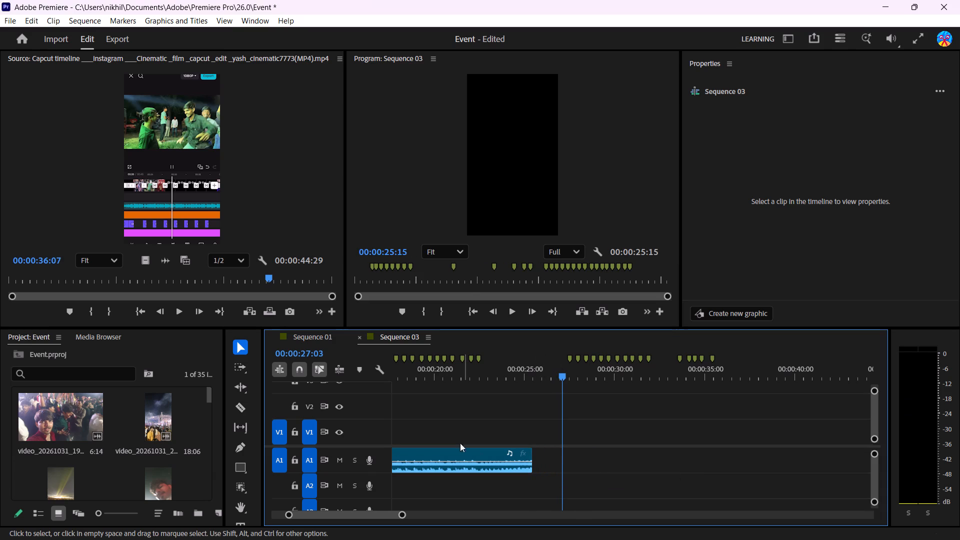
{"action": "left_click", "coordinate": [453, 439]}
{"action": "left_click", "coordinate": [433, 379]}
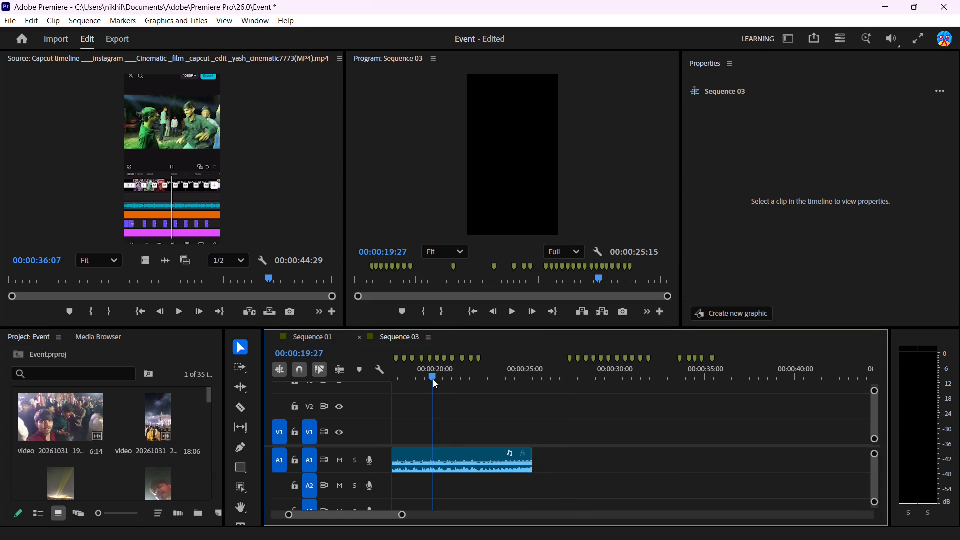
{"action": "key", "text": "space"}
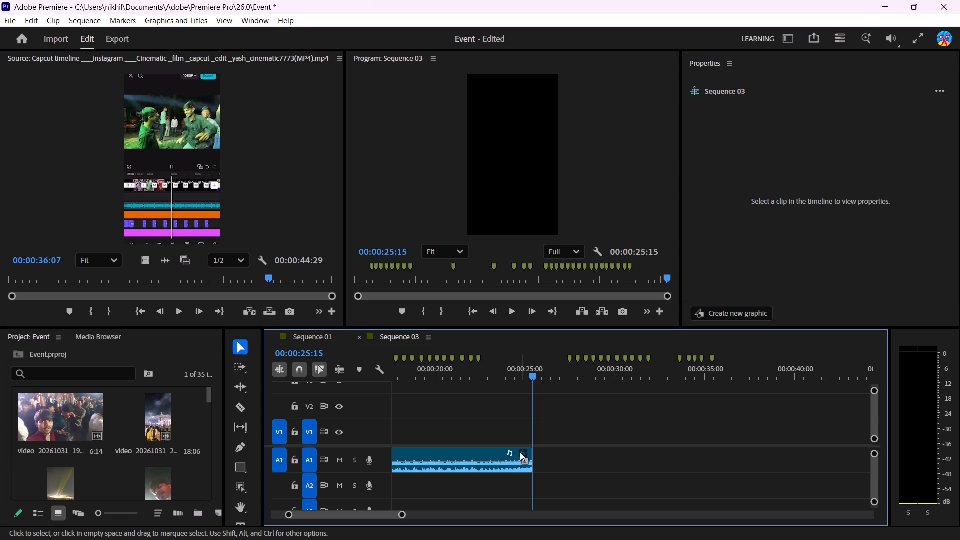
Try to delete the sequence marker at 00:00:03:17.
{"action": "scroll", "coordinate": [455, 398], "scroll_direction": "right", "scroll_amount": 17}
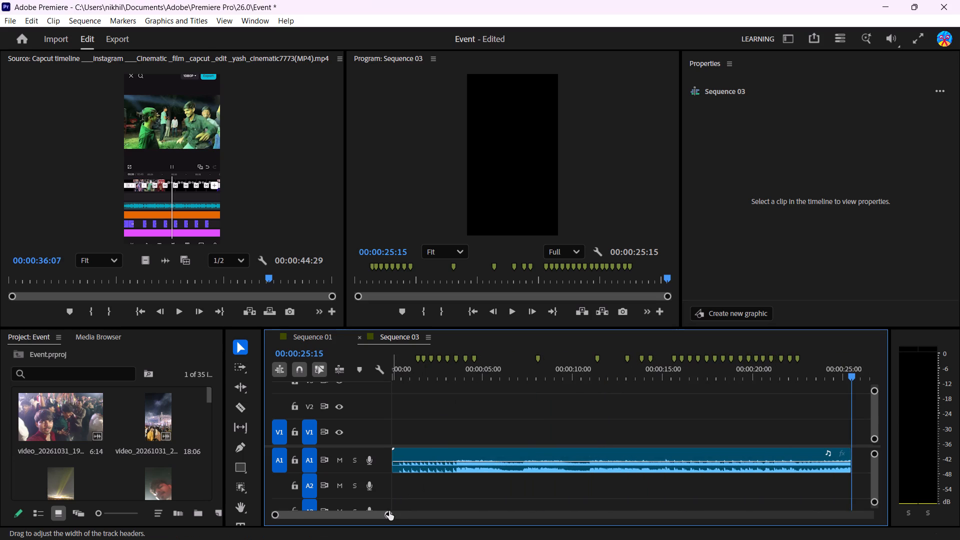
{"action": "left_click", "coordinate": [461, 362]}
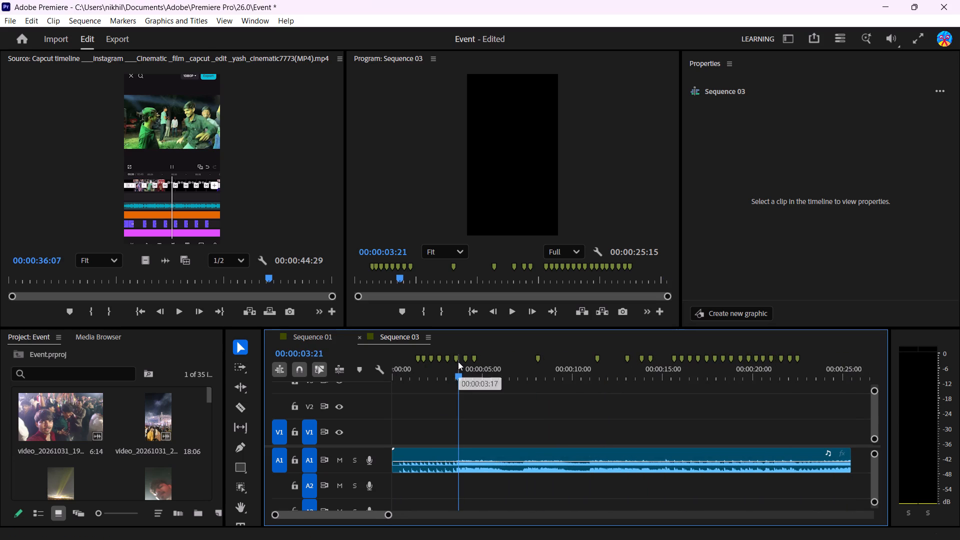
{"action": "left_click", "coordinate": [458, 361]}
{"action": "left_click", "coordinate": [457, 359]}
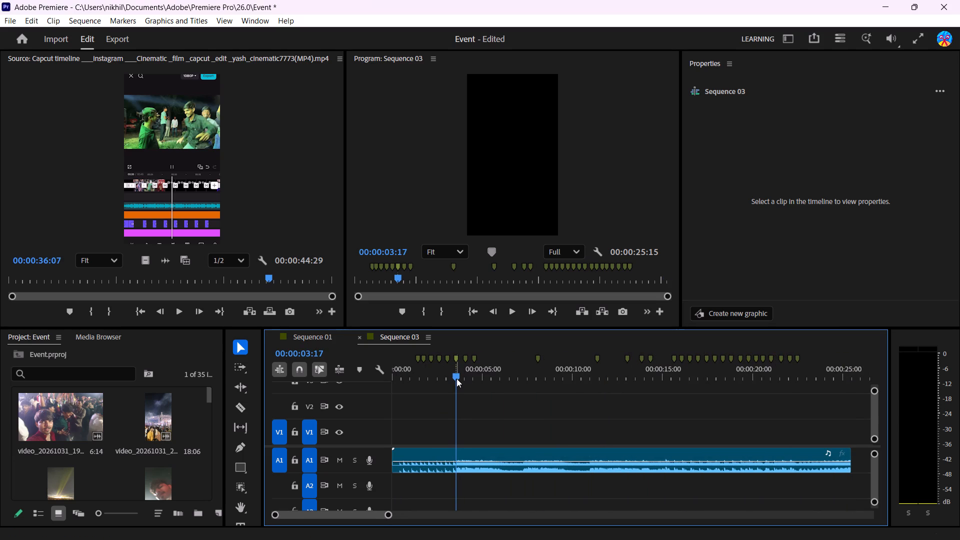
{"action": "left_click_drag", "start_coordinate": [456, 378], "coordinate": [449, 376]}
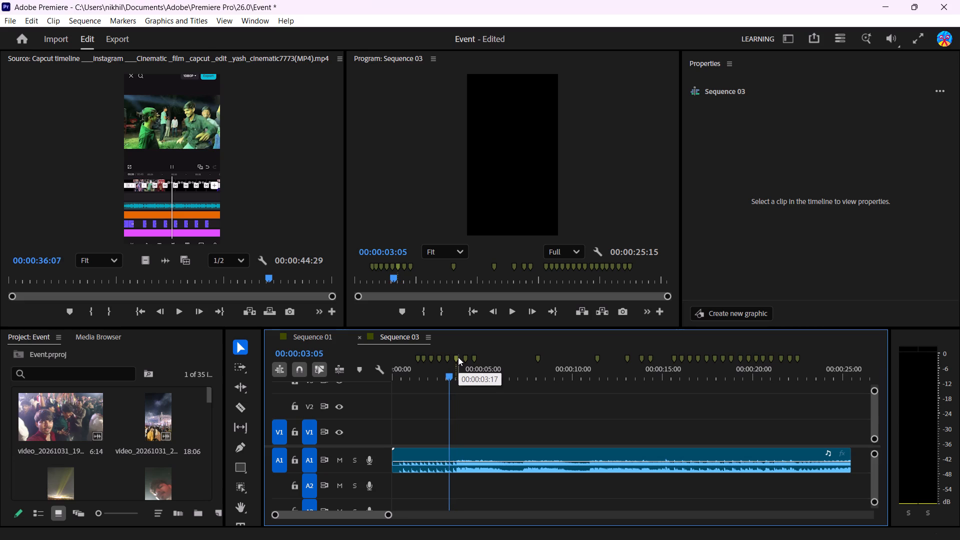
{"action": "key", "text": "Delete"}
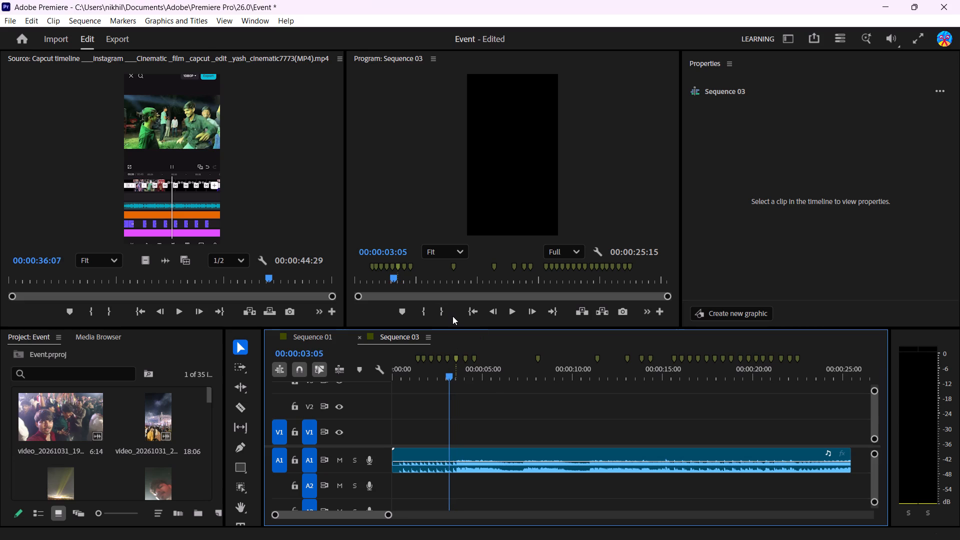
Delete the Sequence 03 marker at 00:00:01:23.
{"action": "left_click", "coordinate": [422, 356]}
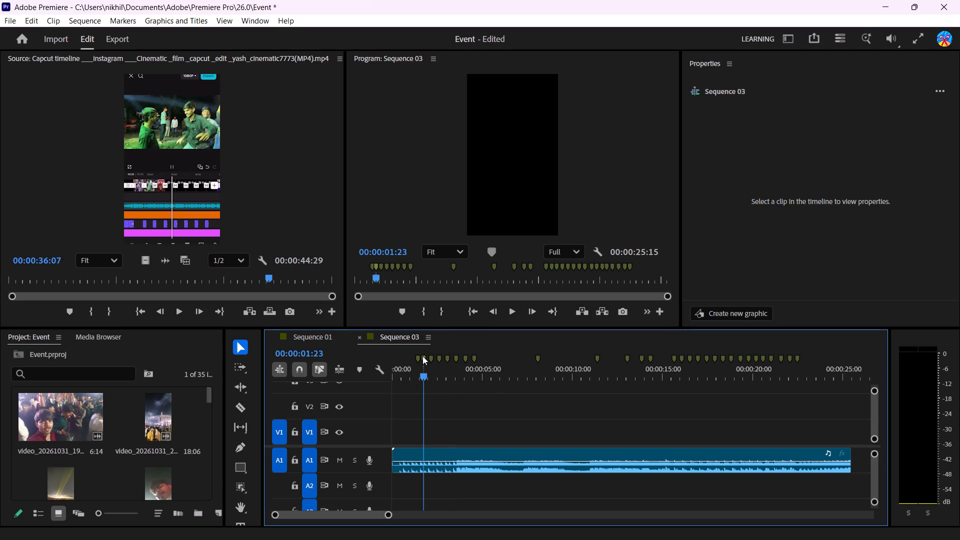
{"action": "left_click", "coordinate": [493, 251]}
{"action": "left_click", "coordinate": [400, 315]}
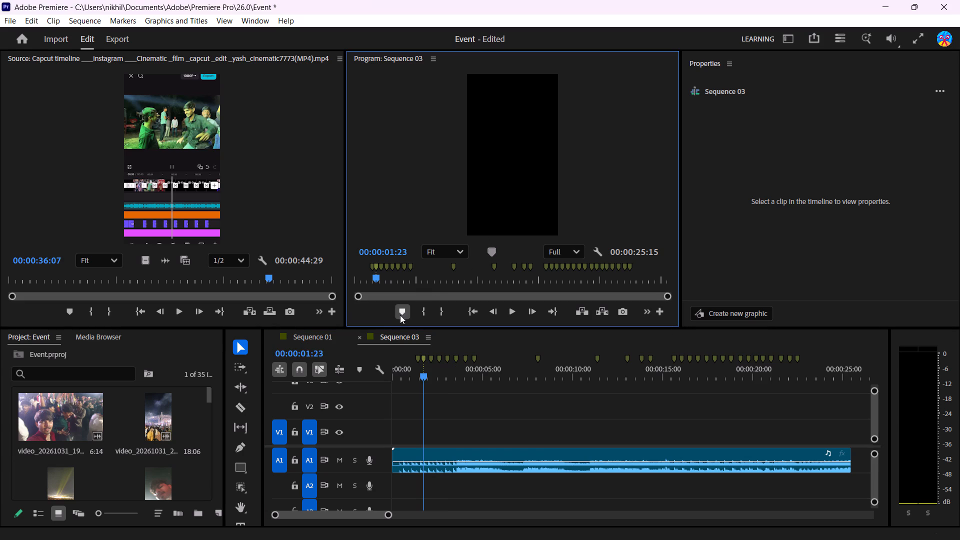
{"action": "left_click", "coordinate": [650, 34]}
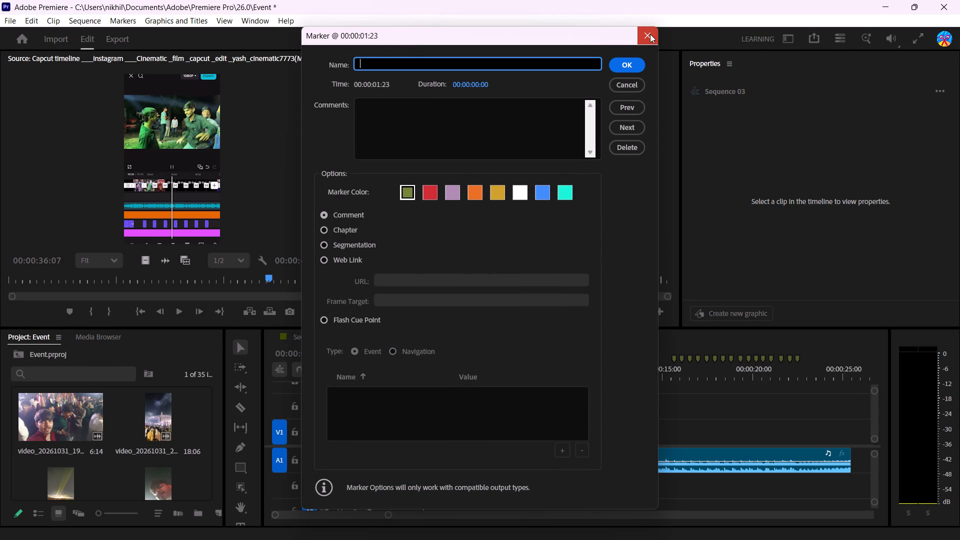
{"action": "left_click", "coordinate": [376, 267]}
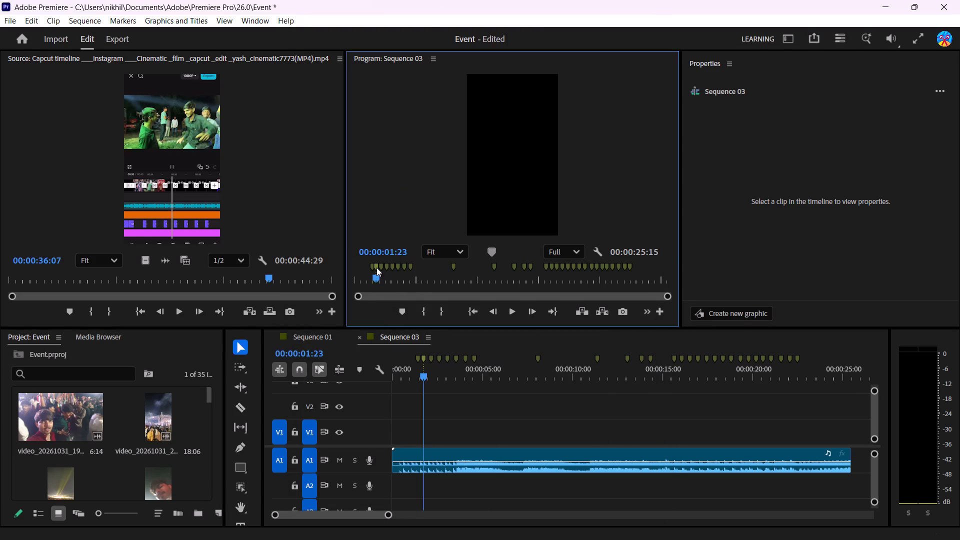
{"action": "left_click", "coordinate": [424, 359]}
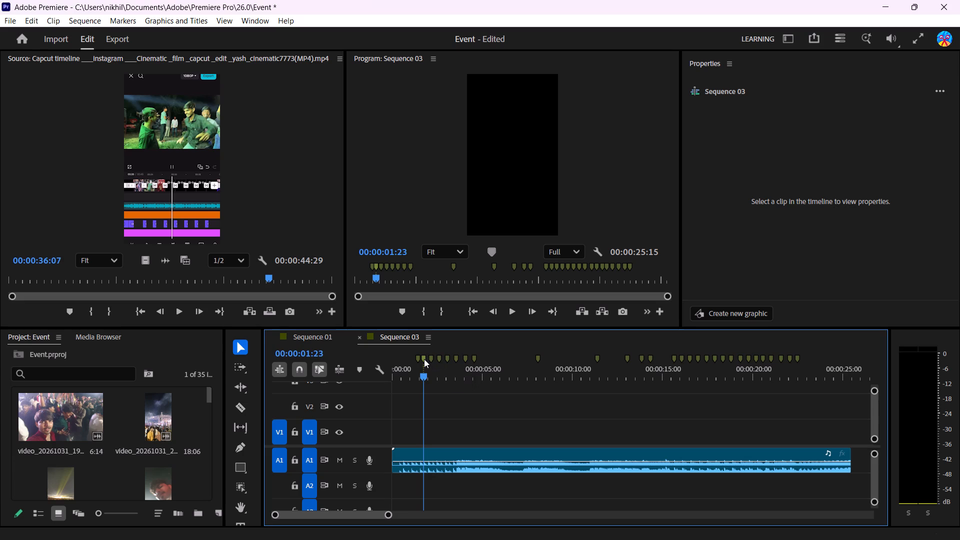
{"action": "double_click", "coordinate": [424, 359]}
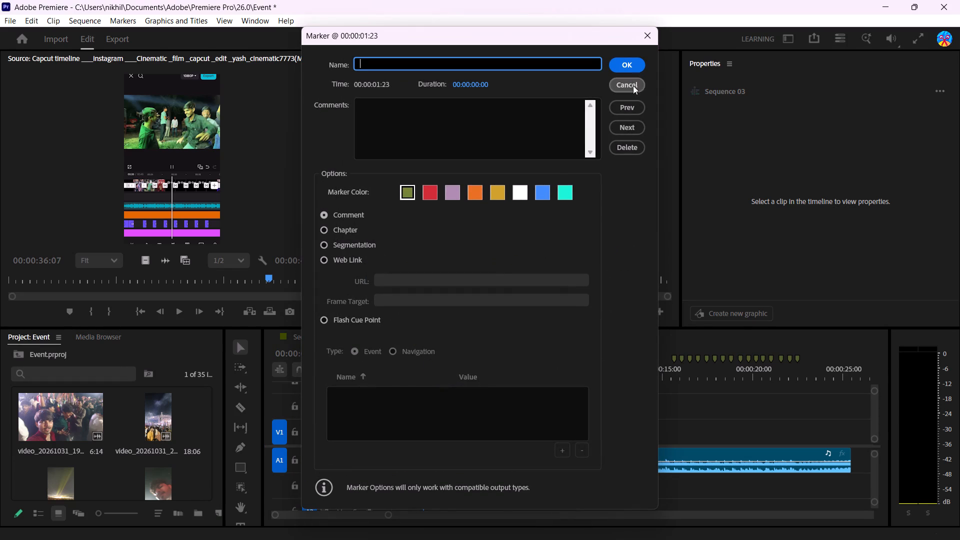
{"action": "left_click", "coordinate": [622, 143]}
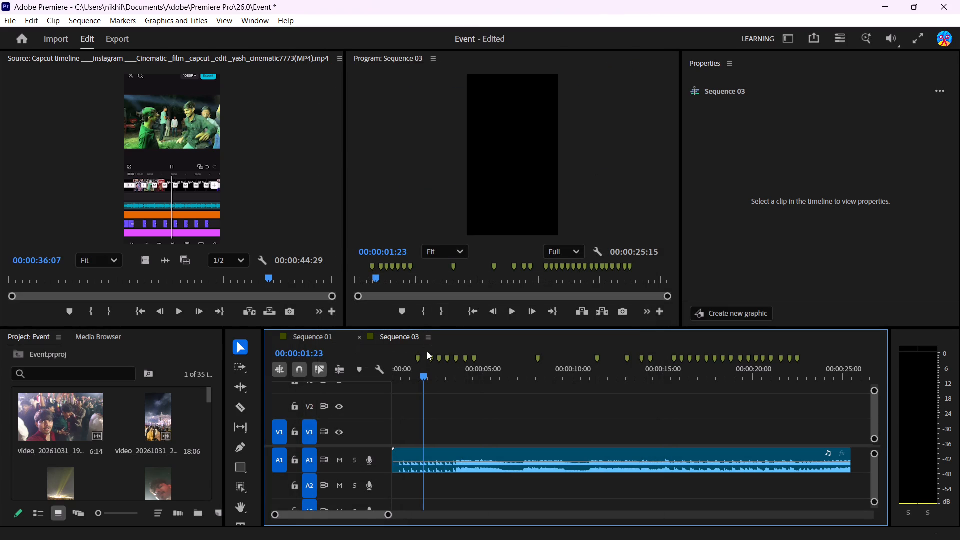
Delete the Sequence 03 marker at 00:00:02:05.
{"action": "double_click", "coordinate": [430, 357]}
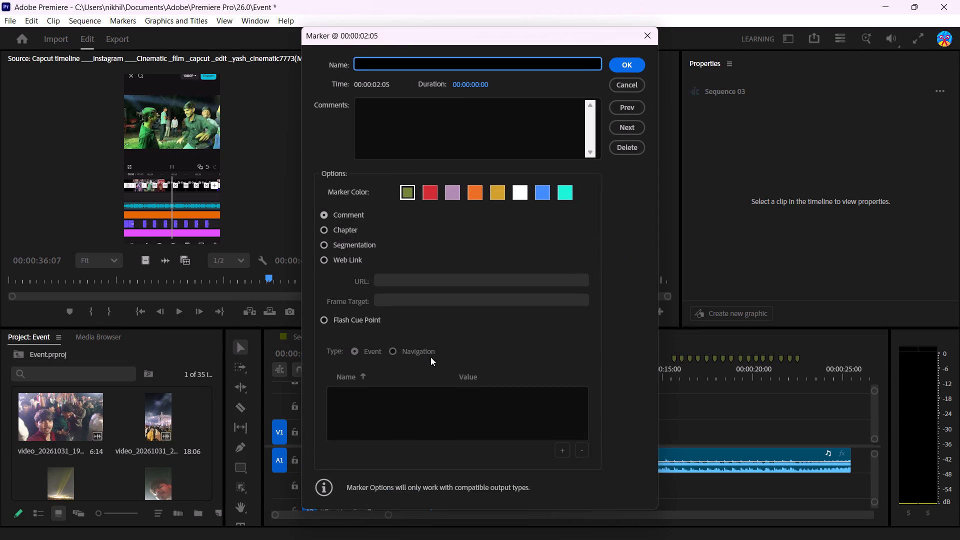
{"action": "key", "text": "Down"}
{"action": "key", "text": "Down"}
{"action": "key", "text": "Down"}
{"action": "left_click", "coordinate": [624, 143]}
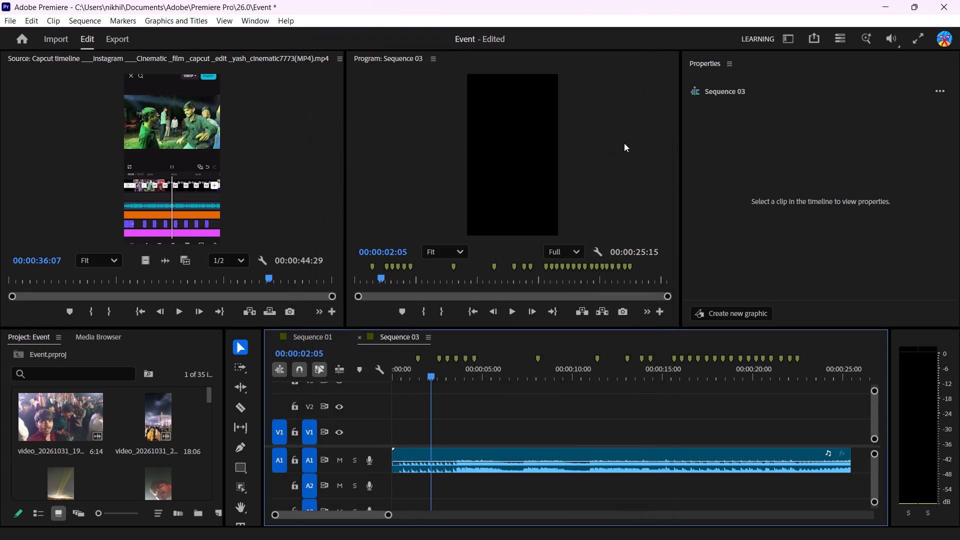
Delete the first remaining Sequence 03 marker, at 00:00:01:13.
{"action": "left_click", "coordinate": [417, 359]}
{"action": "key", "text": "Delete"}
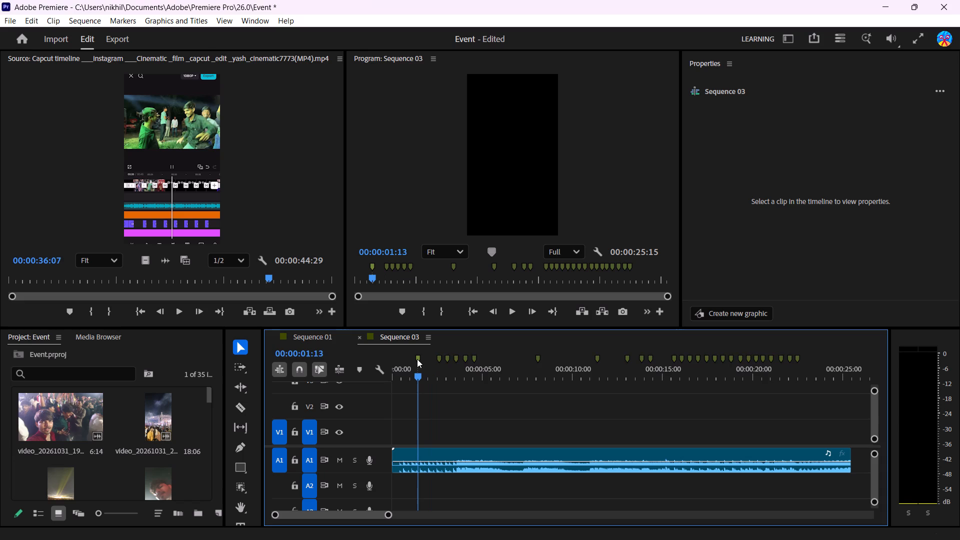
{"action": "left_click", "coordinate": [417, 359]}
{"action": "key", "text": "Delete"}
{"action": "left_click", "coordinate": [417, 359]}
{"action": "left_click", "coordinate": [417, 359]}
{"action": "key", "text": "Delete"}
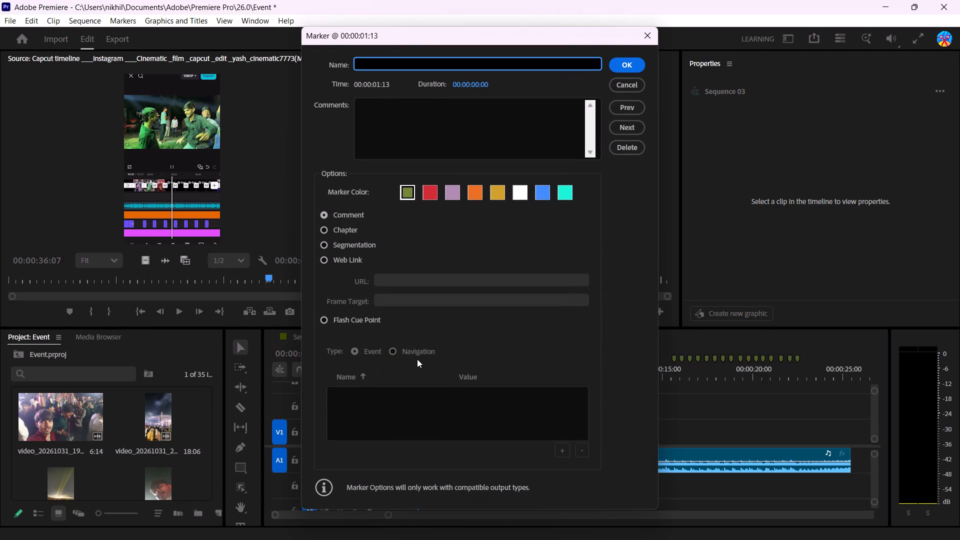
{"action": "left_click", "coordinate": [625, 151]}
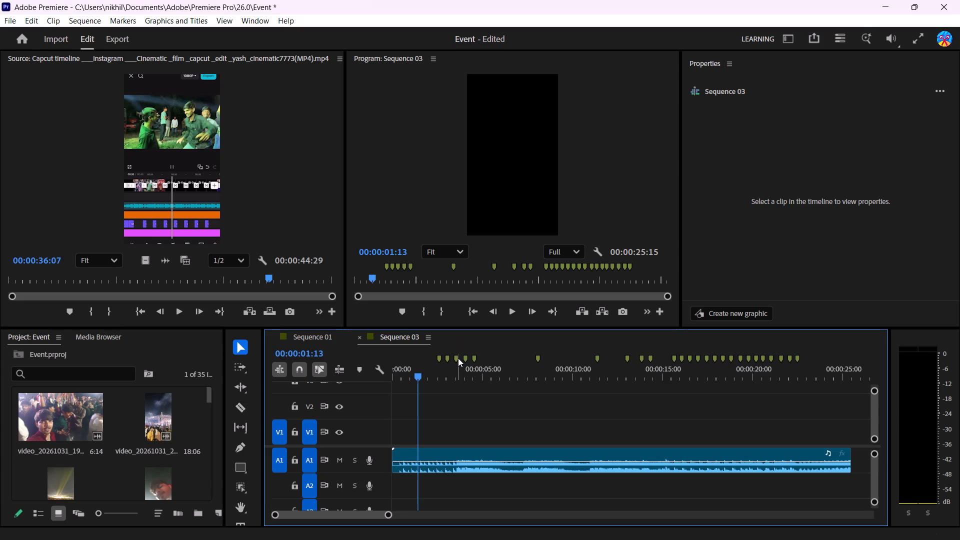
Delete the Sequence 03 marker at 00:00:03:17.
{"action": "double_click", "coordinate": [458, 358]}
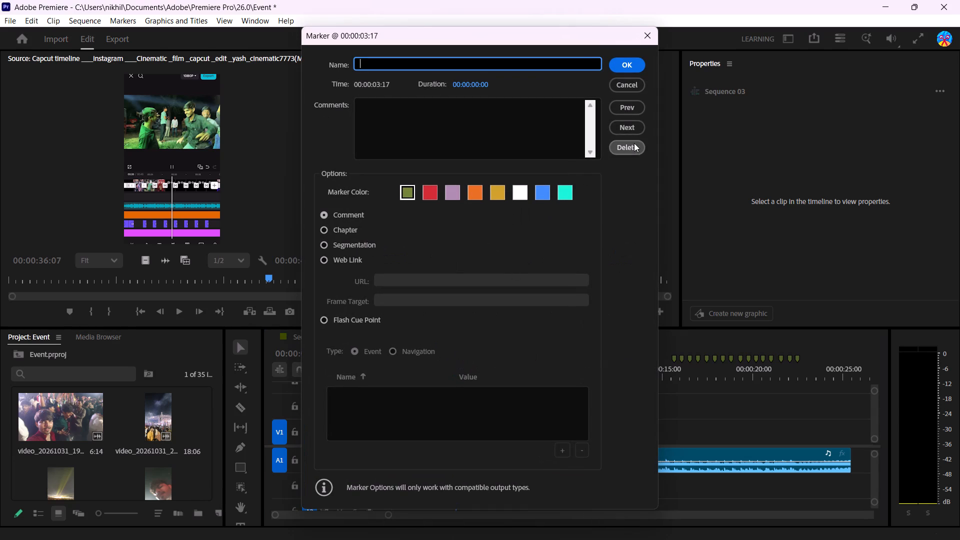
{"action": "left_click", "coordinate": [633, 144]}
Open the settings of the Sequence 03 marker at 00:00:15:19.
{"action": "left_click", "coordinate": [678, 357]}
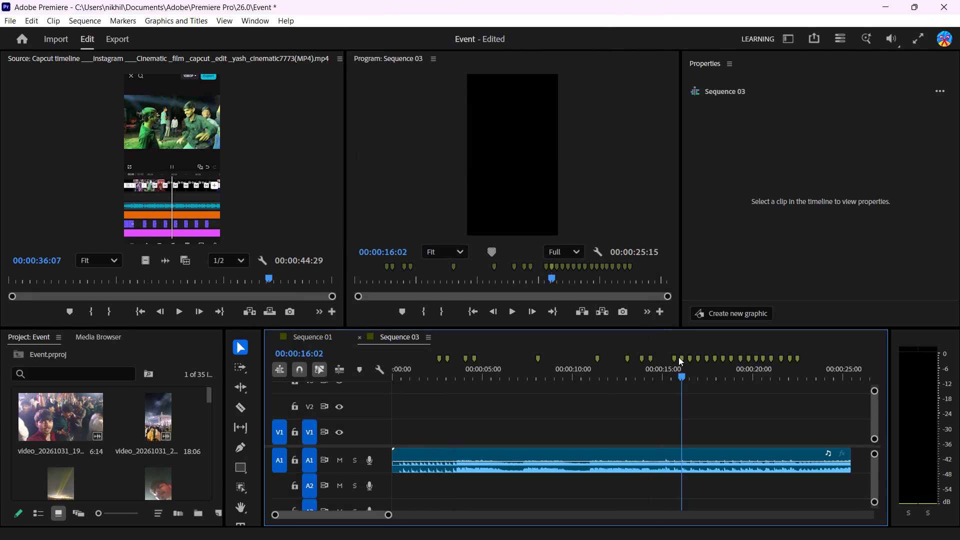
{"action": "double_click", "coordinate": [675, 358]}
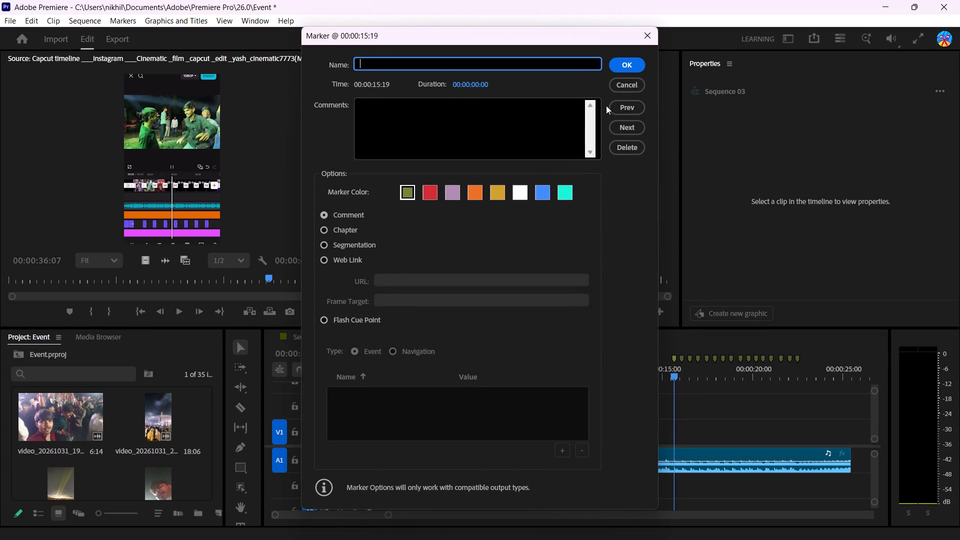
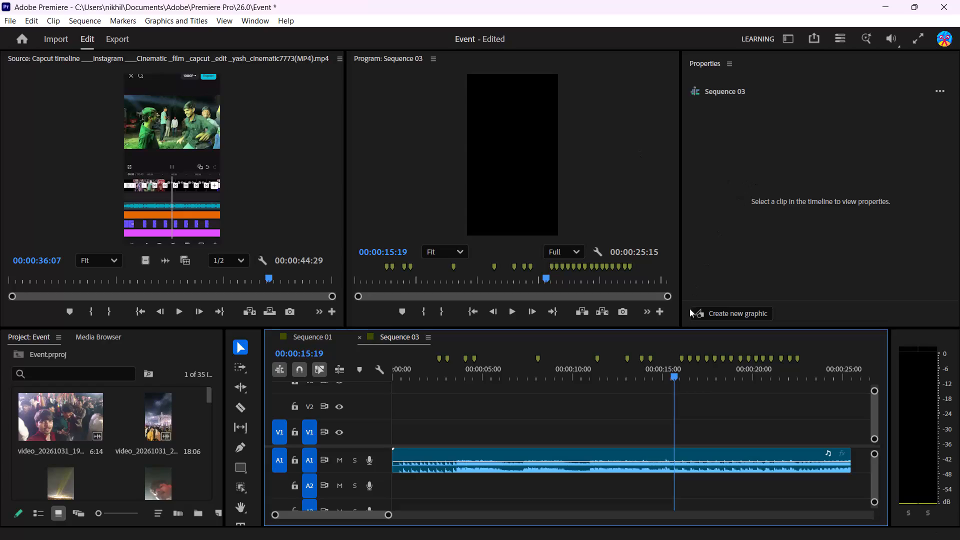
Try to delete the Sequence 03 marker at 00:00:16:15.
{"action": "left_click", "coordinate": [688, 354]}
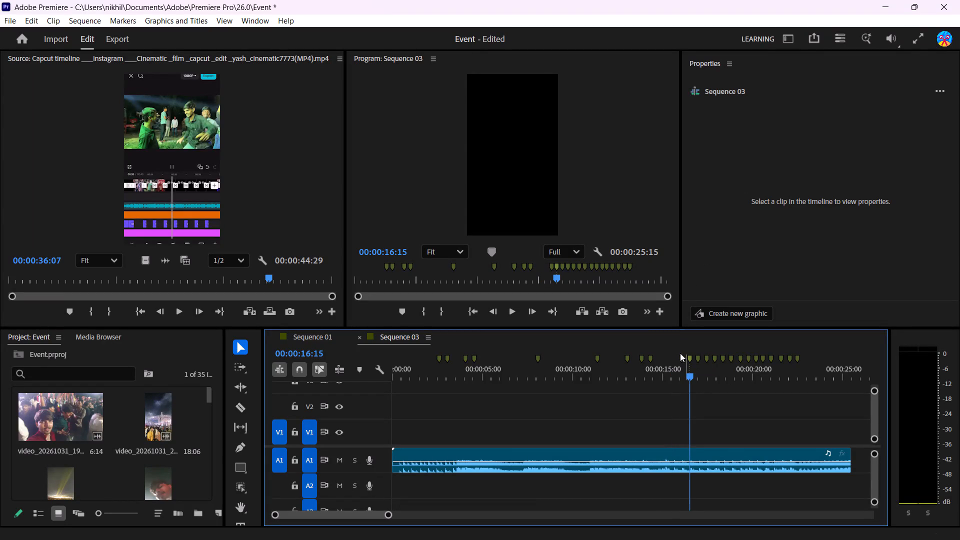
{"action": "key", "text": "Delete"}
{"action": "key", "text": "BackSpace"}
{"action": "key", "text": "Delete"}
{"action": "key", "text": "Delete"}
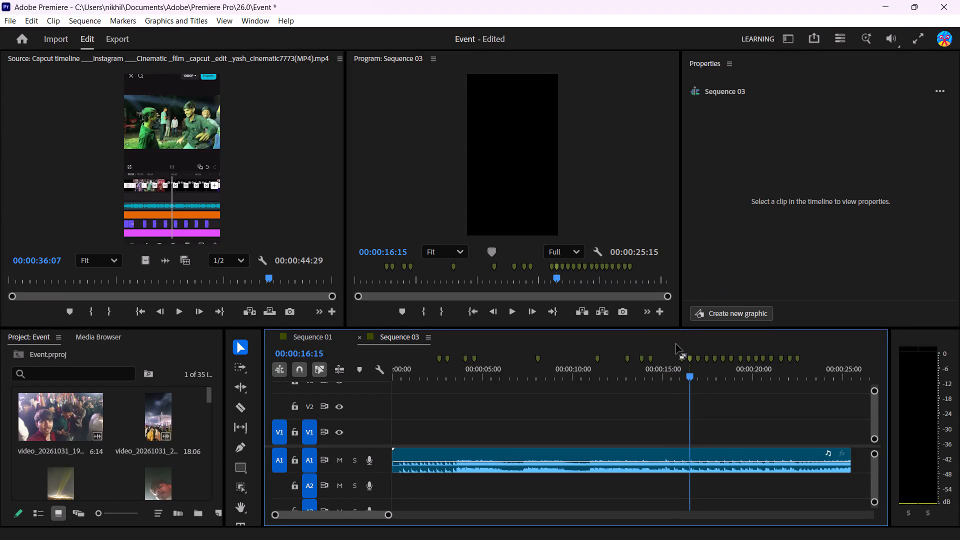
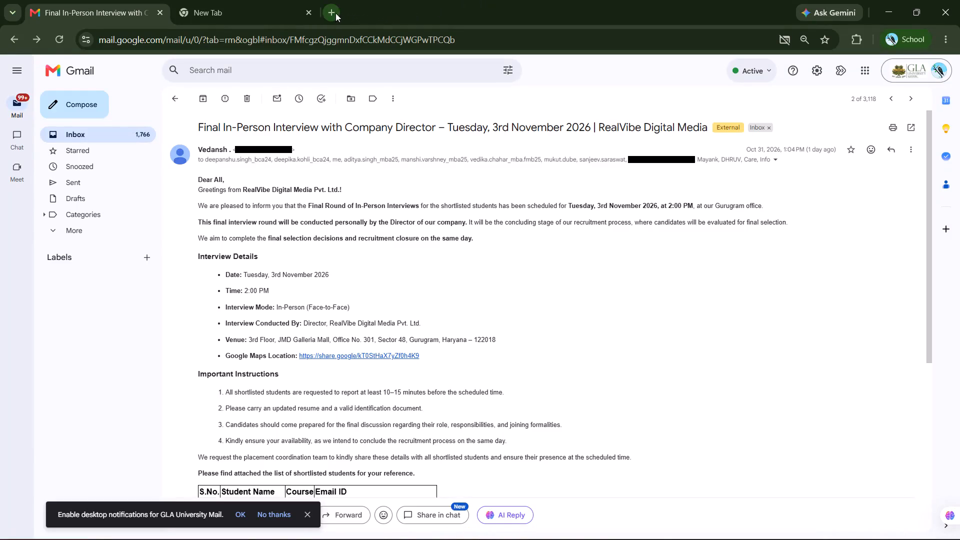
Search Google by voice for "how to delete all the" in a new Chrome tab, allowing site microphone access, and return to Premiere Pro.
{"action": "left_click", "coordinate": [335, 13]}
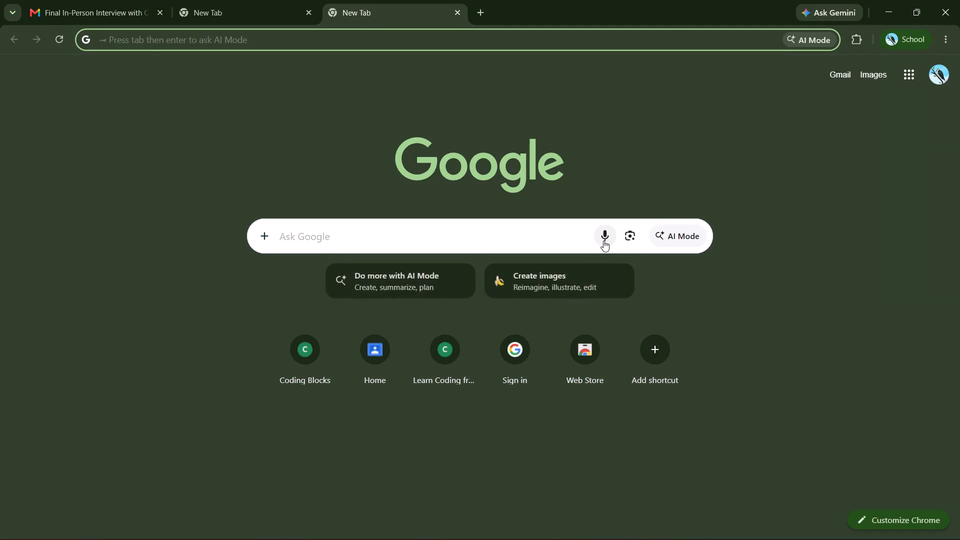
{"action": "left_click", "coordinate": [603, 240]}
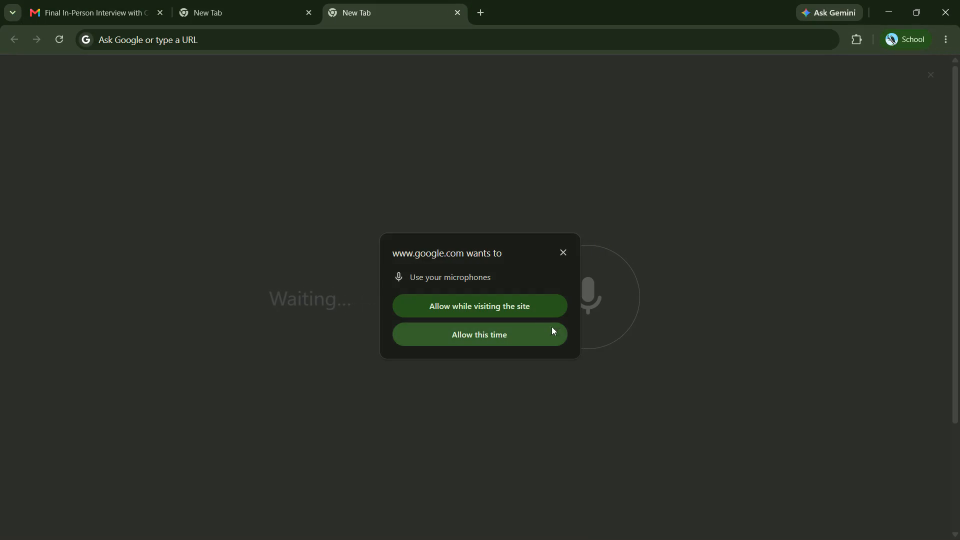
{"action": "left_click", "coordinate": [534, 305]}
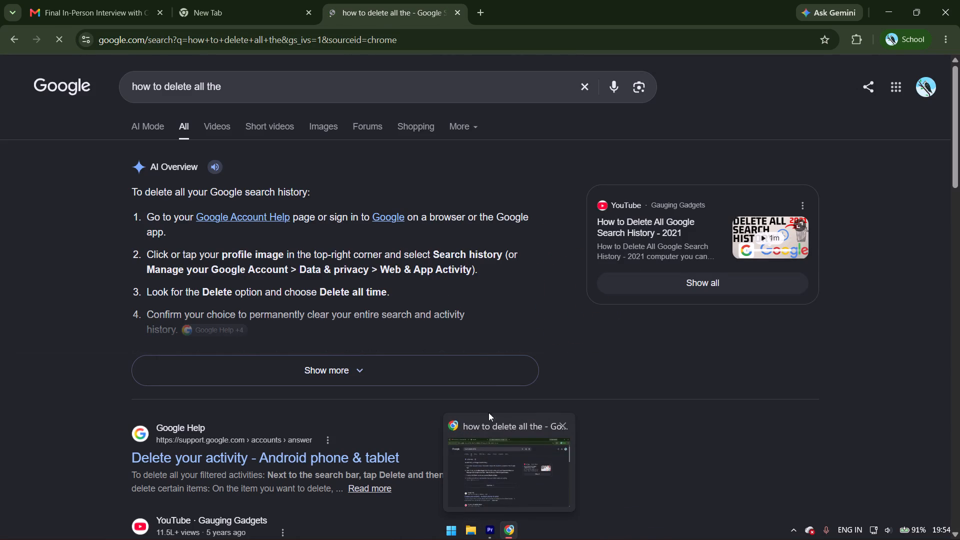
{"action": "left_click", "coordinate": [490, 530]}
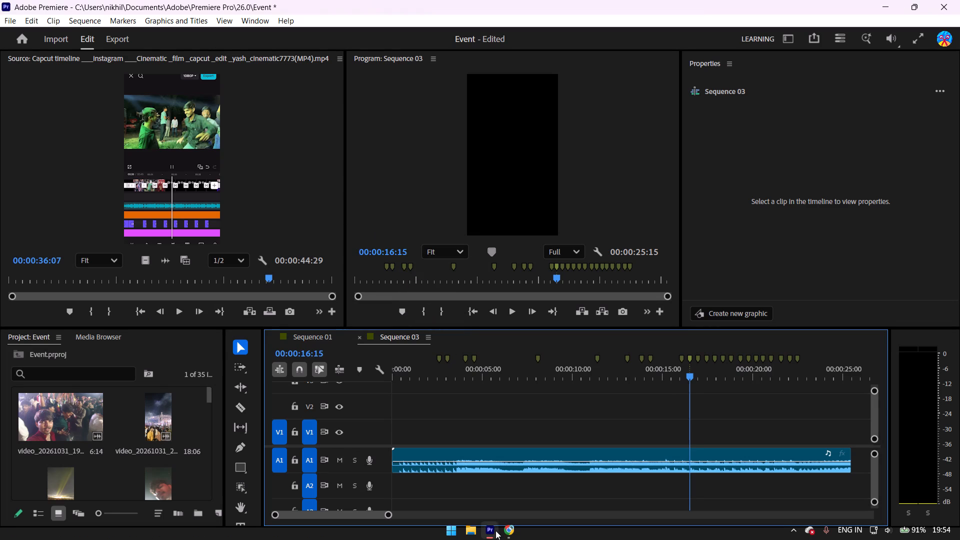
Switch back to Chrome and start a new Google voice search from the "how to delete all the" results page.
{"action": "left_click", "coordinate": [501, 530]}
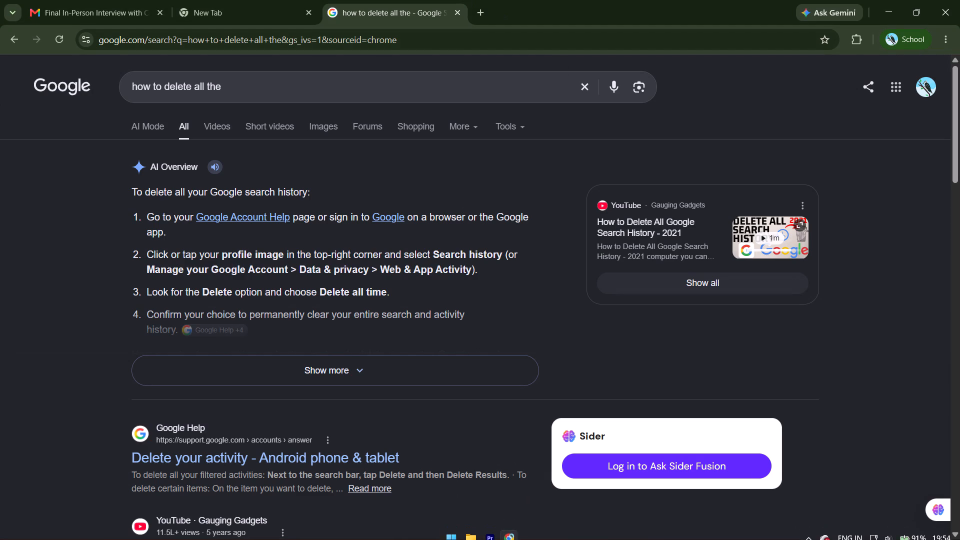
{"action": "left_click", "coordinate": [615, 85]}
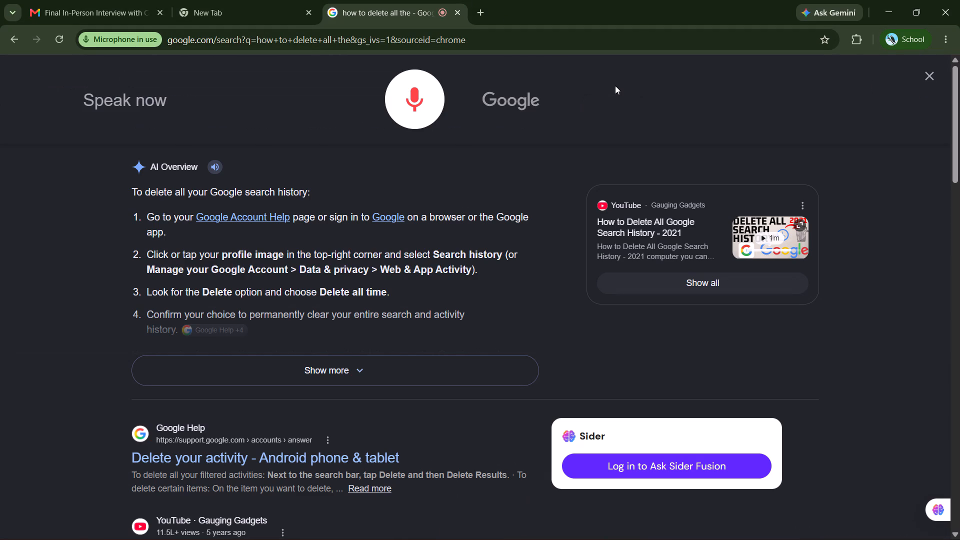
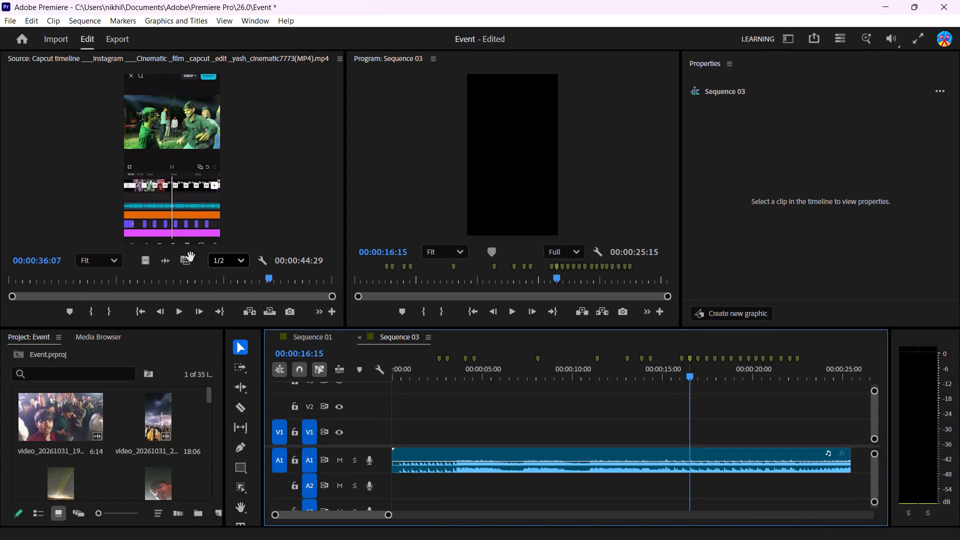
Open the Capcut timeline audio clip from Sequence 03's A1 track in the Source monitor to view its waveform.
{"action": "left_click_drag", "start_coordinate": [445, 452], "coordinate": [176, 255]}
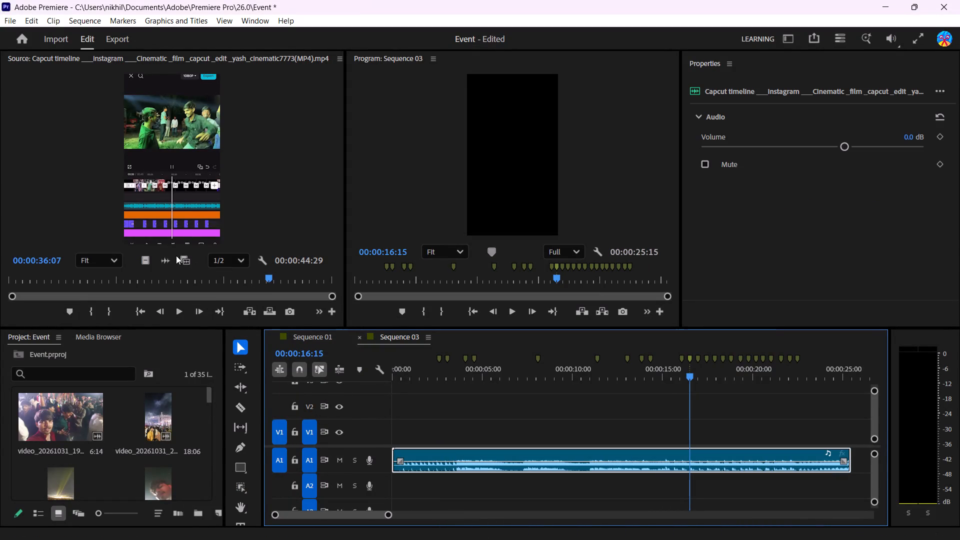
{"action": "left_click_drag", "start_coordinate": [176, 255], "coordinate": [163, 238]}
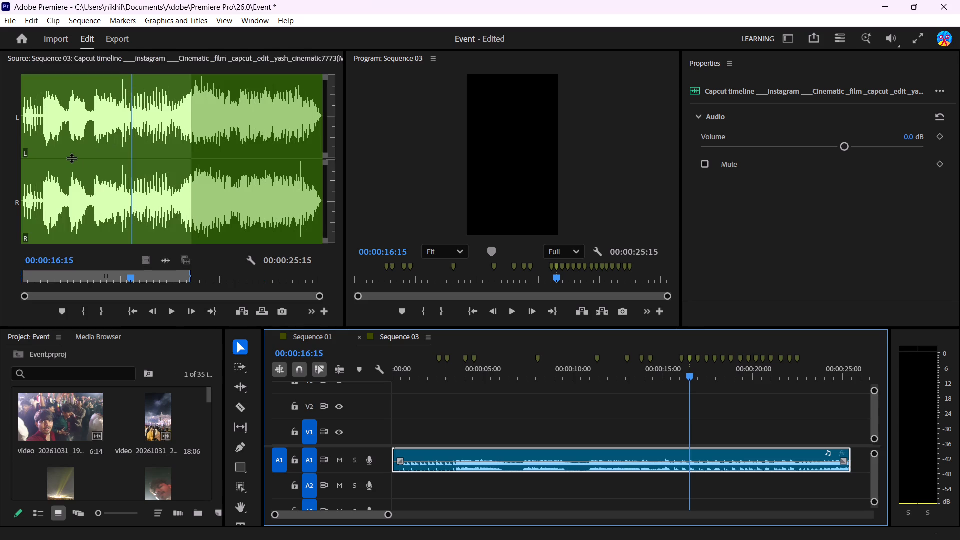
Play Sequence 03 from 00:00:16:15 to the end and again from the start to check the music against the markers.
{"action": "key", "text": "l"}
{"action": "key", "text": "l"}
{"action": "key", "text": "l"}
{"action": "key", "text": "l"}
{"action": "key", "text": "l"}
{"action": "key", "text": "l"}
{"action": "key", "text": "l"}
{"action": "key", "text": "l"}
{"action": "key", "text": "l"}
{"action": "key", "text": "l"}
{"action": "key", "text": "l"}
{"action": "key", "text": "l"}
{"action": "key", "text": "l"}
{"action": "key", "text": "l"}
{"action": "key", "text": "l"}
{"action": "key", "text": "l"}
{"action": "key", "text": "l"}
{"action": "key", "text": "l"}
{"action": "key", "text": "l"}
{"action": "key", "text": "l"}
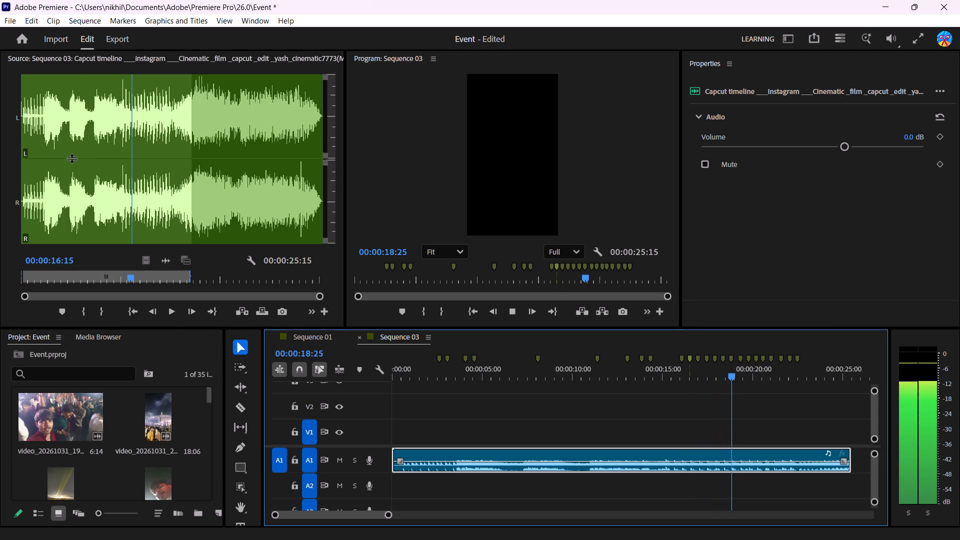
{"action": "key", "text": "r"}
{"action": "key", "text": "r"}
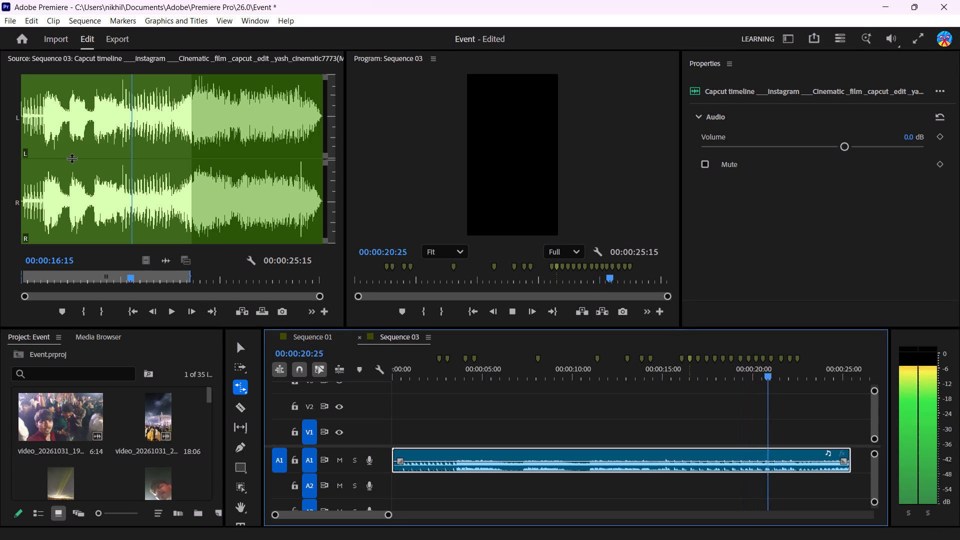
{"action": "key", "text": "l"}
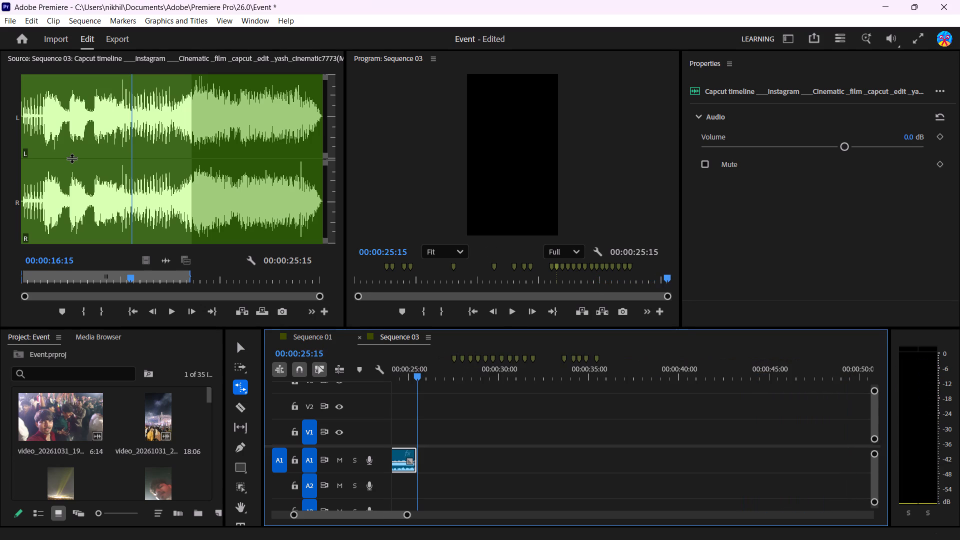
{"action": "type", "text": "rl"}
{"action": "key", "text": "space"}
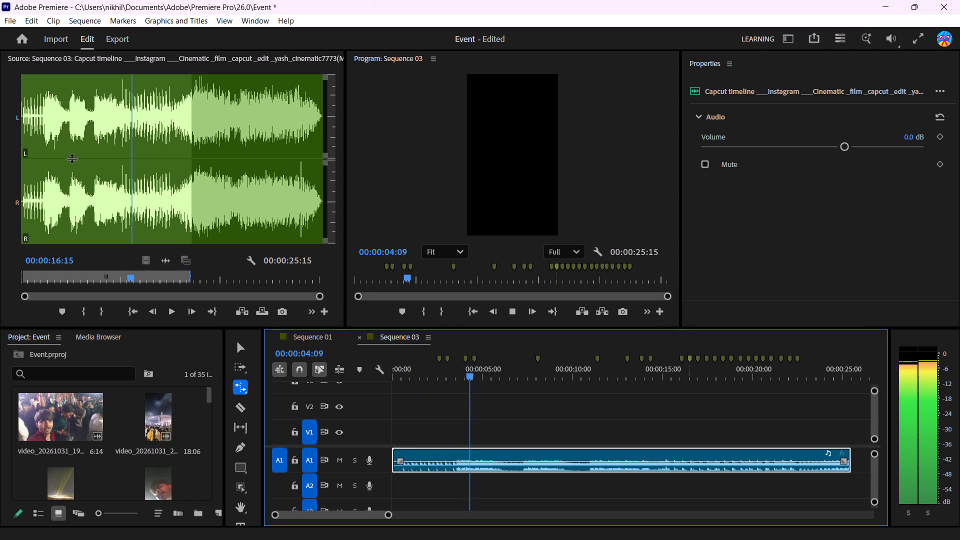
{"action": "key", "text": "space"}
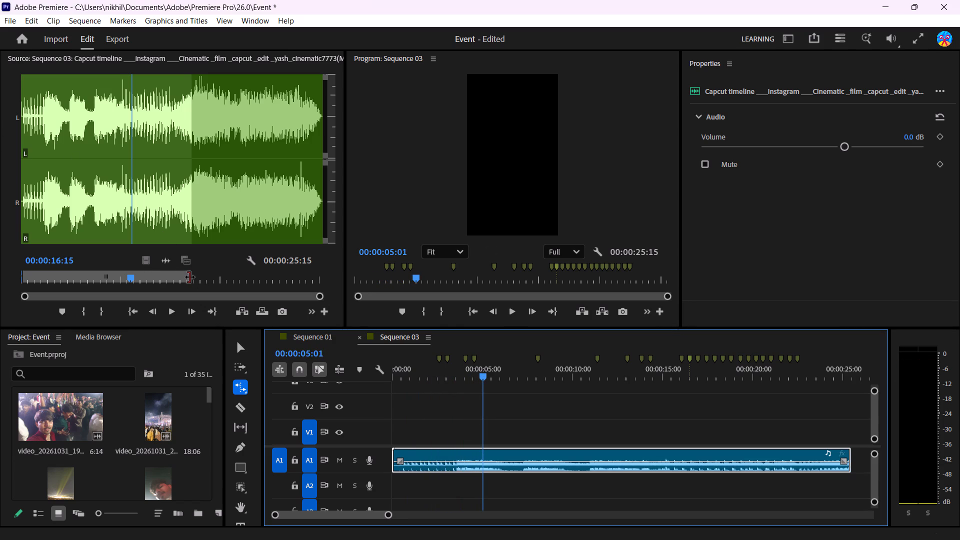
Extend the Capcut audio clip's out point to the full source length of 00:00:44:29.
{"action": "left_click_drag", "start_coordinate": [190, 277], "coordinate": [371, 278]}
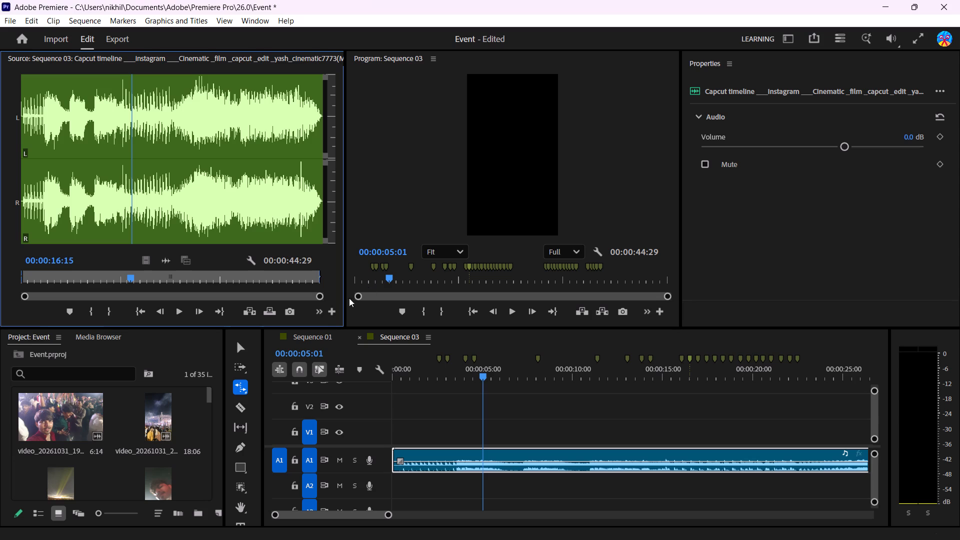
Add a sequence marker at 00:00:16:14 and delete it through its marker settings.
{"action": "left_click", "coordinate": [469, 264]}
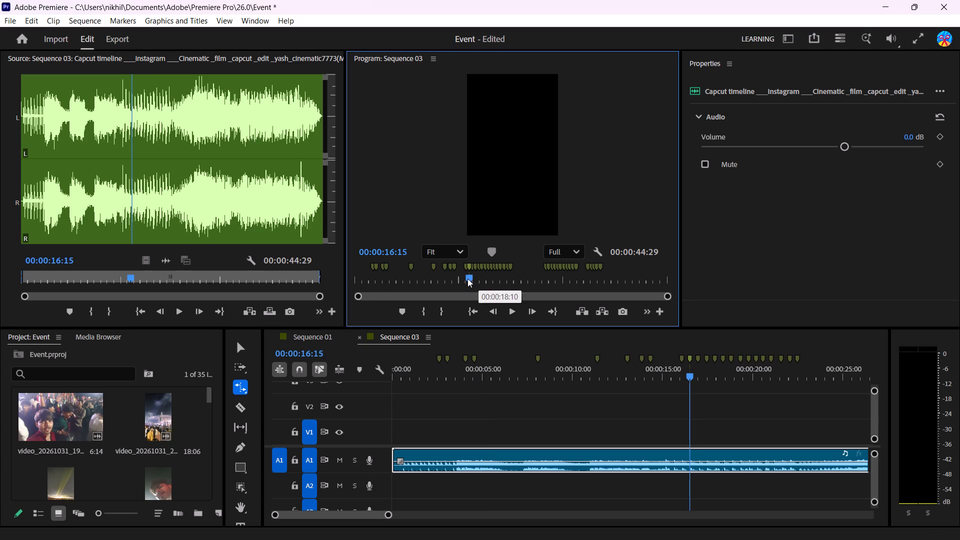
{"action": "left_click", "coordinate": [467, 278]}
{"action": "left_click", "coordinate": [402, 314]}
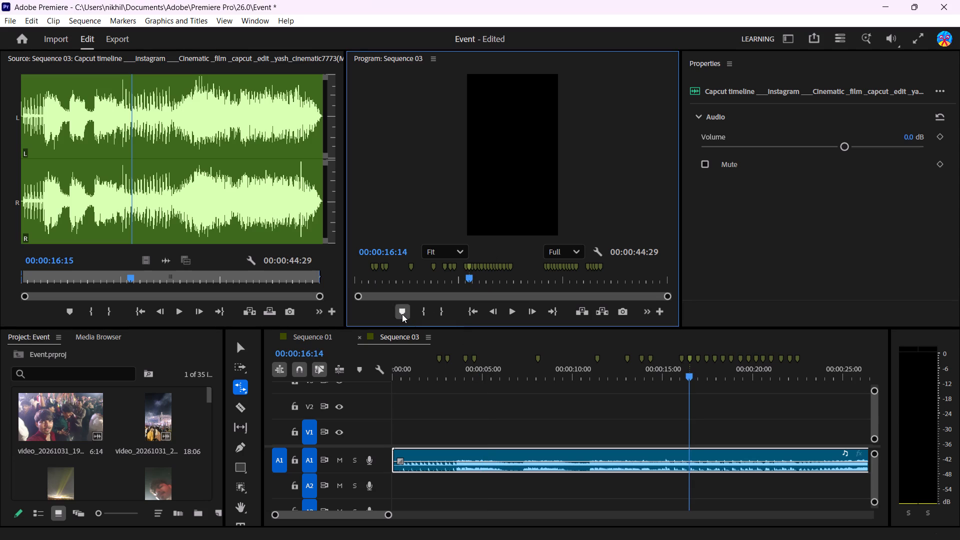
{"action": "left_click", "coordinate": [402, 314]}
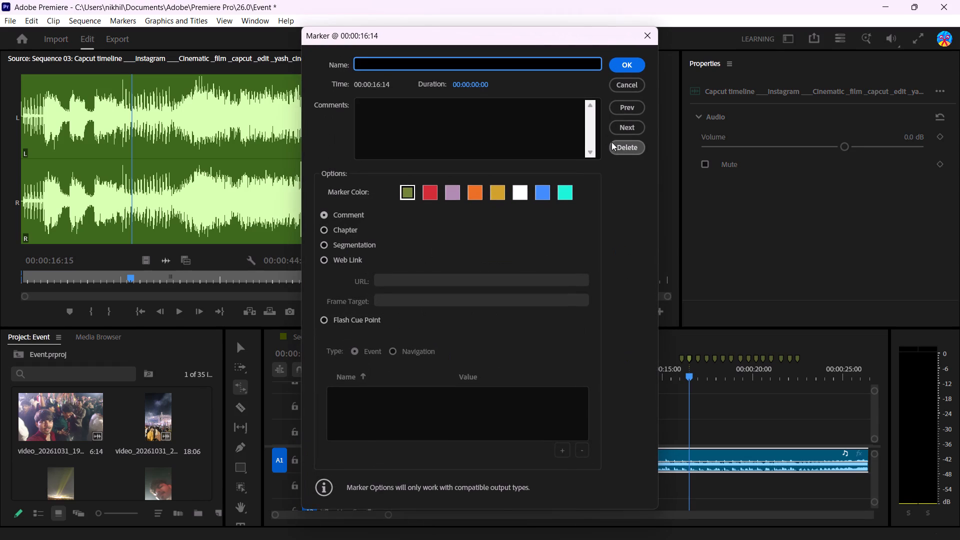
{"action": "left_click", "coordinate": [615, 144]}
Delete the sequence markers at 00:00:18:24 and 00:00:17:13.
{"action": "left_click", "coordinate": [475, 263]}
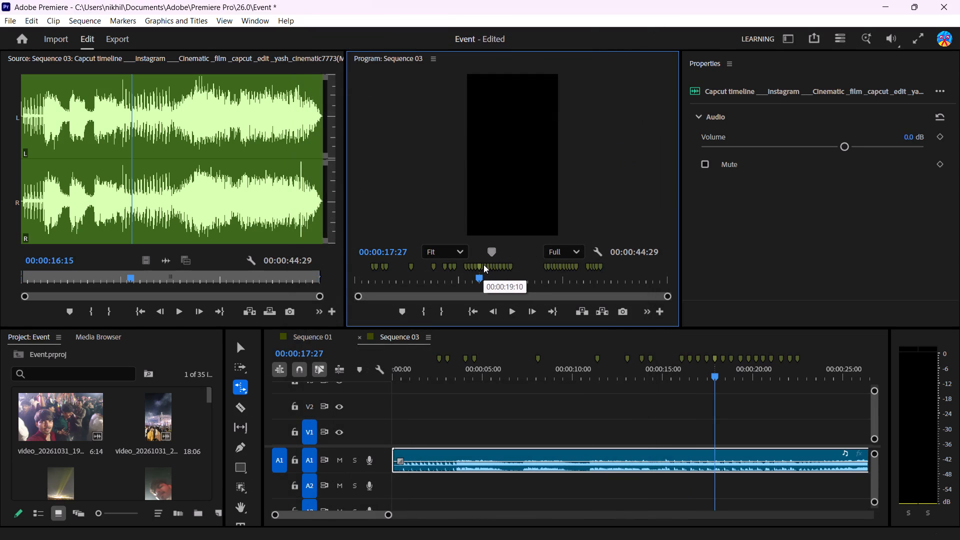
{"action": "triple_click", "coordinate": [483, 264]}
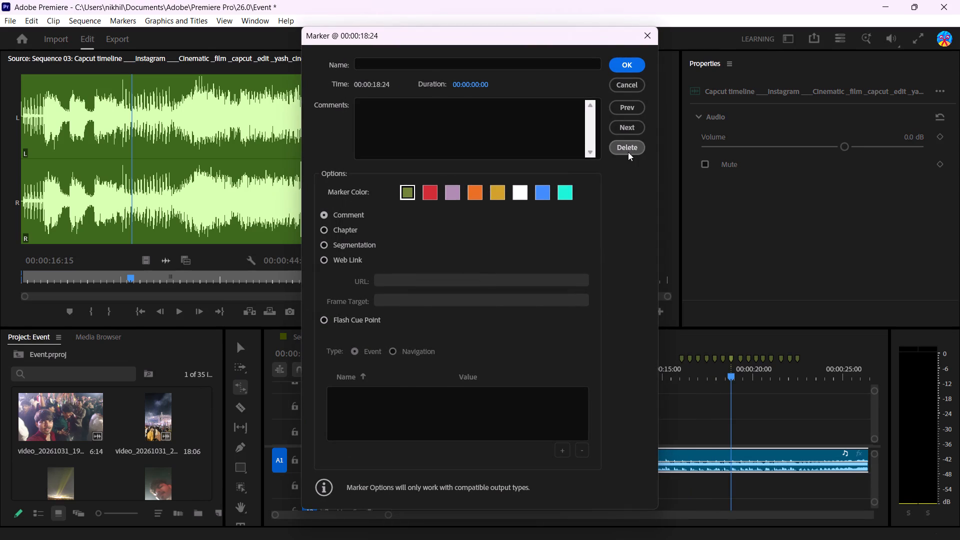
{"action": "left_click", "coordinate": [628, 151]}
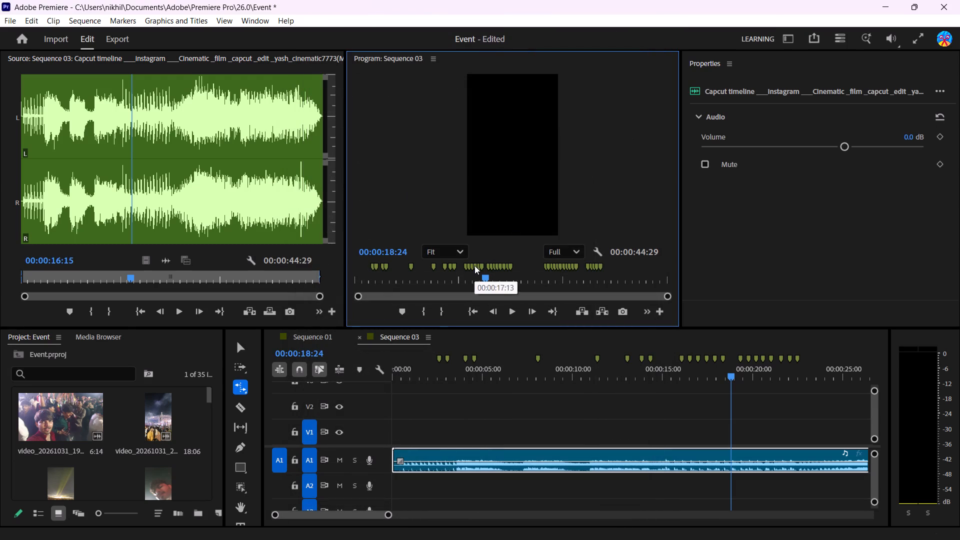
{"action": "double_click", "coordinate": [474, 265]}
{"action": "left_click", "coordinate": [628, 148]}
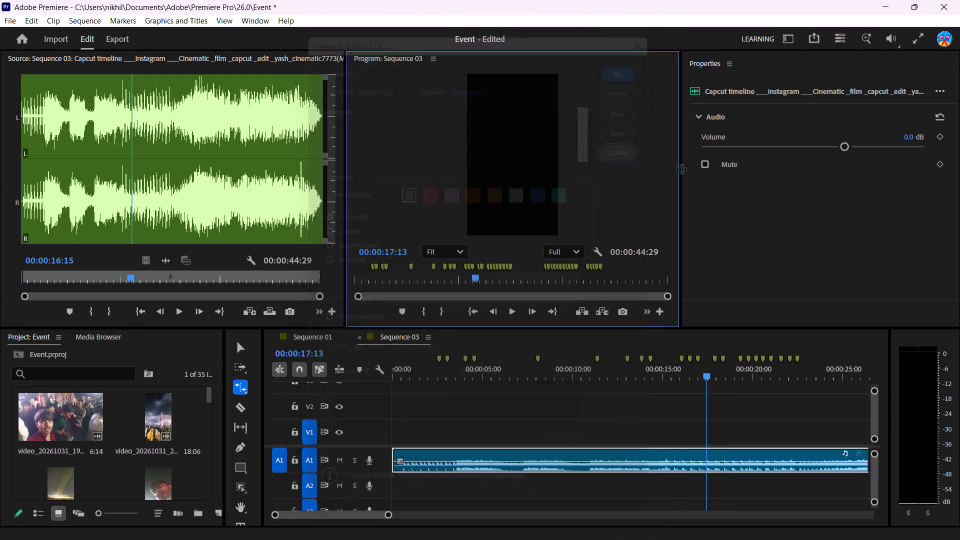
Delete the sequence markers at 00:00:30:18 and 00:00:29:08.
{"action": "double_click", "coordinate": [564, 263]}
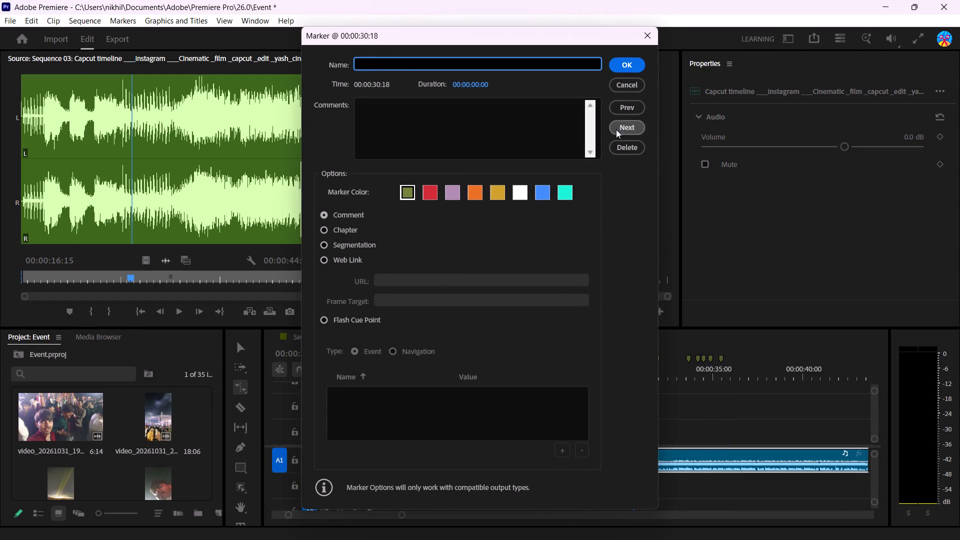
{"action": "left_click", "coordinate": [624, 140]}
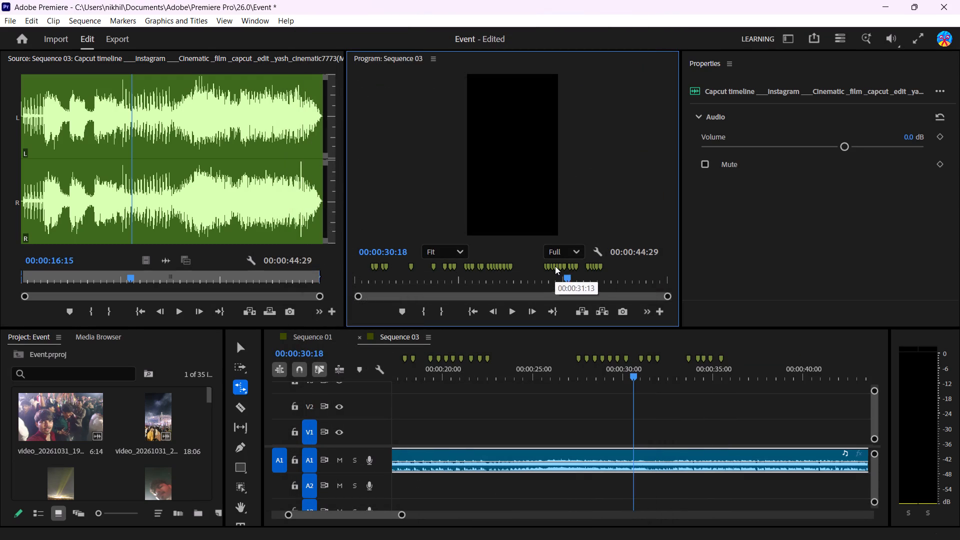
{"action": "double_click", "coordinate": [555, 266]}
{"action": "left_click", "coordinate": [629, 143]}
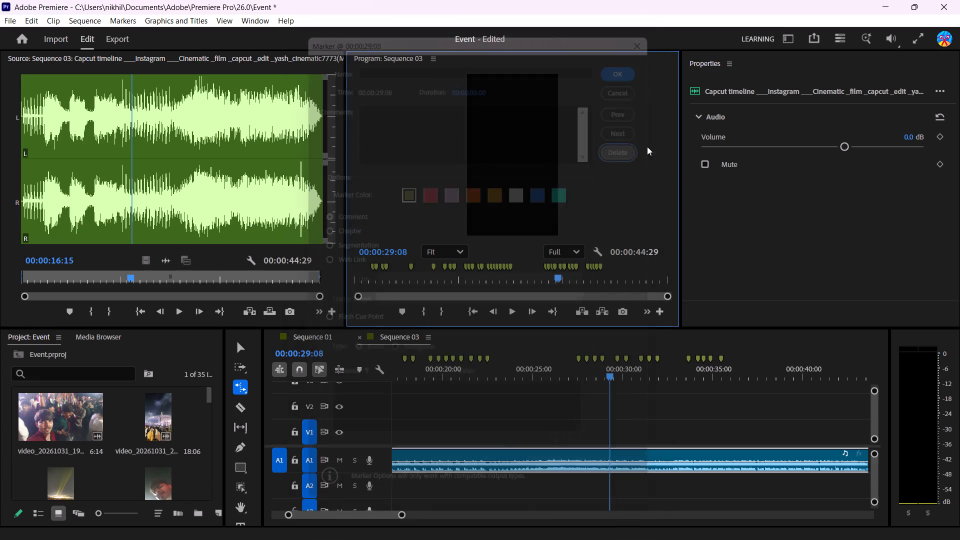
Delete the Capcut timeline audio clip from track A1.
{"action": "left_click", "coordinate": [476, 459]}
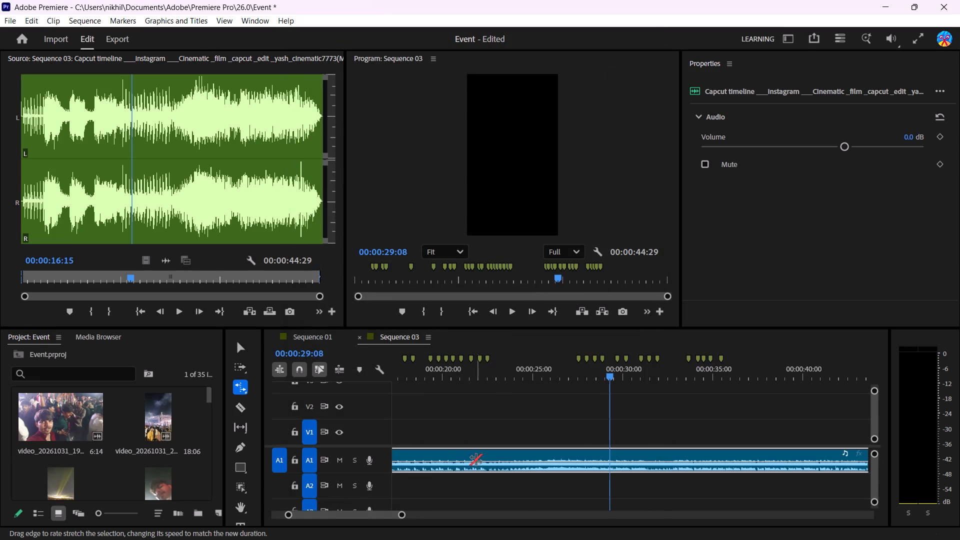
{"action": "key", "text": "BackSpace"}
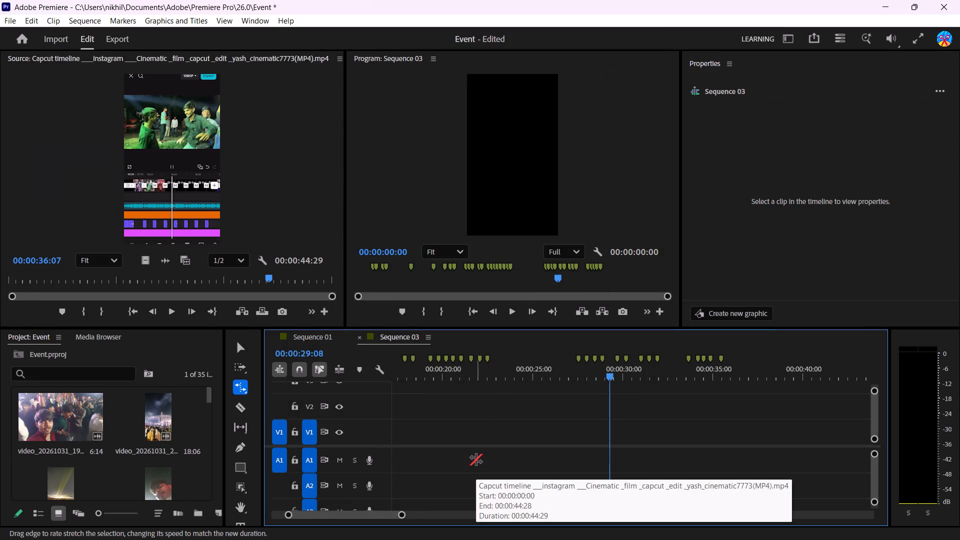
Undo the audio clip deletion, the marker deletions, the clip length changes, and the marker additions after 00:00:13:25 in Sequence 03.
{"action": "key", "text": "ctrl+z"}
{"action": "key", "text": "ctrl+z"}
{"action": "key", "text": "ctrl+z"}
{"action": "key", "text": "ctrl+z"}
{"action": "key", "text": "ctrl+z"}
{"action": "key", "text": "ctrl+z"}
{"action": "key", "text": "ctrl+z"}
{"action": "key", "text": "ctrl+z"}
{"action": "key", "text": "ctrl+z"}
{"action": "key", "text": "ctrl+z"}
{"action": "key", "text": "ctrl+z"}
{"action": "key", "text": "ctrl+z"}
{"action": "key", "text": "ctrl+z"}
{"action": "key", "text": "ctrl+z"}
{"action": "key", "text": "ctrl+z"}
{"action": "key", "text": "ctrl+z"}
{"action": "key", "text": "ctrl+z"}
{"action": "key", "text": "ctrl+z"}
{"action": "key", "text": "ctrl+z"}
{"action": "key", "text": "ctrl+z"}
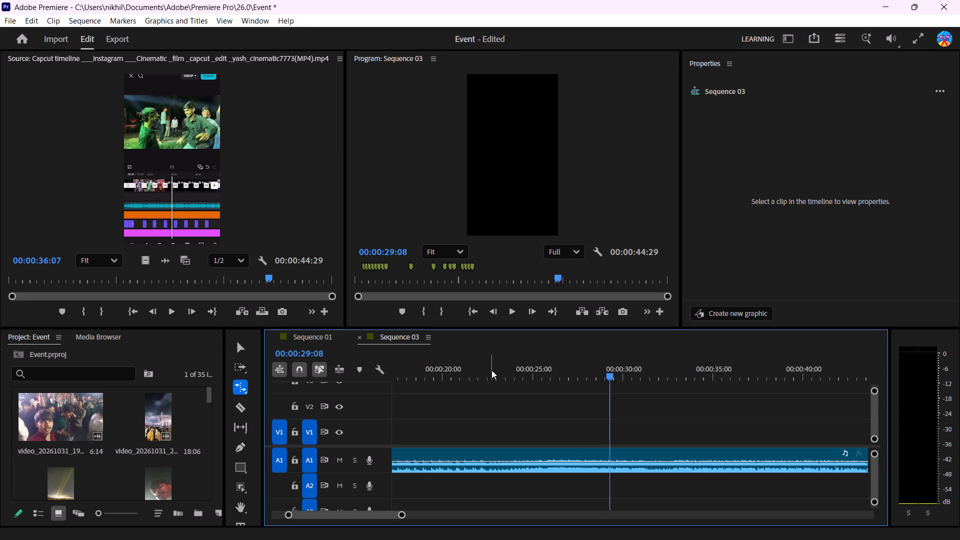
{"action": "key", "text": "ctrl+z"}
{"action": "key", "text": "ctrl+z"}
{"action": "key", "text": "ctrl+z"}
{"action": "key", "text": "ctrl+z"}
{"action": "key", "text": "ctrl+z"}
{"action": "key", "text": "ctrl+z"}
{"action": "key", "text": "ctrl+z"}
{"action": "key", "text": "ctrl+z"}
{"action": "key", "text": "ctrl+z"}
{"action": "key", "text": "ctrl+z"}
{"action": "key", "text": "ctrl+z"}
{"action": "key", "text": "ctrl+z"}
{"action": "key", "text": "ctrl+z"}
{"action": "key", "text": "ctrl+z"}
{"action": "key", "text": "ctrl+z"}
{"action": "key", "text": "ctrl+z"}
{"action": "key", "text": "ctrl+z"}
{"action": "key", "text": "ctrl+z"}
{"action": "key", "text": "ctrl+z"}
{"action": "key", "text": "ctrl+z"}
{"action": "key", "text": "ctrl+z"}
{"action": "key", "text": "ctrl+z"}
{"action": "key", "text": "ctrl+z"}
{"action": "key", "text": "ctrl+z"}
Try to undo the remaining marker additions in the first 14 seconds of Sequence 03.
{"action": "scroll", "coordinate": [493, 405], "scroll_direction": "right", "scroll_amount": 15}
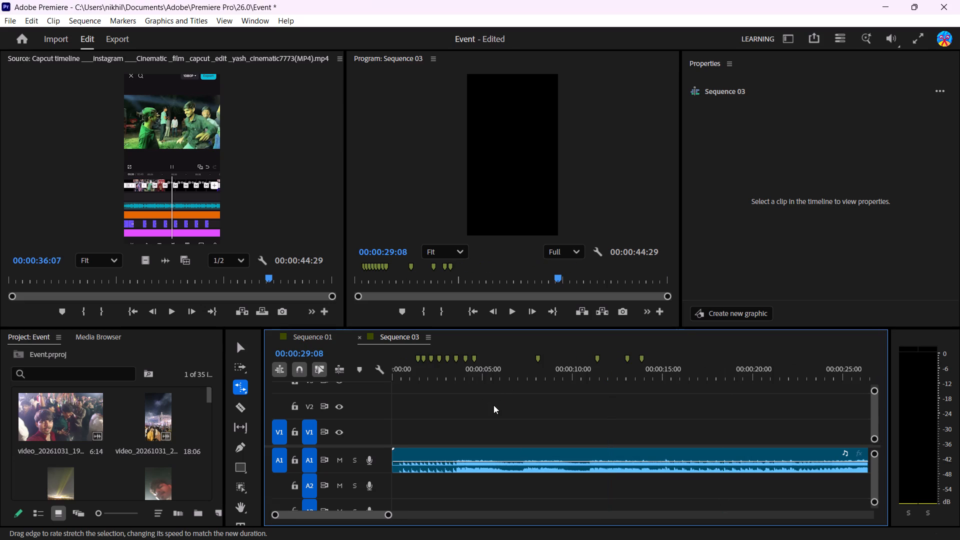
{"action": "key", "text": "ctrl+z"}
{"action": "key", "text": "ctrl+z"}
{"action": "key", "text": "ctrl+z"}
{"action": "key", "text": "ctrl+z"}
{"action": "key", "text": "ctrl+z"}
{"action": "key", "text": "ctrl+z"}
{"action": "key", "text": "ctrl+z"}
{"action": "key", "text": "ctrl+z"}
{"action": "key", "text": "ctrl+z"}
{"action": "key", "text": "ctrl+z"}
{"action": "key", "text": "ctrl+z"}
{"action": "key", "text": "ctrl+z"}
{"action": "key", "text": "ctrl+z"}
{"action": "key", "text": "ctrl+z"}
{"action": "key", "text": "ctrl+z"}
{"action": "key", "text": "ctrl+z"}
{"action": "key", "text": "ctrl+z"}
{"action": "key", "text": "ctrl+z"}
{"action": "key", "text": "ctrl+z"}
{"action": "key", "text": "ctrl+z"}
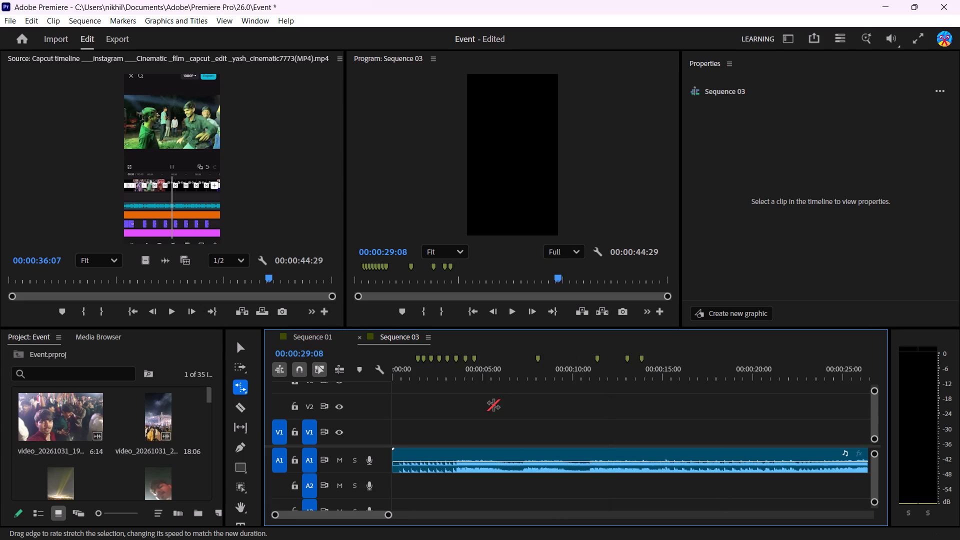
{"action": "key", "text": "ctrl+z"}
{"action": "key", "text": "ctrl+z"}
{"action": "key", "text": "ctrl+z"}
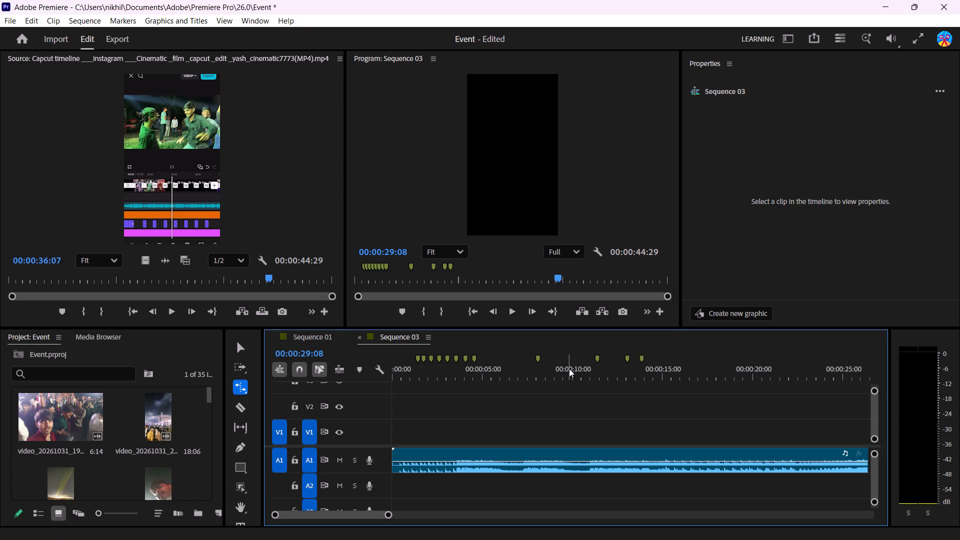
Switch from the Rate Stretch tool to the Selection tool.
{"action": "left_click", "coordinate": [243, 351]}
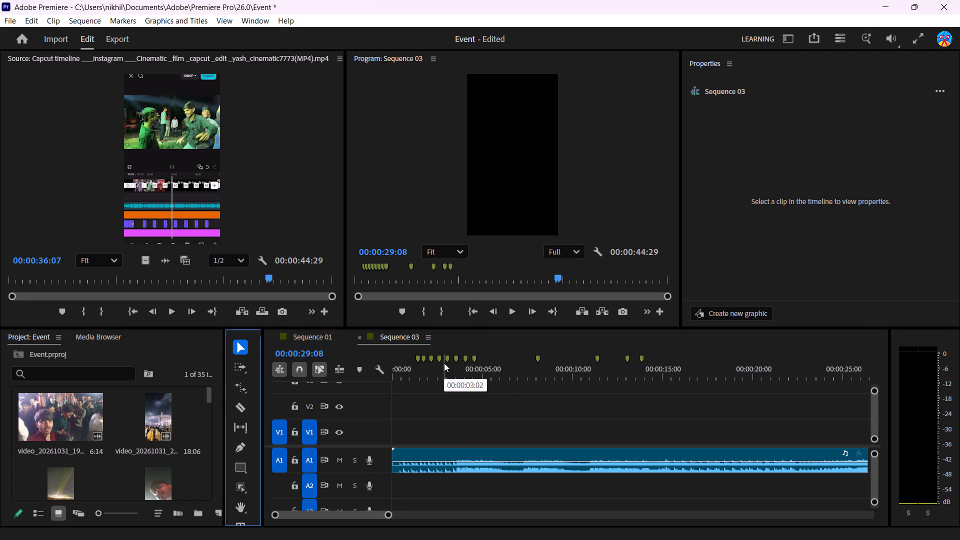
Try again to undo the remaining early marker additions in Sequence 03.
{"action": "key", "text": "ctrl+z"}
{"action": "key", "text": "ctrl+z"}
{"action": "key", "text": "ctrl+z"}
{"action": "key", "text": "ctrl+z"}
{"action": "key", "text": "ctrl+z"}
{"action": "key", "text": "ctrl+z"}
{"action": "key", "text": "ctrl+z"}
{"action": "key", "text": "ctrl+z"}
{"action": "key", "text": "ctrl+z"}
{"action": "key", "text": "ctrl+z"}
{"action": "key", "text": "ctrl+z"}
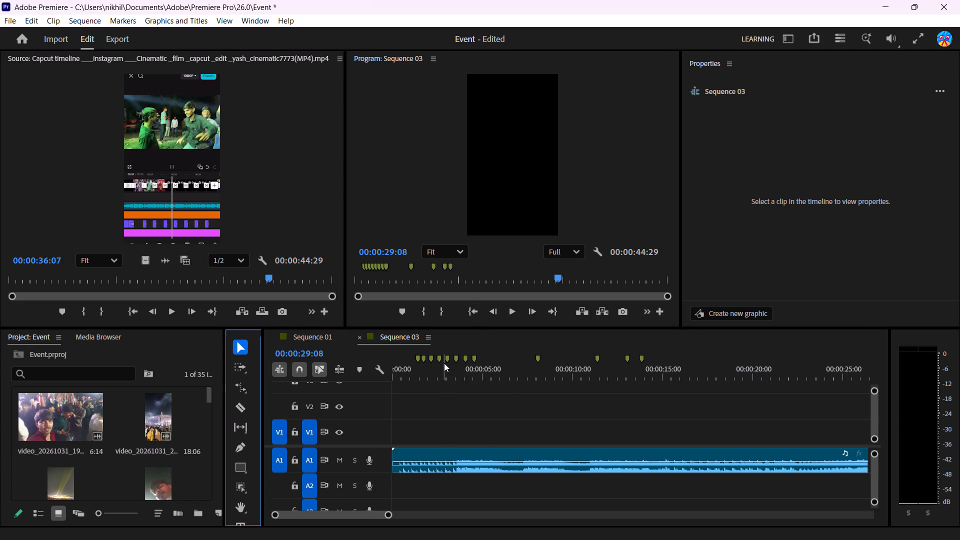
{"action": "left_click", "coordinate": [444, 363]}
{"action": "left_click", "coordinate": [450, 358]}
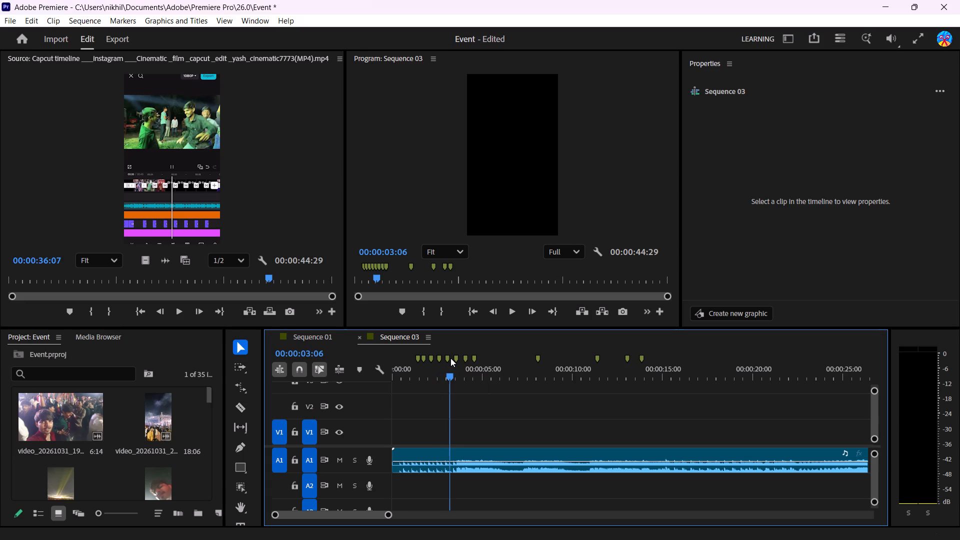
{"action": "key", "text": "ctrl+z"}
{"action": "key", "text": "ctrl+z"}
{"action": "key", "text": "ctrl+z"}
Go to the last remaining sequence marker at 00:00:13:25.
{"action": "left_click", "coordinate": [646, 357]}
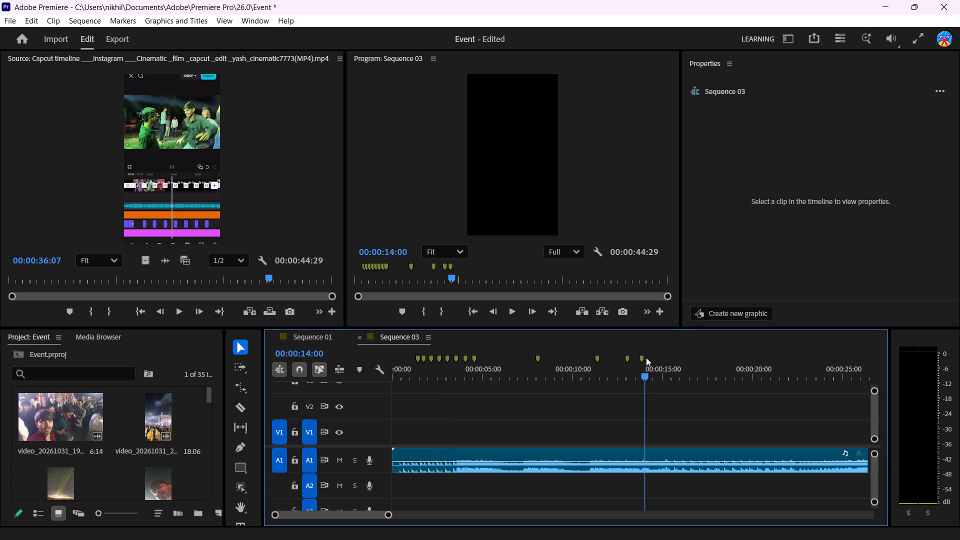
{"action": "left_click", "coordinate": [641, 358]}
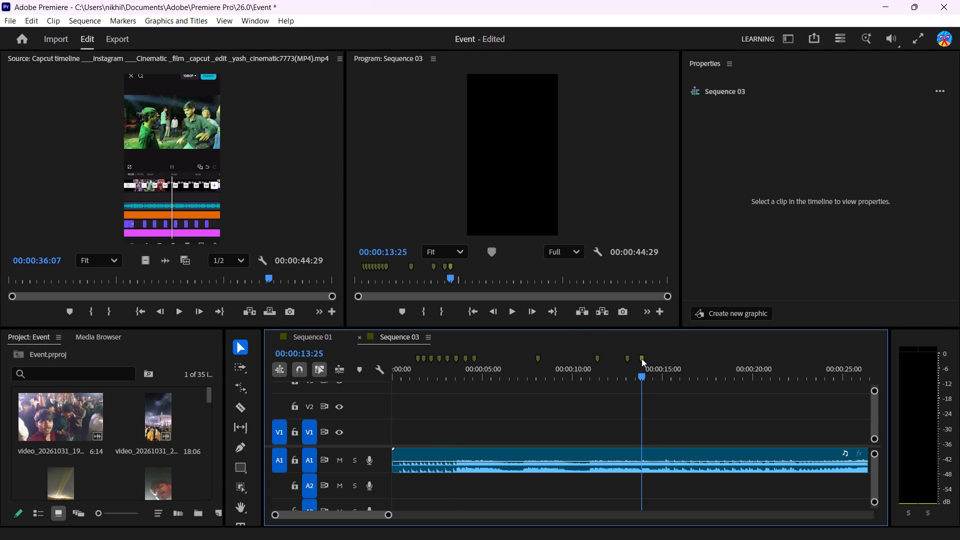
Delete the last sequence marker at 00:00:13:25 from Sequence 03.
{"action": "key", "text": "Delete"}
{"action": "double_click", "coordinate": [641, 358]}
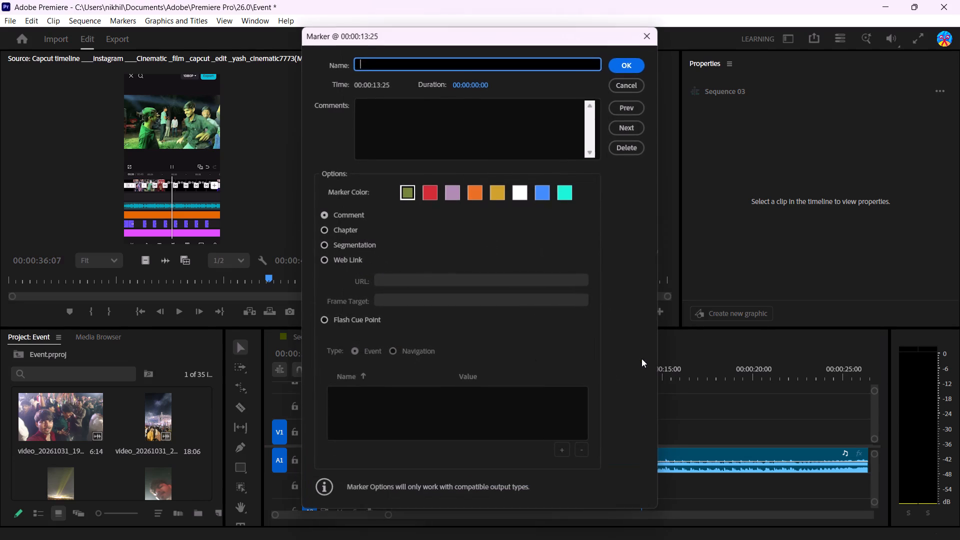
{"action": "left_click", "coordinate": [625, 145]}
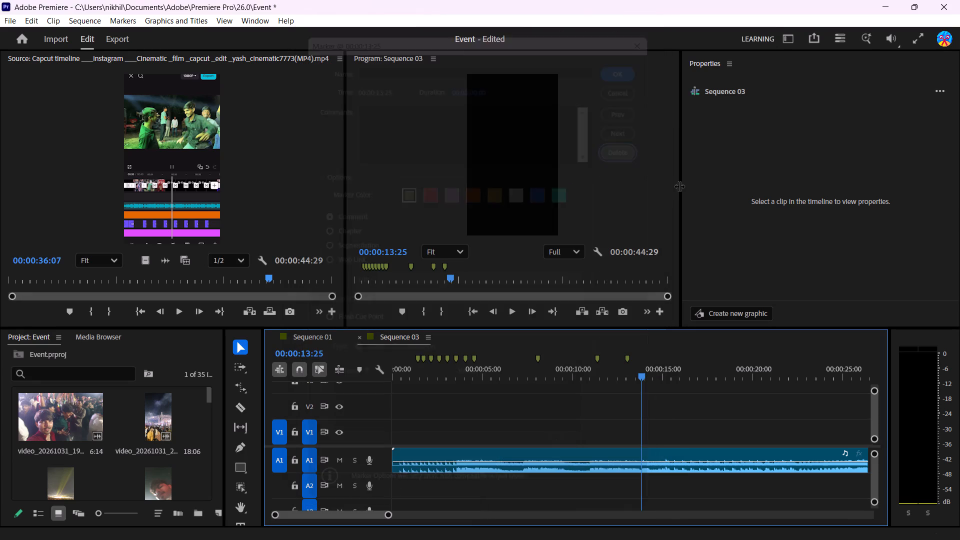
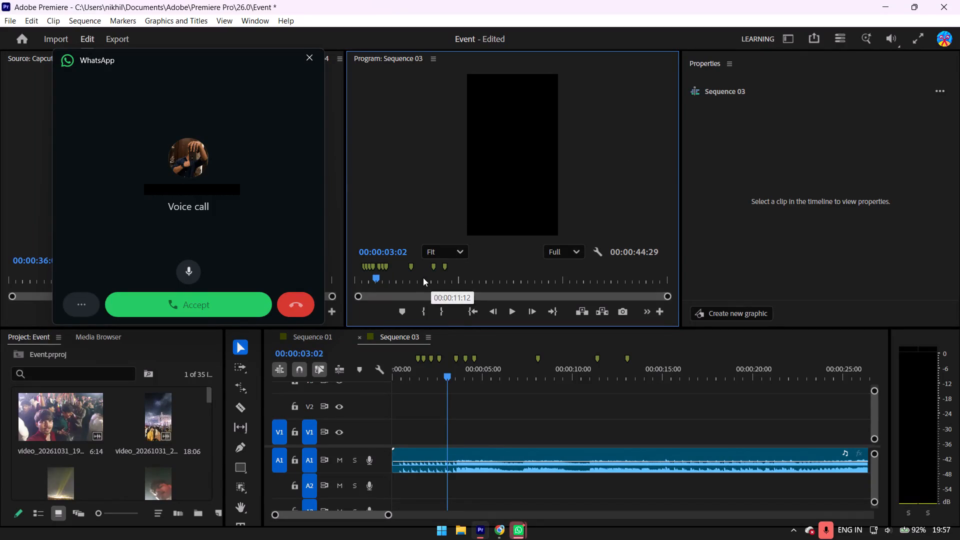
Delete the Sequence 03 marker at 00:00:04:17.
{"action": "double_click", "coordinate": [382, 268]}
{"action": "left_click", "coordinate": [618, 152]}
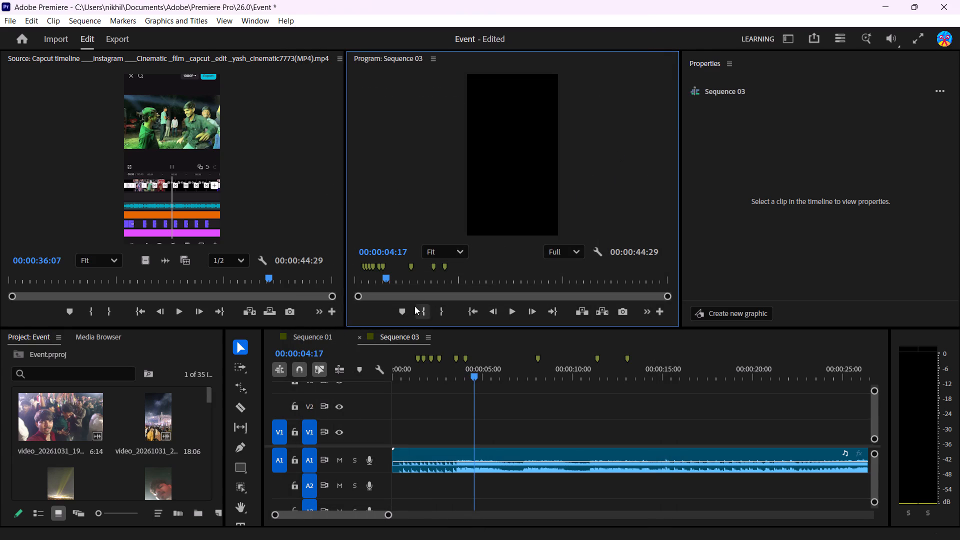
Open the Sequence 03 marker at 00:00:02:05 and delete it.
{"action": "double_click", "coordinate": [369, 263]}
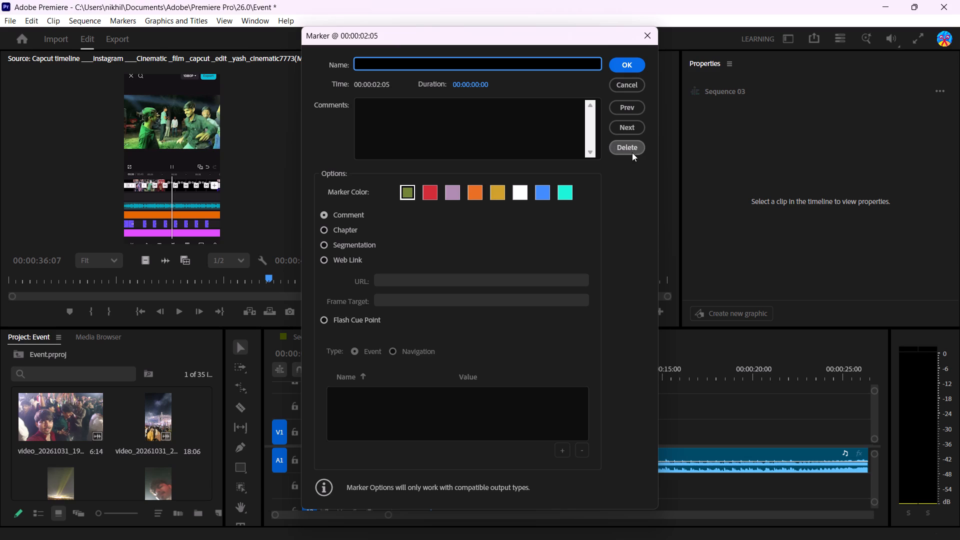
Delete the six Sequence 03 markers at 00:00:02:05, 00:00:04:02, 00:00:02:19, 00:00:03:17, 00:00:01:23 and 00:00:01:13, one by one.
{"action": "left_click", "coordinate": [633, 145]}
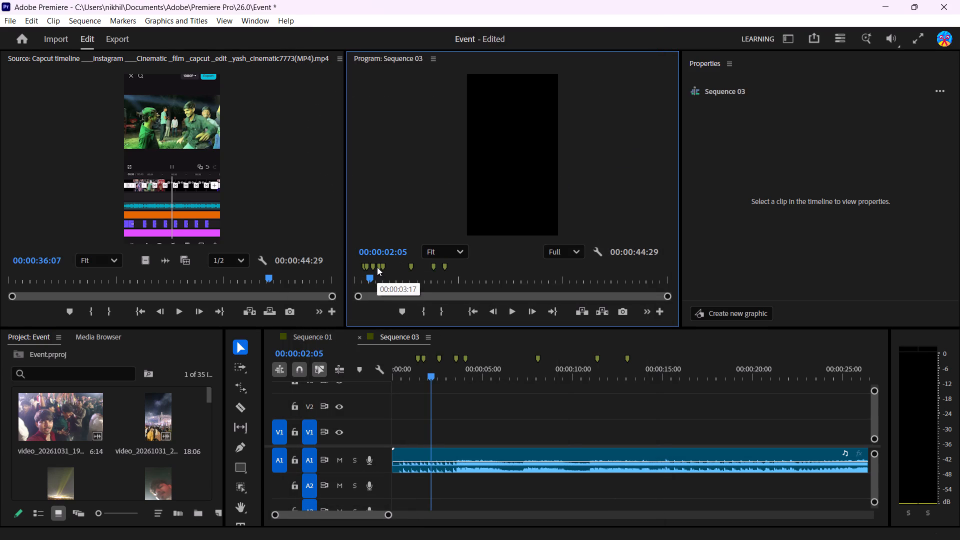
{"action": "double_click", "coordinate": [382, 265]}
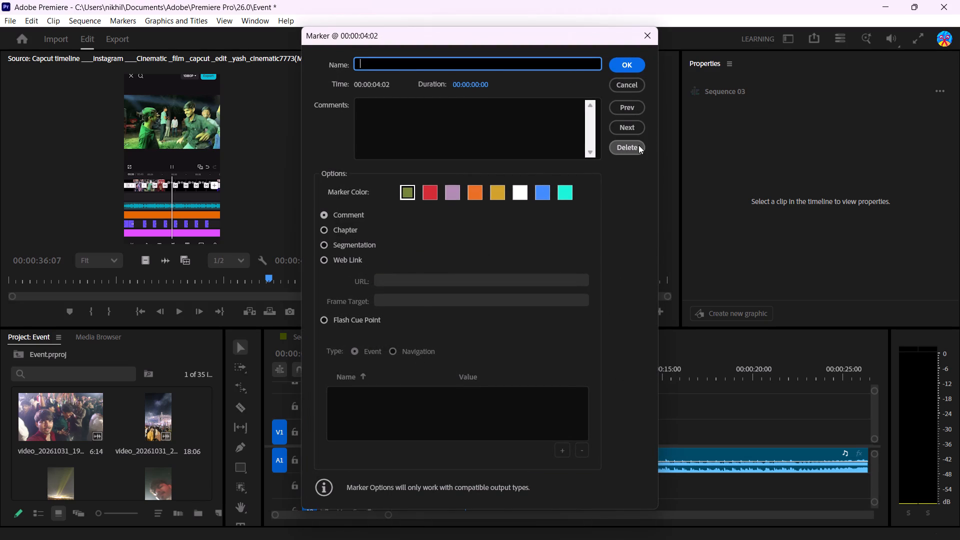
{"action": "left_click", "coordinate": [638, 145]}
{"action": "double_click", "coordinate": [373, 267]}
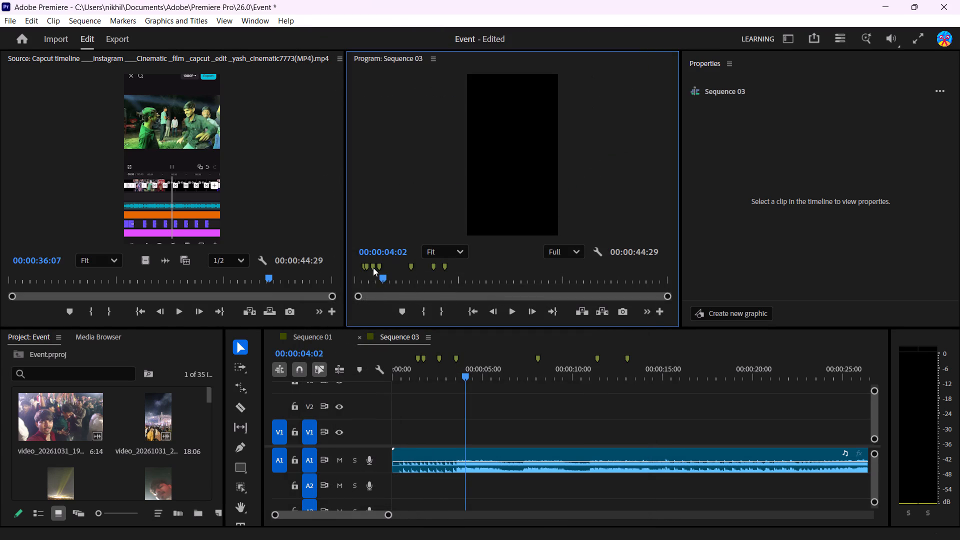
{"action": "left_click", "coordinate": [628, 141]}
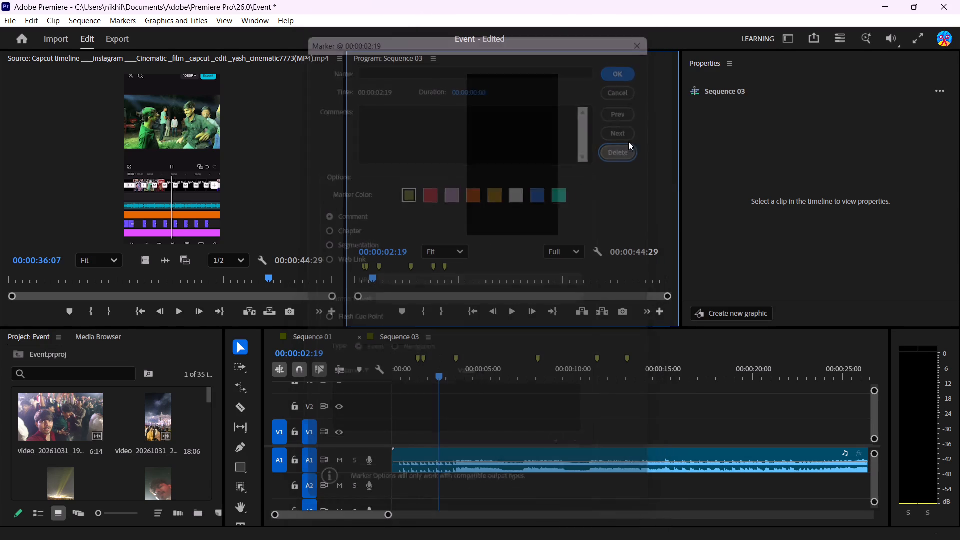
{"action": "left_click", "coordinate": [380, 266]}
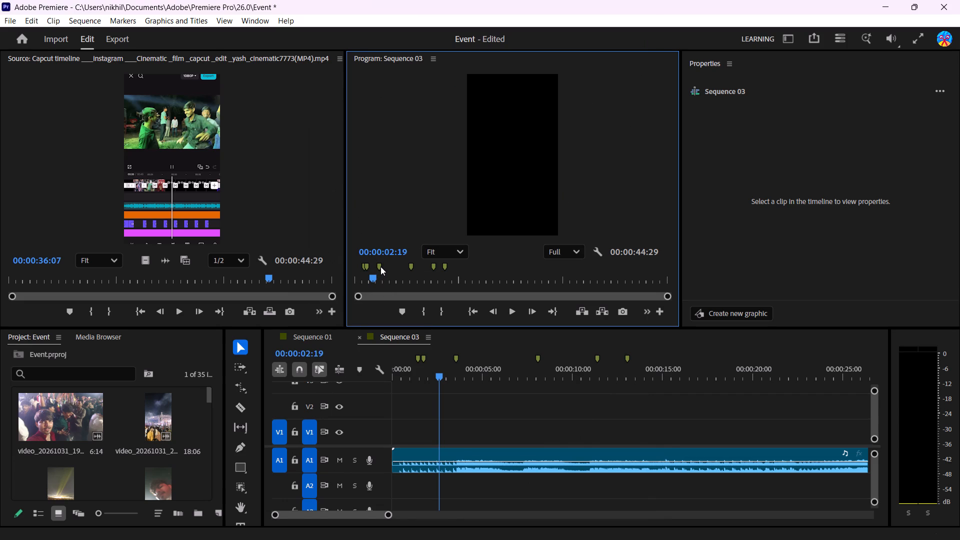
{"action": "double_click", "coordinate": [378, 267]}
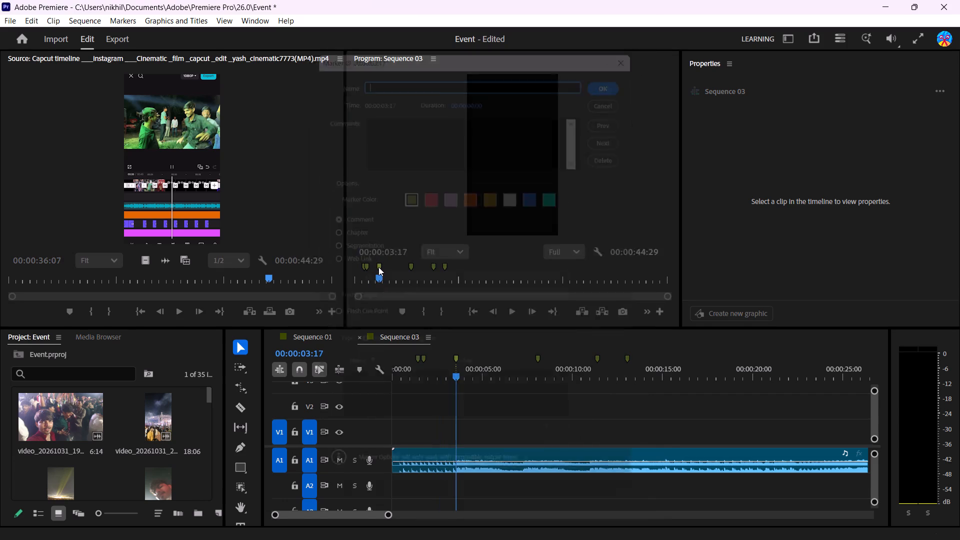
{"action": "left_click", "coordinate": [617, 148]}
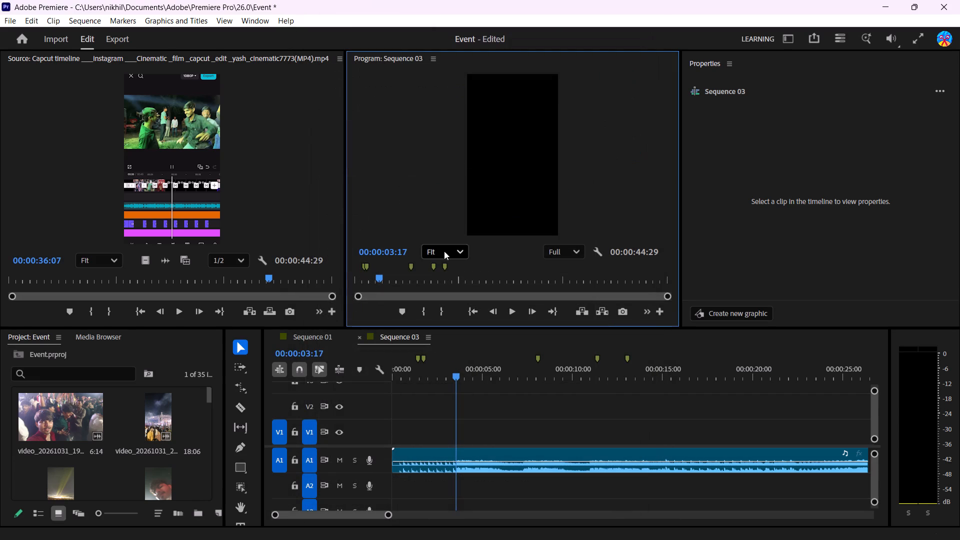
{"action": "double_click", "coordinate": [366, 264]}
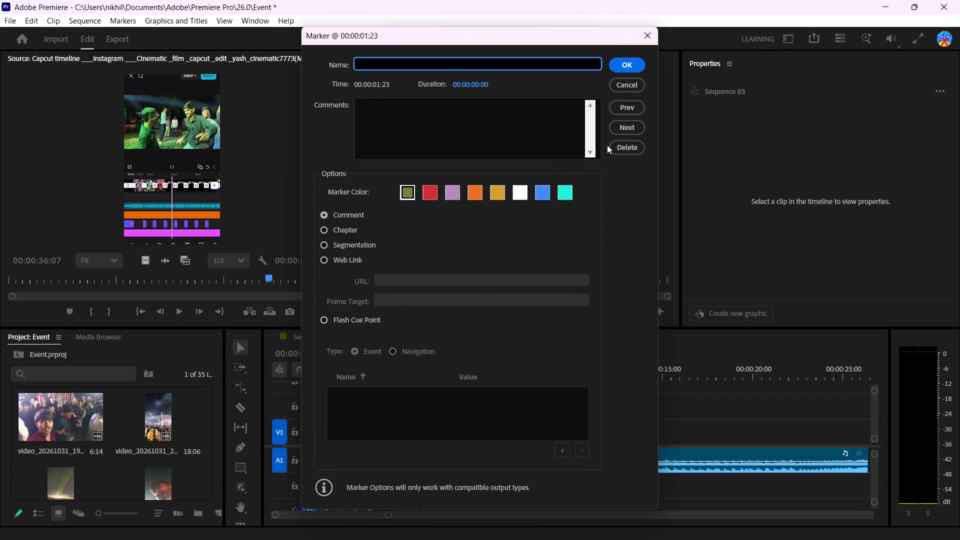
{"action": "left_click", "coordinate": [618, 150]}
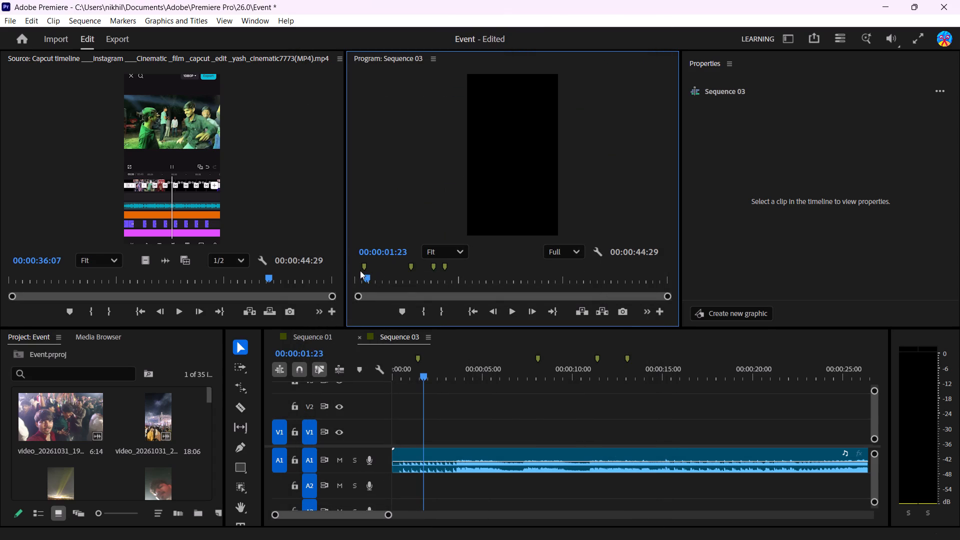
{"action": "double_click", "coordinate": [363, 265]}
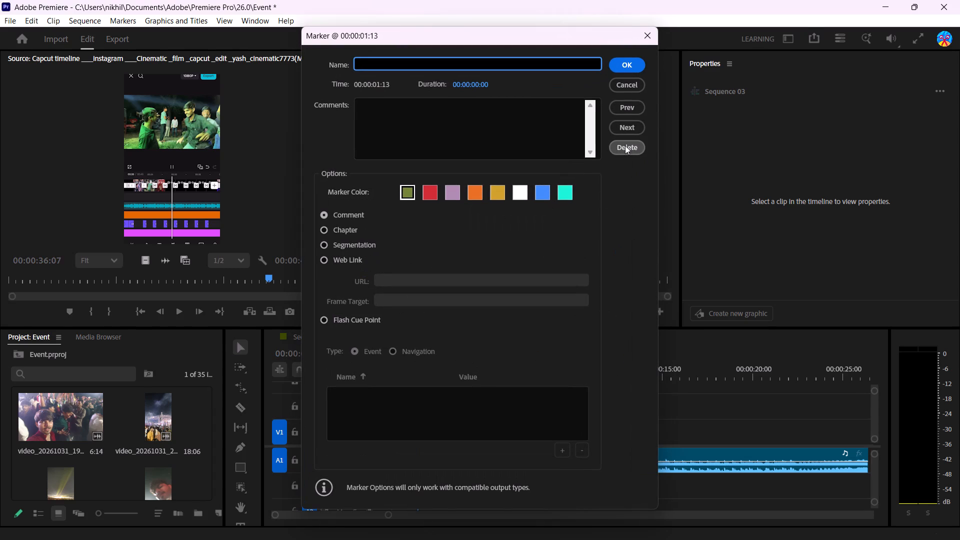
{"action": "left_click", "coordinate": [624, 145]}
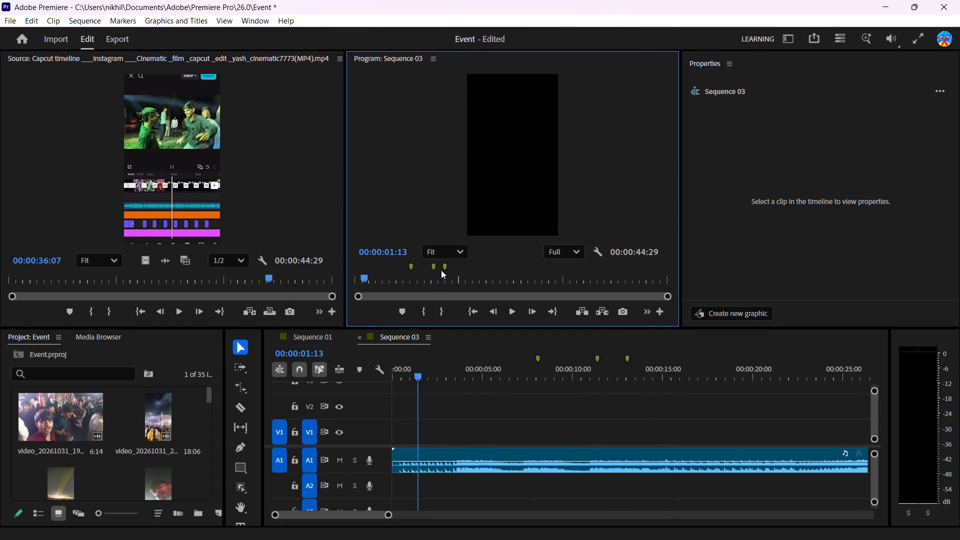
Delete the three remaining Sequence 03 markers at 00:00:13:01, 00:00:11:12 and 00:00:08:03.
{"action": "double_click", "coordinate": [443, 267]}
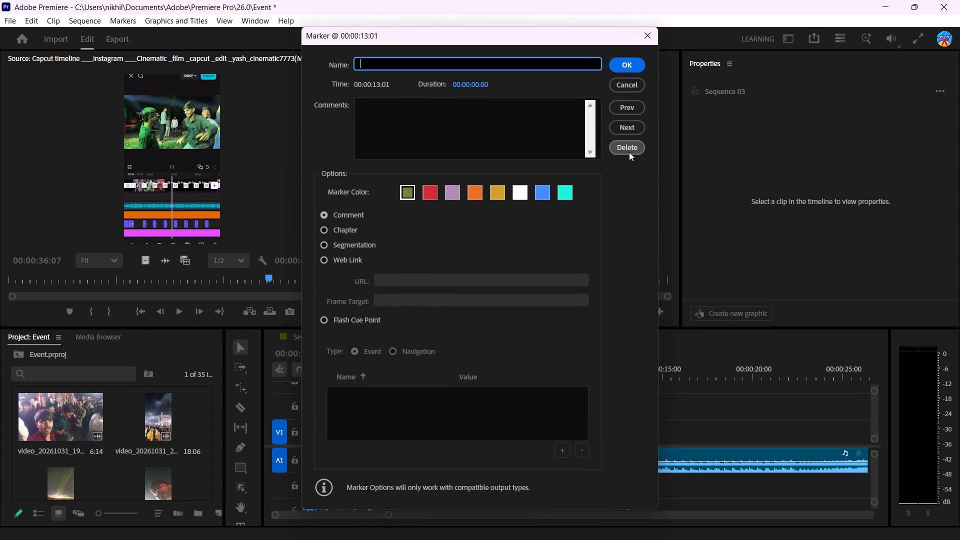
{"action": "left_click", "coordinate": [629, 152]}
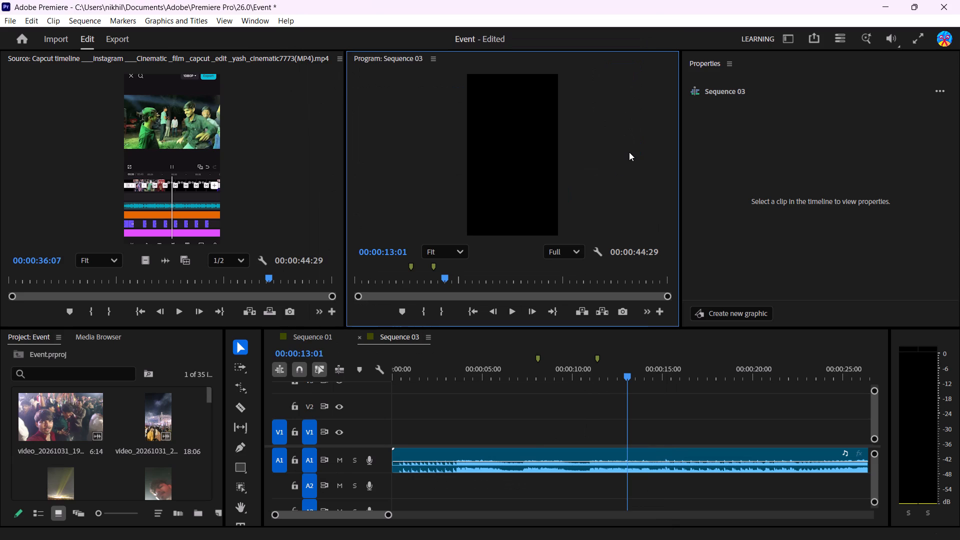
{"action": "double_click", "coordinate": [434, 265]}
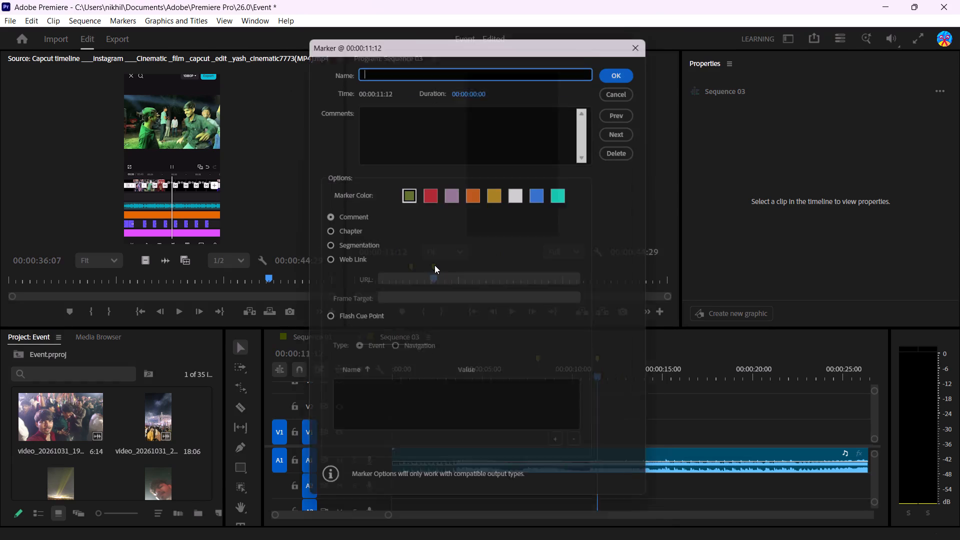
{"action": "left_click", "coordinate": [624, 146]}
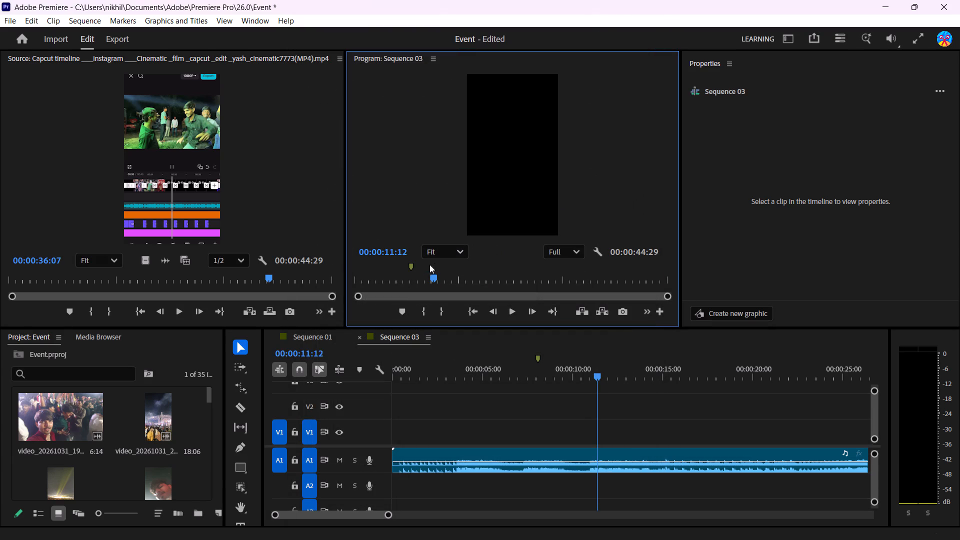
{"action": "double_click", "coordinate": [411, 266]}
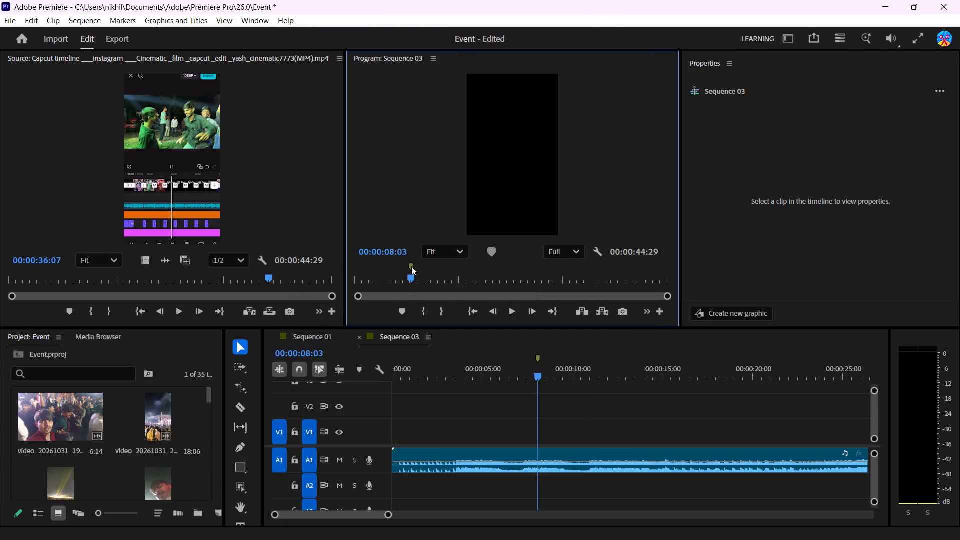
{"action": "left_click", "coordinate": [632, 145]}
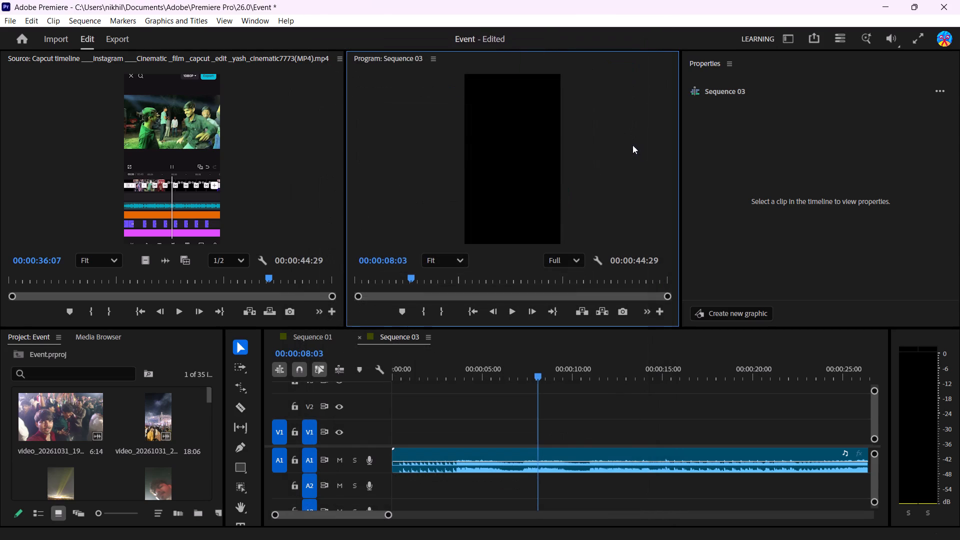
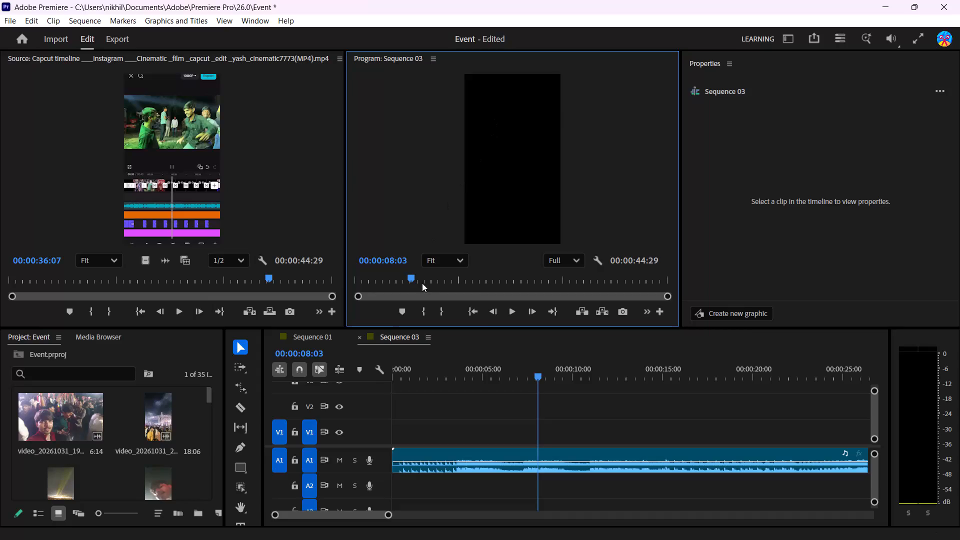
Play Sequence 03 from its start and listen to the opening seconds of the music.
{"action": "scroll", "coordinate": [422, 397], "scroll_direction": "right", "scroll_amount": 5}
{"action": "scroll", "coordinate": [461, 372], "scroll_direction": "right", "scroll_amount": 5}
{"action": "left_click_drag", "start_coordinate": [538, 378], "coordinate": [357, 380]}
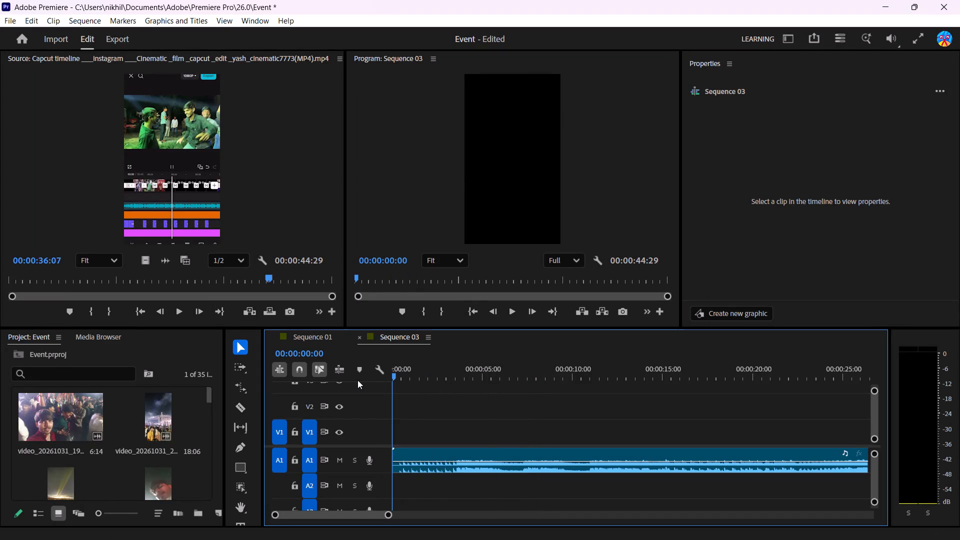
{"action": "left_click_drag", "start_coordinate": [357, 380], "coordinate": [352, 379]}
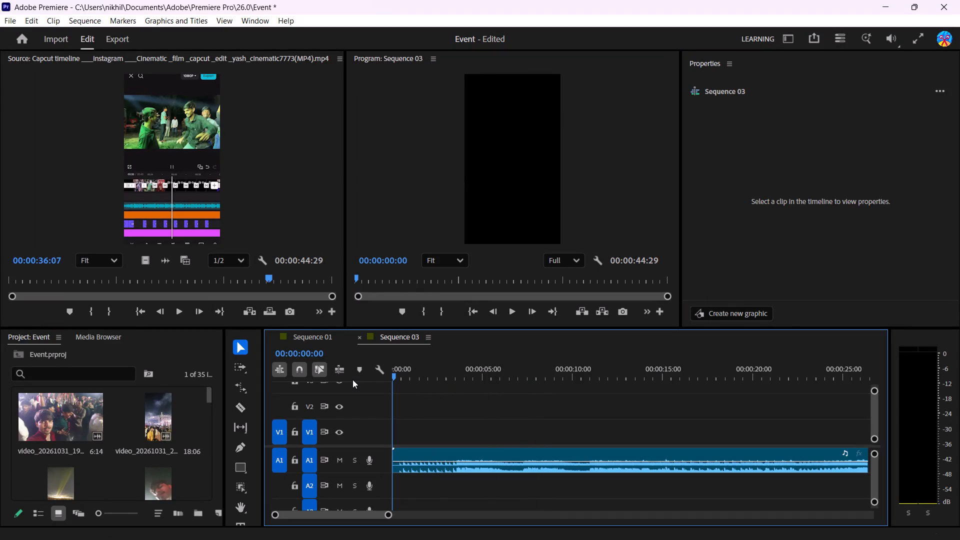
{"action": "key", "text": "space"}
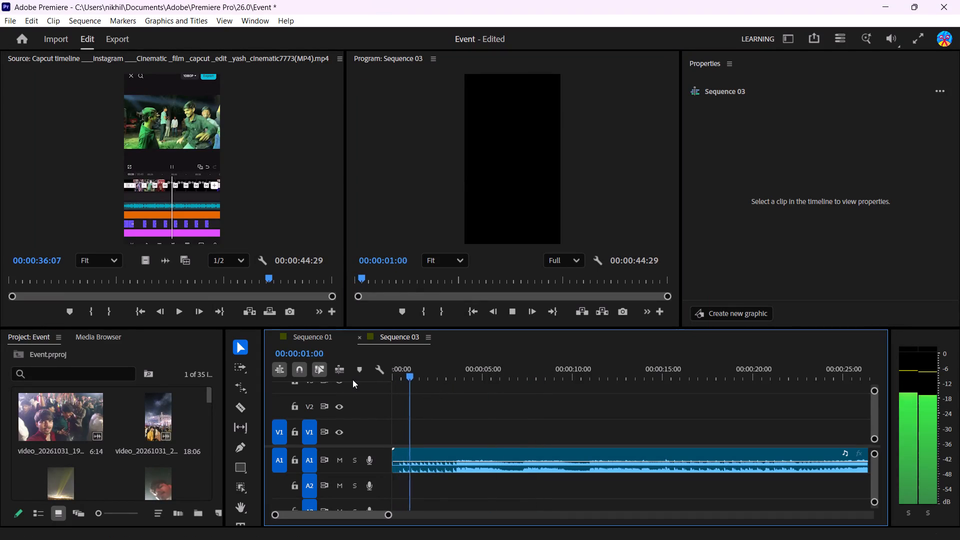
{"action": "scroll", "coordinate": [728, 408], "scroll_direction": "left", "scroll_amount": 3}
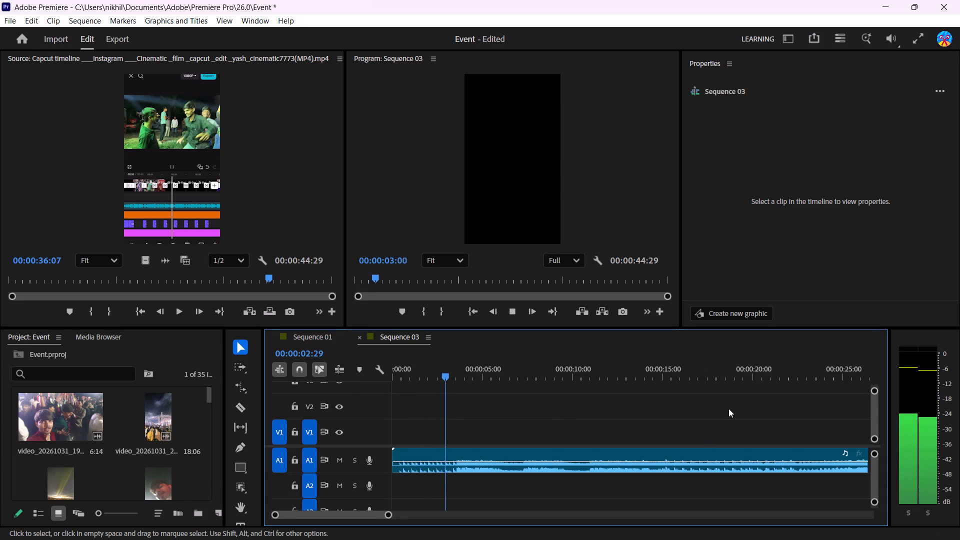
{"action": "scroll", "coordinate": [728, 408], "scroll_direction": "left", "scroll_amount": 2}
{"action": "scroll", "coordinate": [728, 408], "scroll_direction": "down", "scroll_amount": 7, "text": "ctrl"}
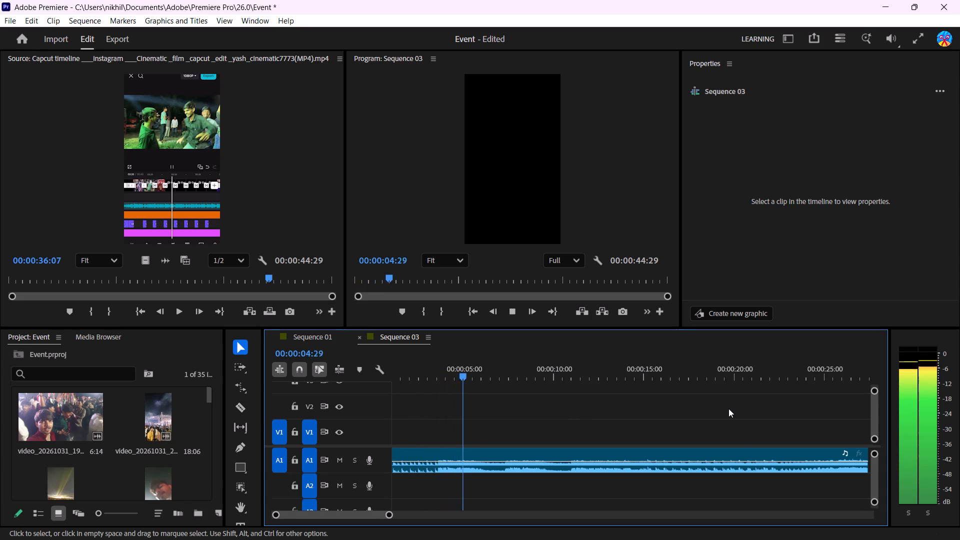
Trim the end of the A1 audio clip back to about 00:00:24:29.
{"action": "left_click_drag", "start_coordinate": [390, 513], "coordinate": [470, 510]}
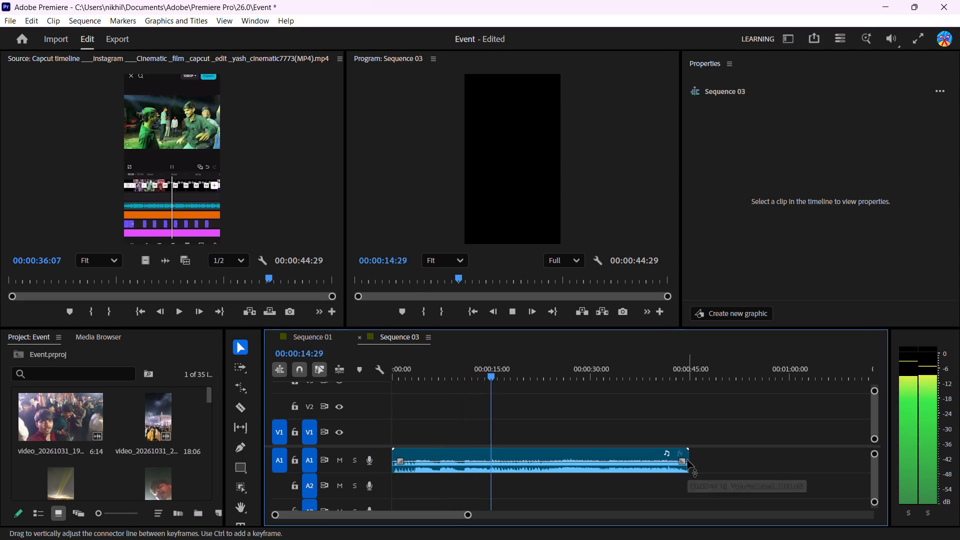
{"action": "left_click_drag", "start_coordinate": [691, 458], "coordinate": [659, 456]}
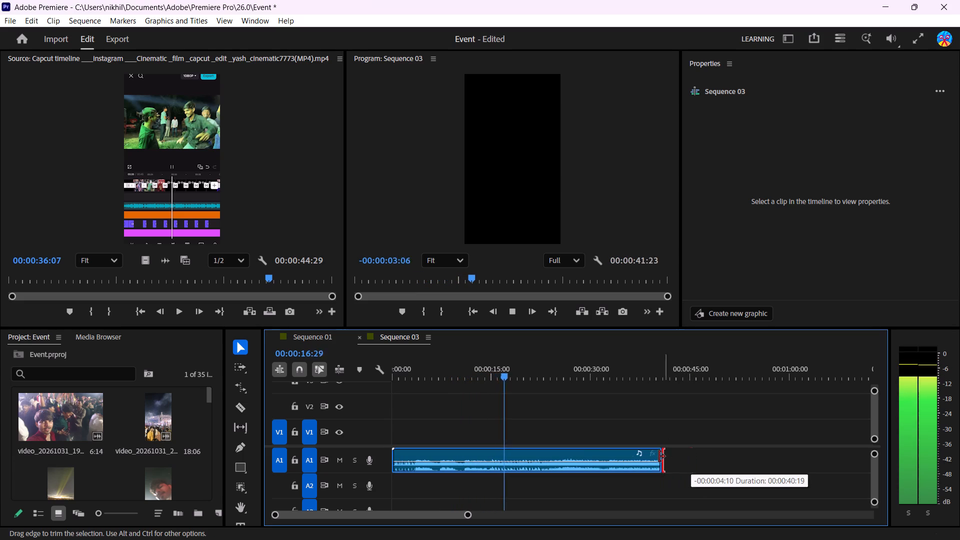
{"action": "left_click_drag", "start_coordinate": [659, 456], "coordinate": [551, 458]}
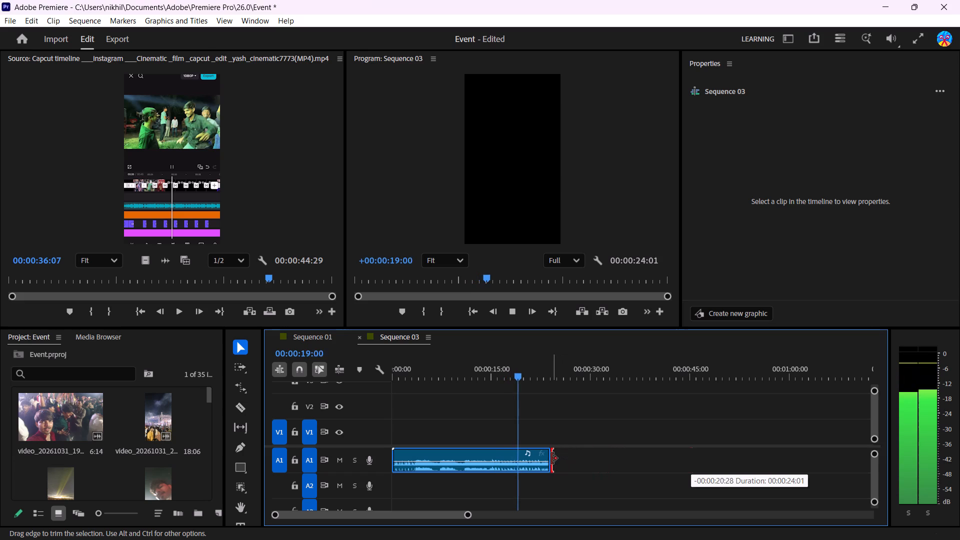
{"action": "left_click_drag", "start_coordinate": [551, 458], "coordinate": [550, 458]}
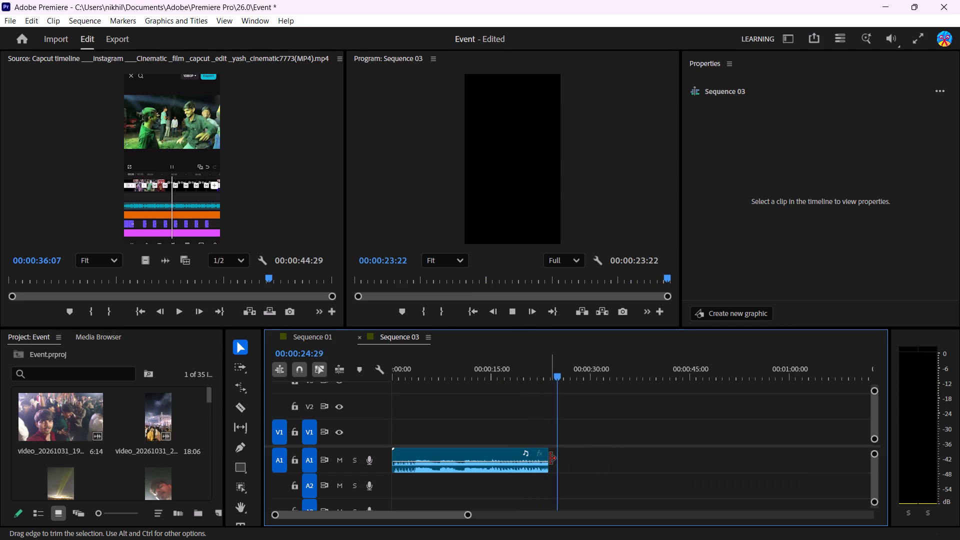
{"action": "left_click_drag", "start_coordinate": [550, 458], "coordinate": [556, 460]}
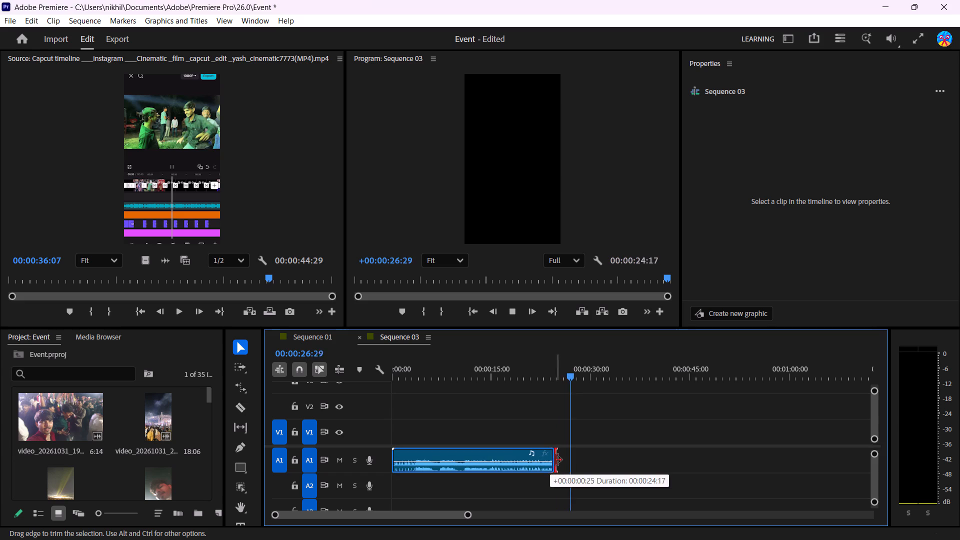
{"action": "left_click_drag", "start_coordinate": [556, 460], "coordinate": [558, 460]}
Play back the ending of the A1 audio clip and extend its end to 00:00:26:06.
{"action": "left_click", "coordinate": [520, 432]}
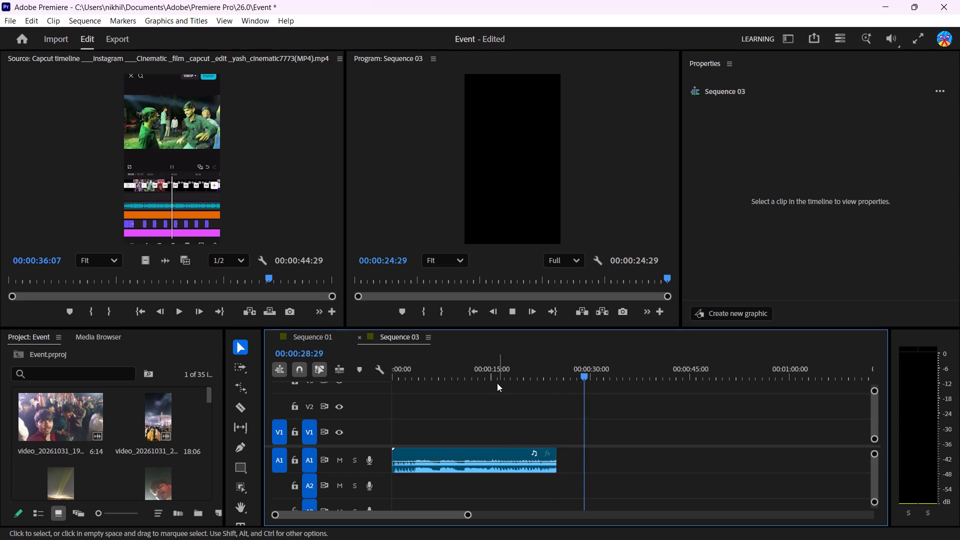
{"action": "double_click", "coordinate": [495, 379]}
{"action": "key", "text": "space"}
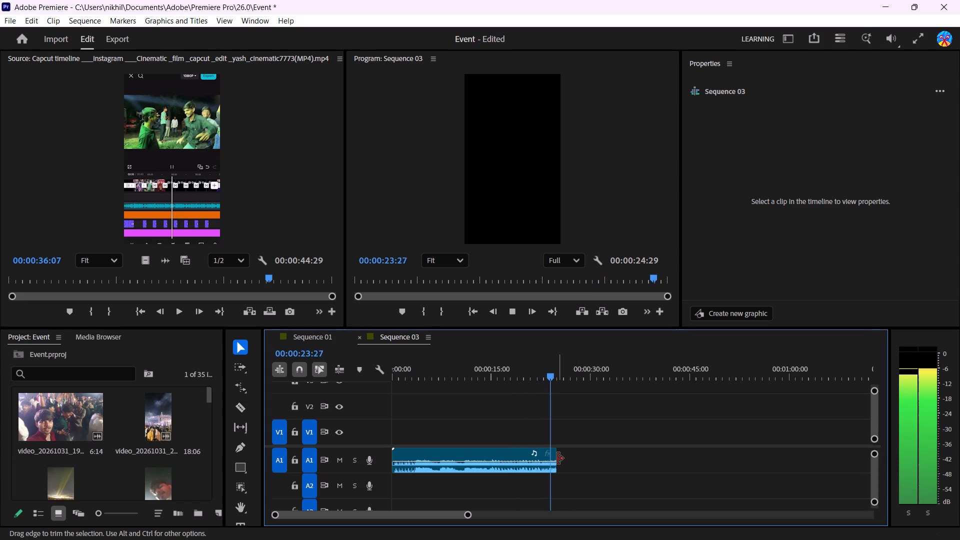
{"action": "left_click_drag", "start_coordinate": [557, 458], "coordinate": [558, 458]}
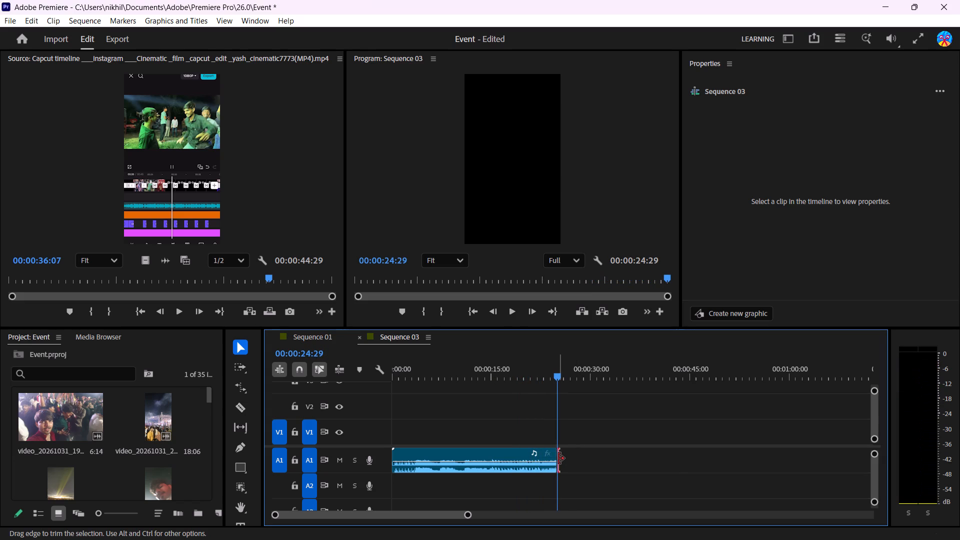
{"action": "left_click_drag", "start_coordinate": [558, 458], "coordinate": [566, 459]}
{"action": "key", "text": "space"}
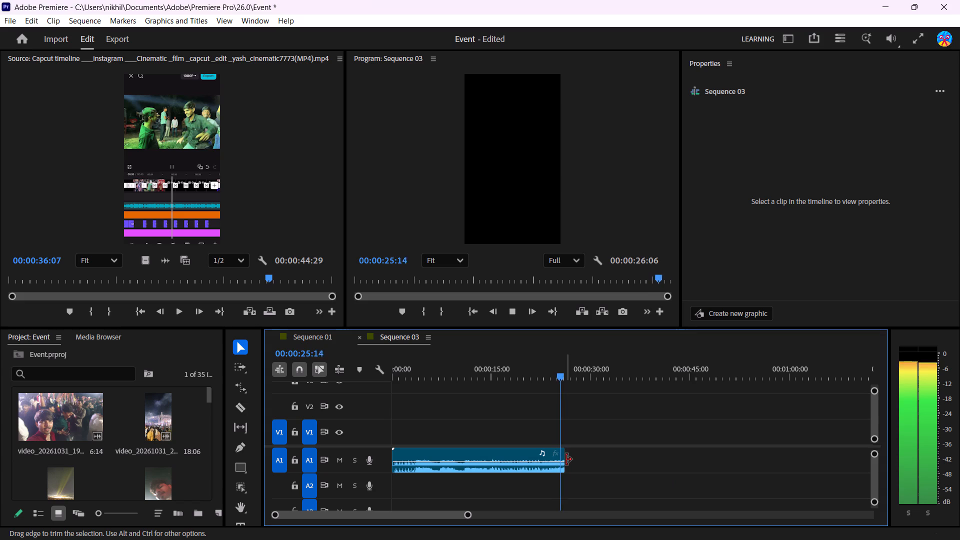
{"action": "left_click", "coordinate": [566, 459]}
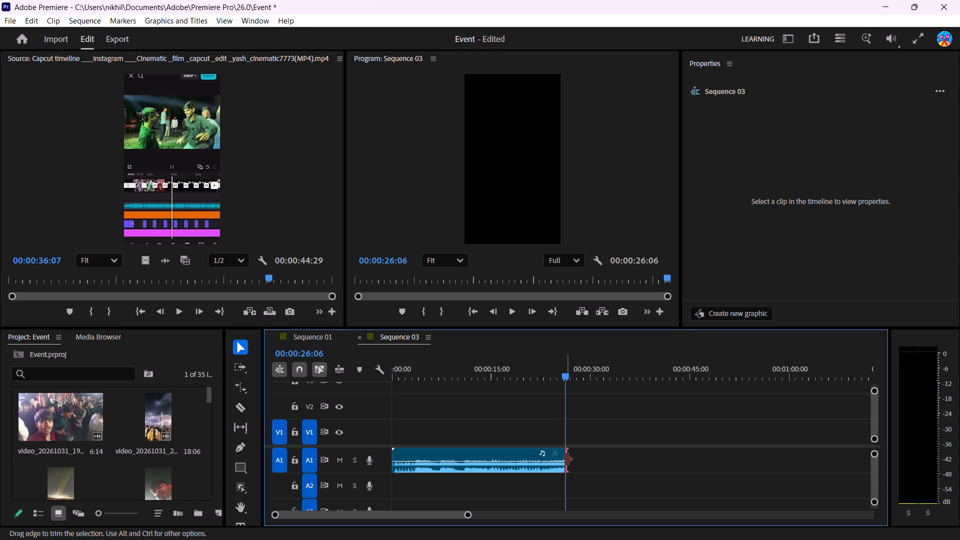
{"action": "left_click", "coordinate": [535, 438]}
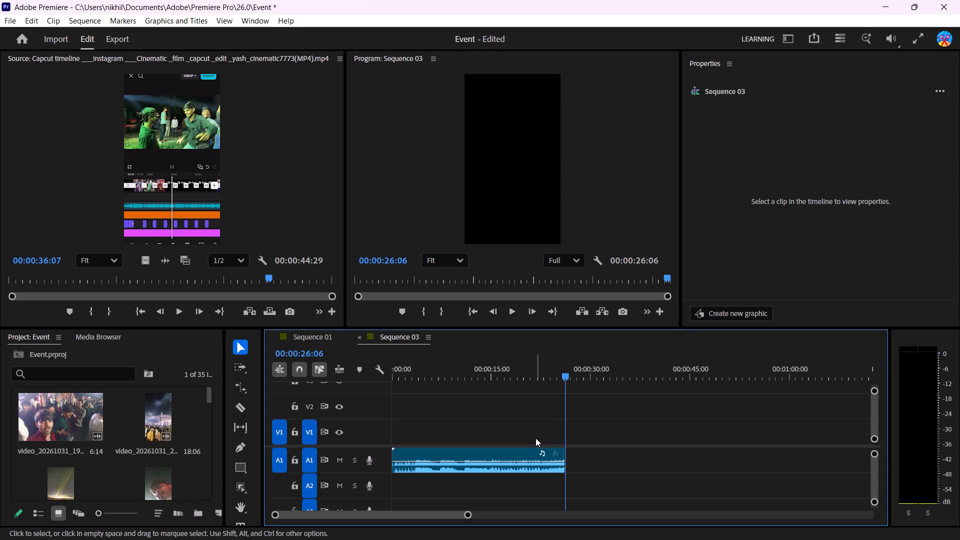
{"action": "triple_click", "coordinate": [517, 381]}
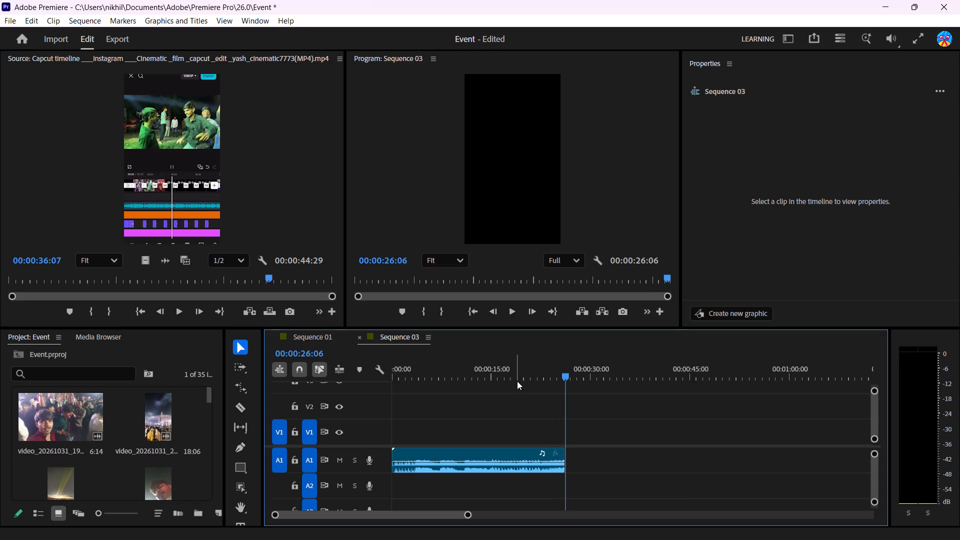
{"action": "left_click", "coordinate": [541, 380]}
{"action": "key", "text": "space"}
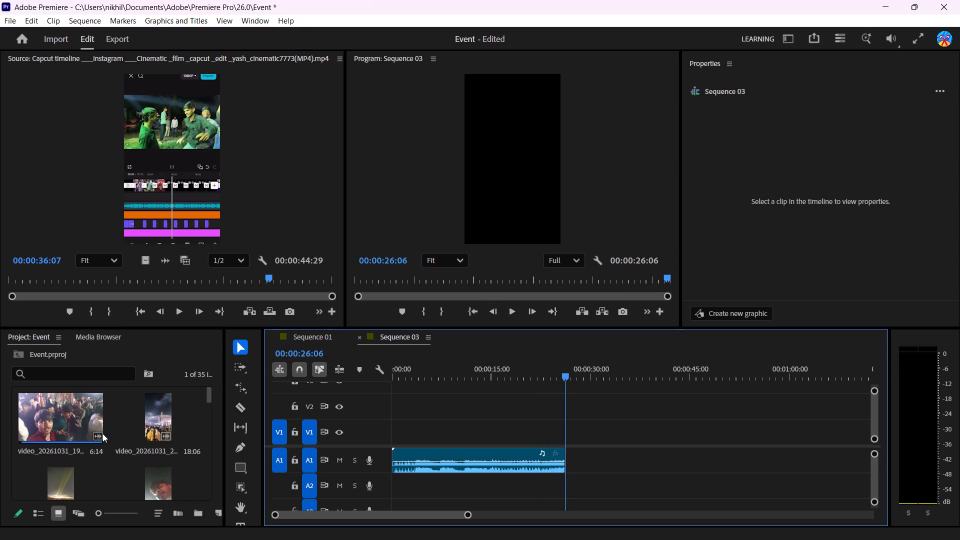
Set the source preview's playback resolution to Full.
{"action": "left_click", "coordinate": [240, 261]}
{"action": "left_click", "coordinate": [234, 274]}
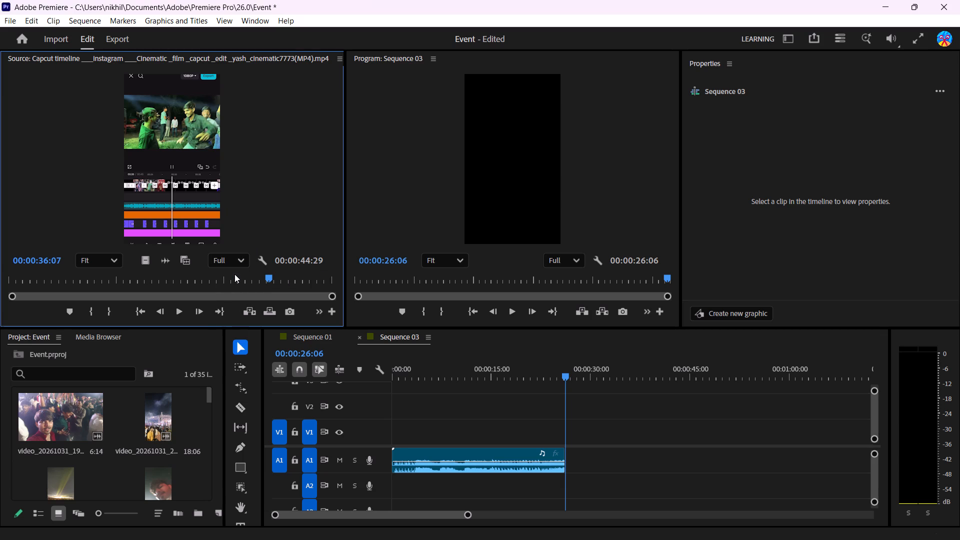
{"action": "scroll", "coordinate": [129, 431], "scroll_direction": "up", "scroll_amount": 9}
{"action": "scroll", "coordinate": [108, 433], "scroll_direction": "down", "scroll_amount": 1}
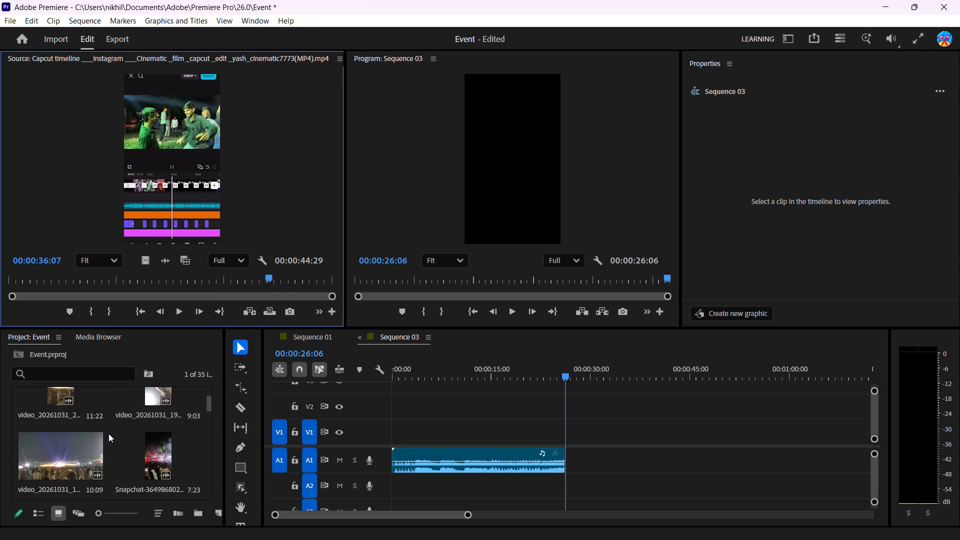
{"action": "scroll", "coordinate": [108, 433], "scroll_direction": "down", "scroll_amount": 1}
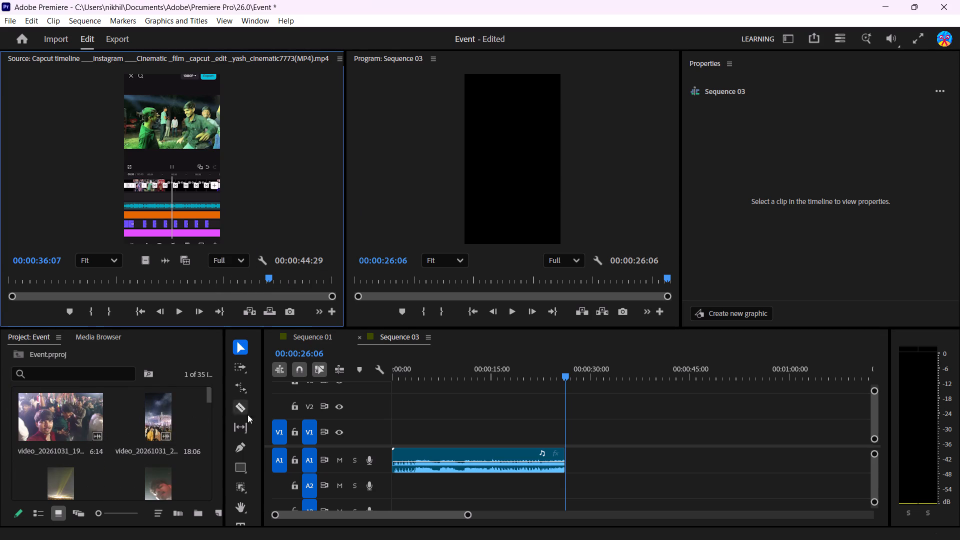
Play the trimmed music from the sequence start and examine its enlarged waveform for the opening beats.
{"action": "left_click", "coordinate": [409, 380]}
{"action": "left_click_drag", "start_coordinate": [409, 380], "coordinate": [401, 377]}
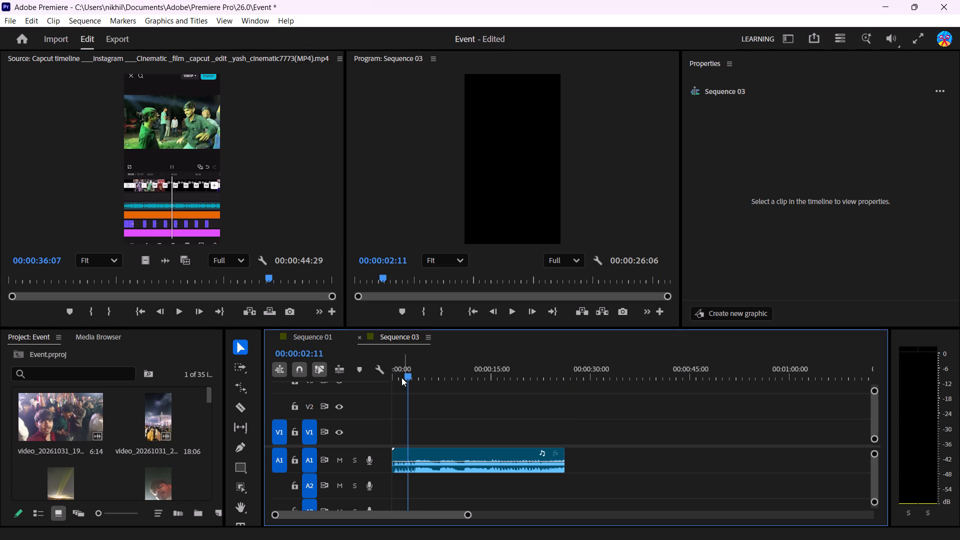
{"action": "left_click_drag", "start_coordinate": [401, 377], "coordinate": [396, 377]}
{"action": "left_click_drag", "start_coordinate": [406, 374], "coordinate": [377, 373]}
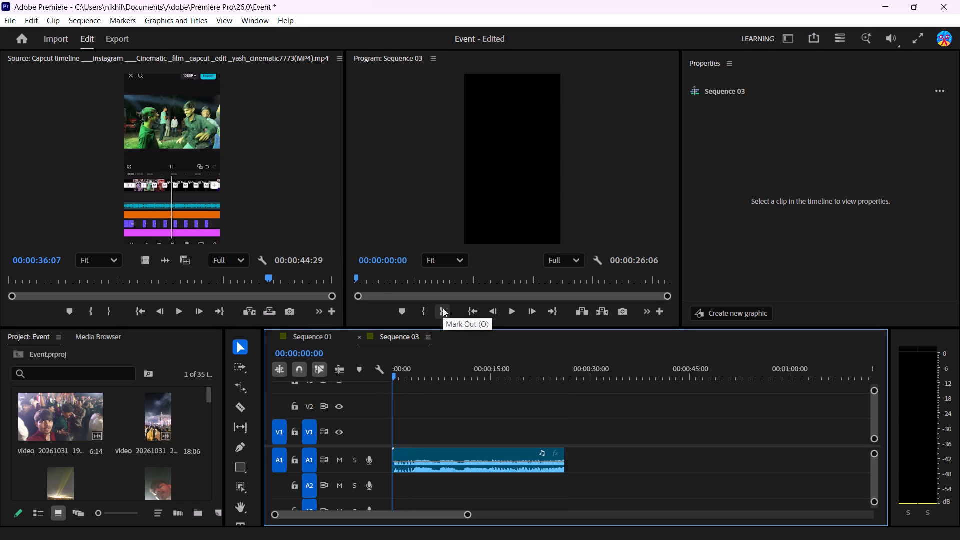
{"action": "key", "text": "space"}
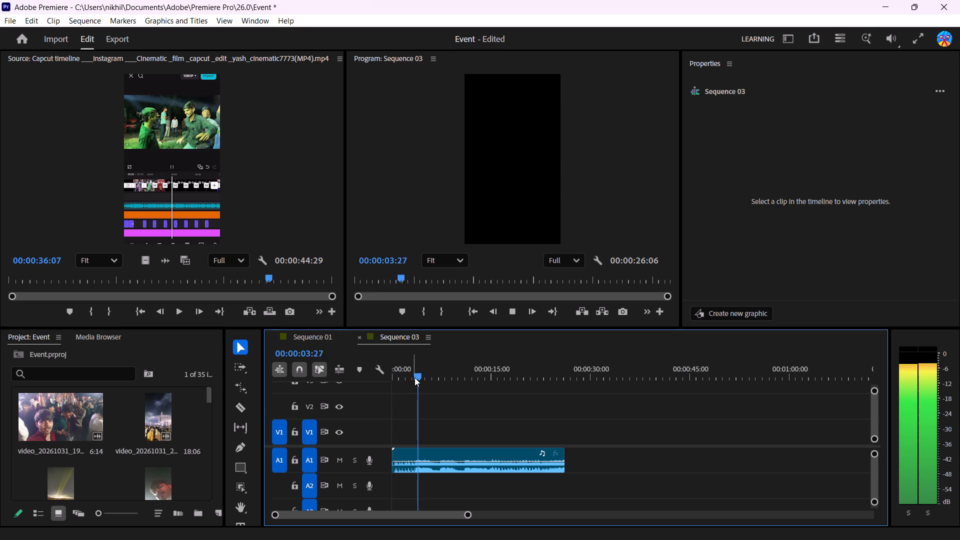
{"action": "left_click_drag", "start_coordinate": [419, 377], "coordinate": [384, 373]}
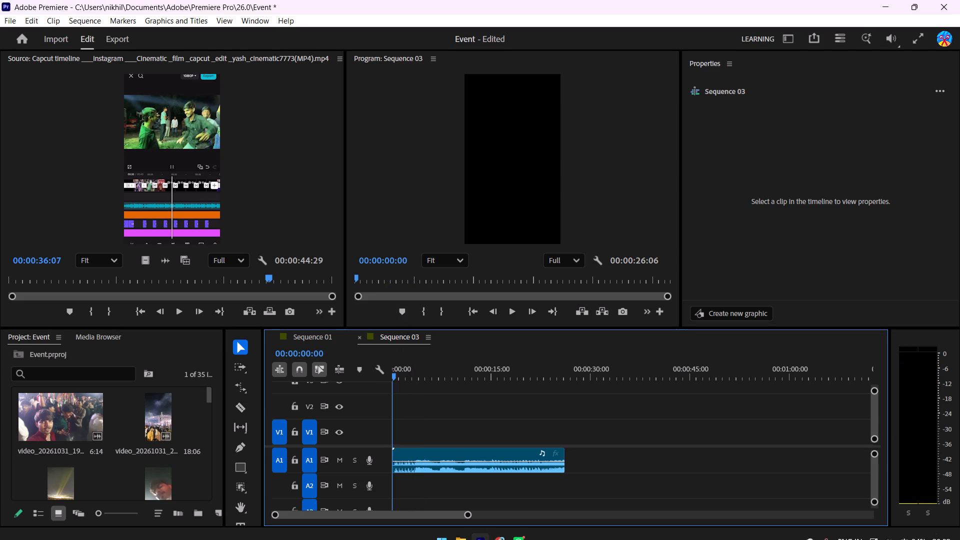
{"action": "left_click_drag", "start_coordinate": [469, 514], "coordinate": [345, 523]}
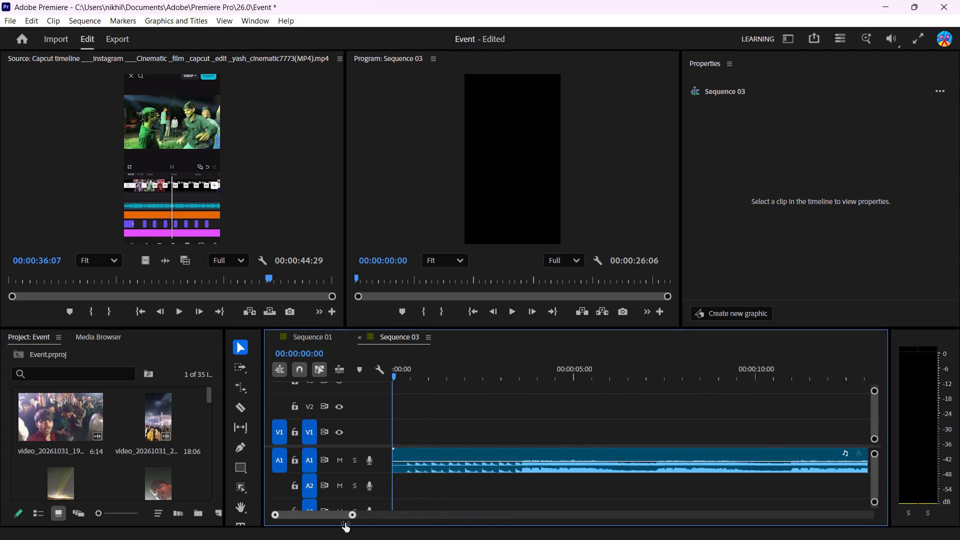
{"action": "left_click_drag", "start_coordinate": [345, 523], "coordinate": [293, 522]}
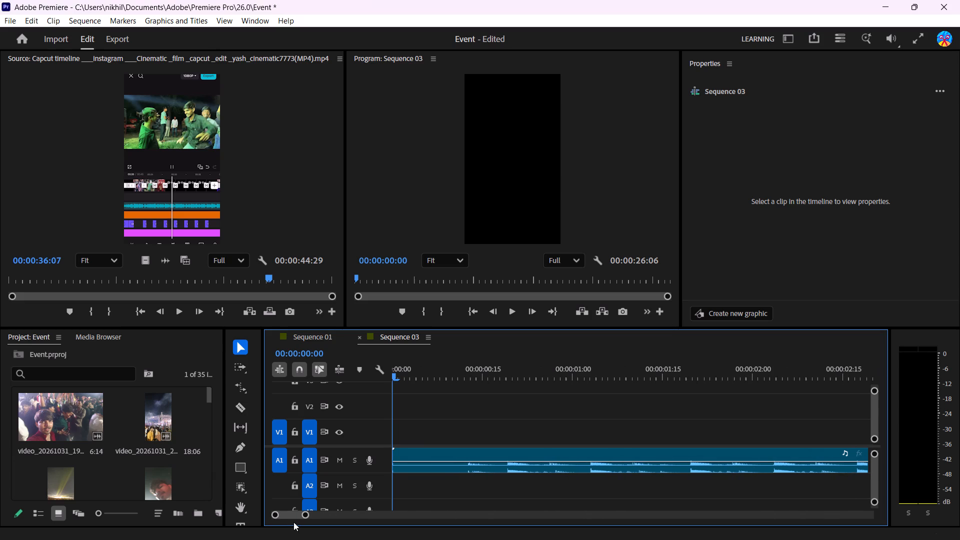
{"action": "key", "text": "space"}
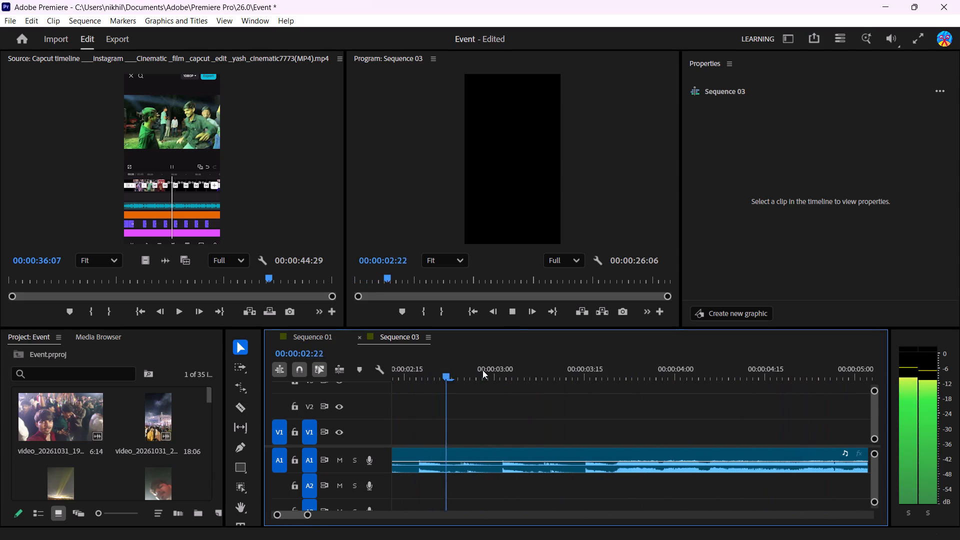
{"action": "key", "text": "space"}
{"action": "scroll", "coordinate": [475, 417], "scroll_direction": "right", "scroll_amount": 4}
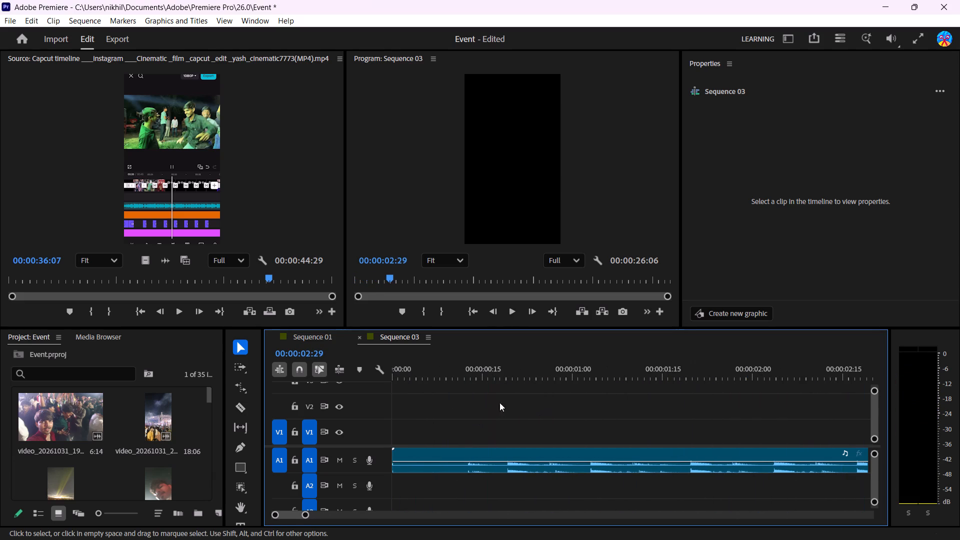
Add a sequence marker on the first strong beat of the A1 music at 00:00:00:19.
{"action": "left_click", "coordinate": [503, 369]}
{"action": "left_click", "coordinate": [503, 369]}
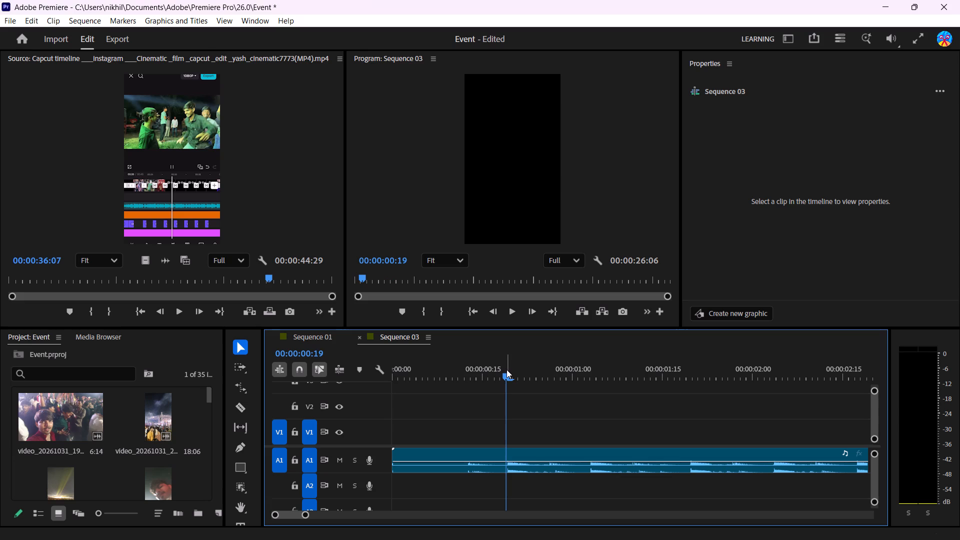
{"action": "left_click", "coordinate": [505, 388]}
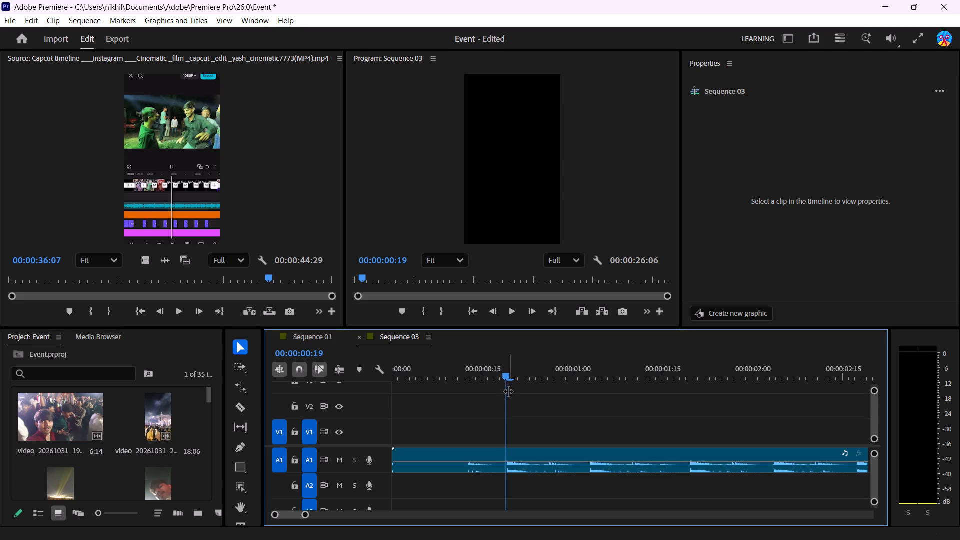
{"action": "left_click", "coordinate": [508, 391]}
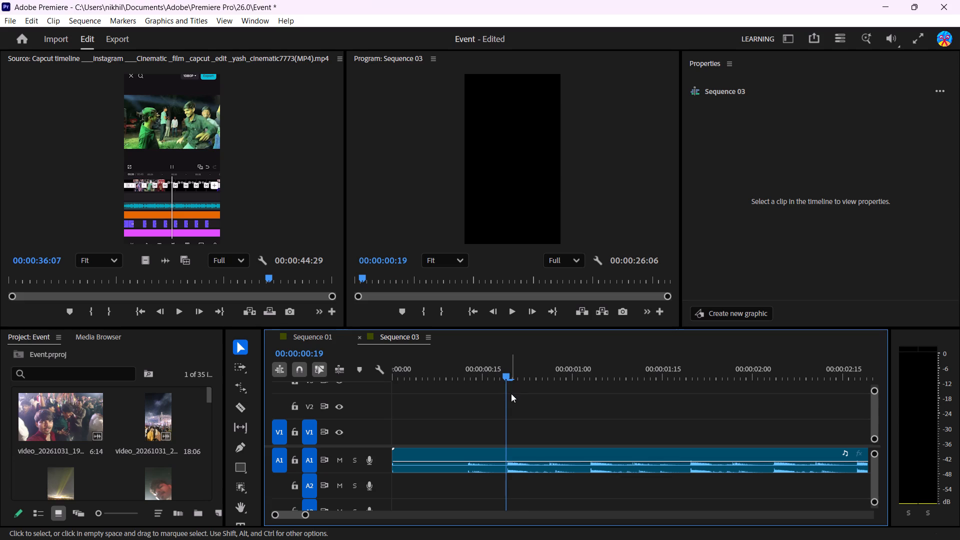
{"action": "key", "text": "Right"}
{"action": "key", "text": "Left"}
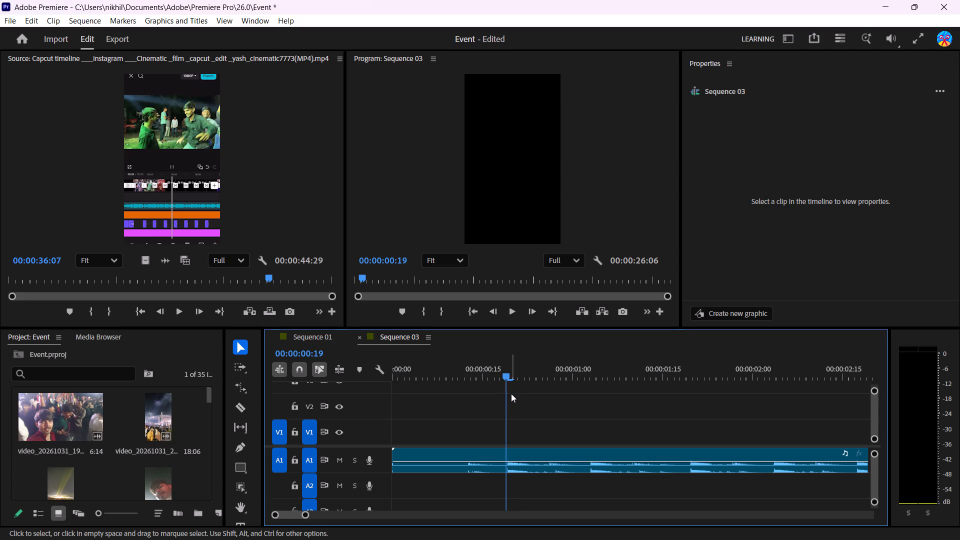
{"action": "left_click", "coordinate": [506, 387]}
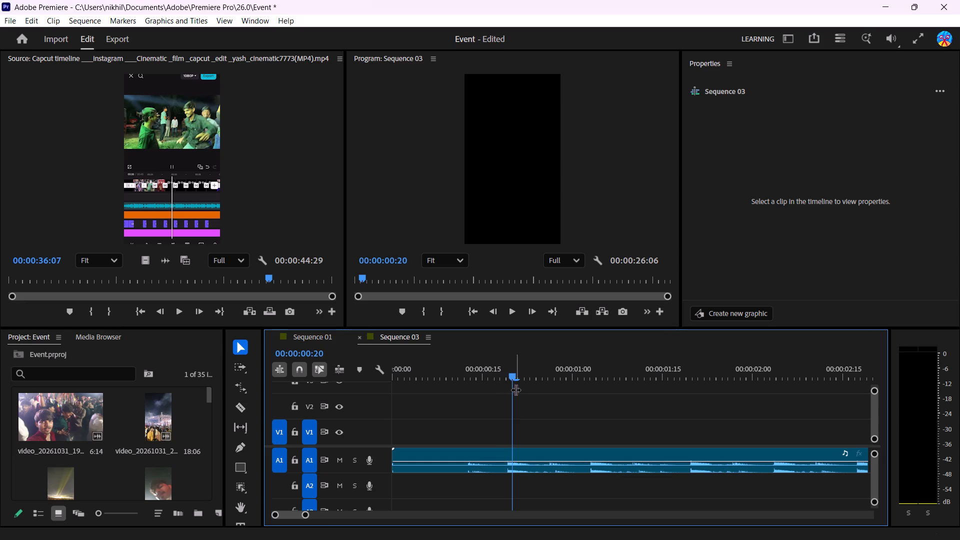
{"action": "left_click", "coordinate": [405, 309]}
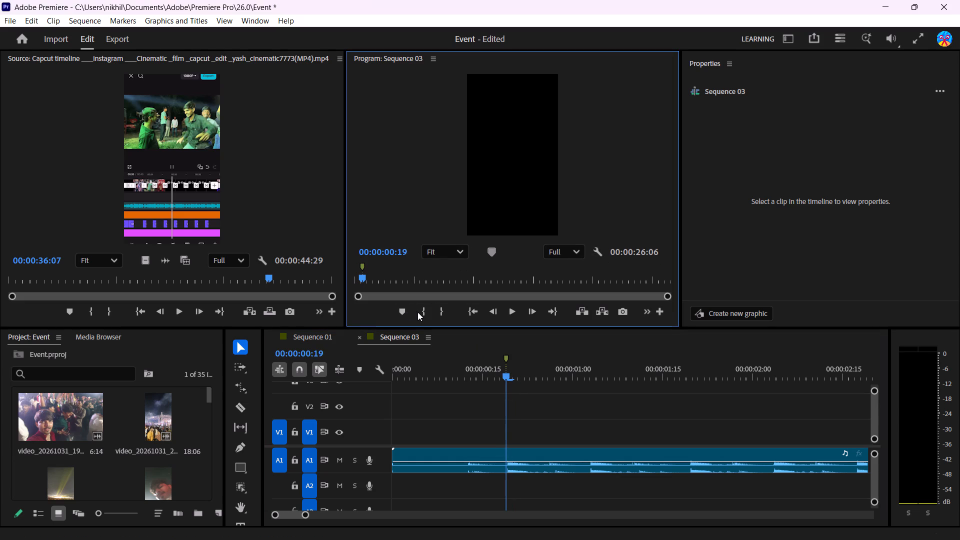
Add sequence markers on the following two beats of the A1 music at 00:00:01:03 and 00:00:01:20.
{"action": "left_click_drag", "start_coordinate": [507, 405], "coordinate": [587, 415]}
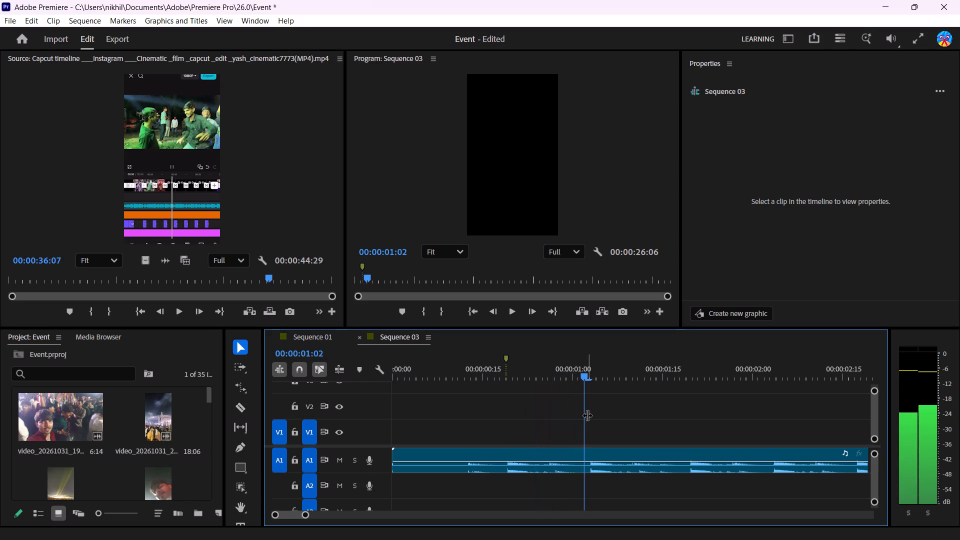
{"action": "left_click_drag", "start_coordinate": [587, 415], "coordinate": [593, 415]}
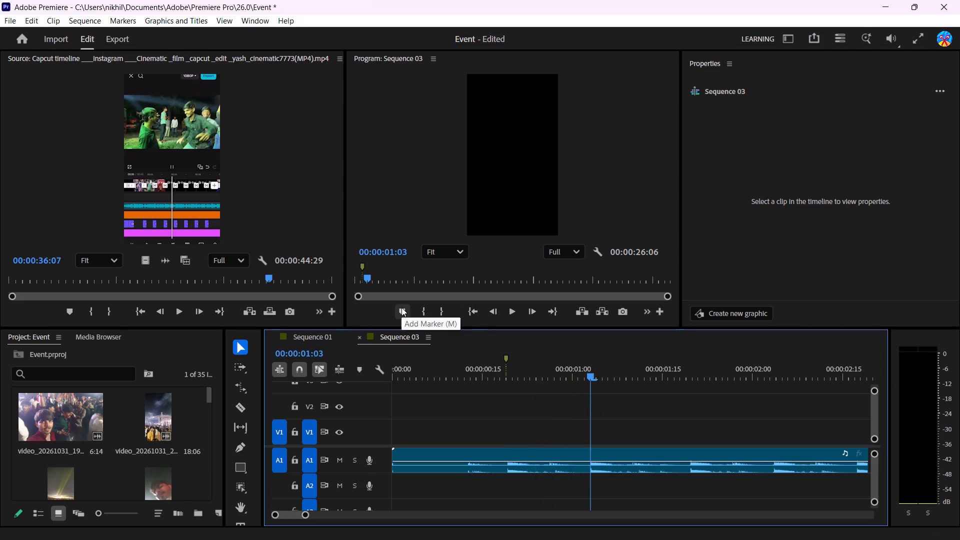
{"action": "key", "text": "m"}
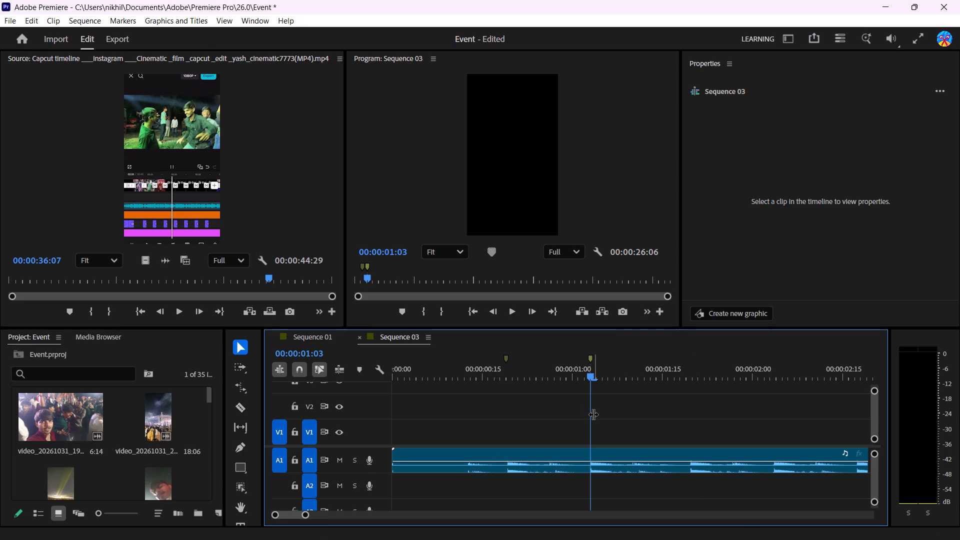
{"action": "left_click_drag", "start_coordinate": [593, 414], "coordinate": [676, 421]}
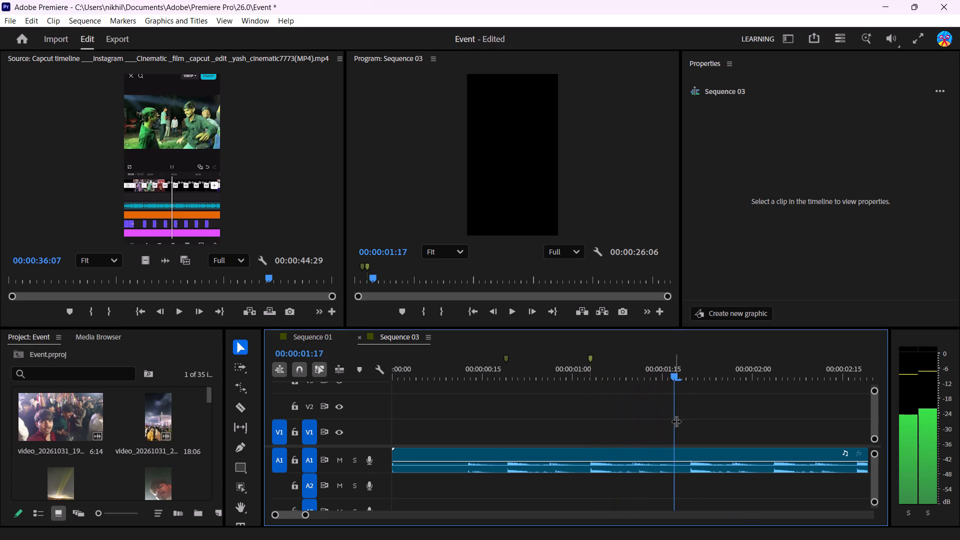
{"action": "left_click_drag", "start_coordinate": [676, 421], "coordinate": [693, 428]}
{"action": "key", "text": "m"}
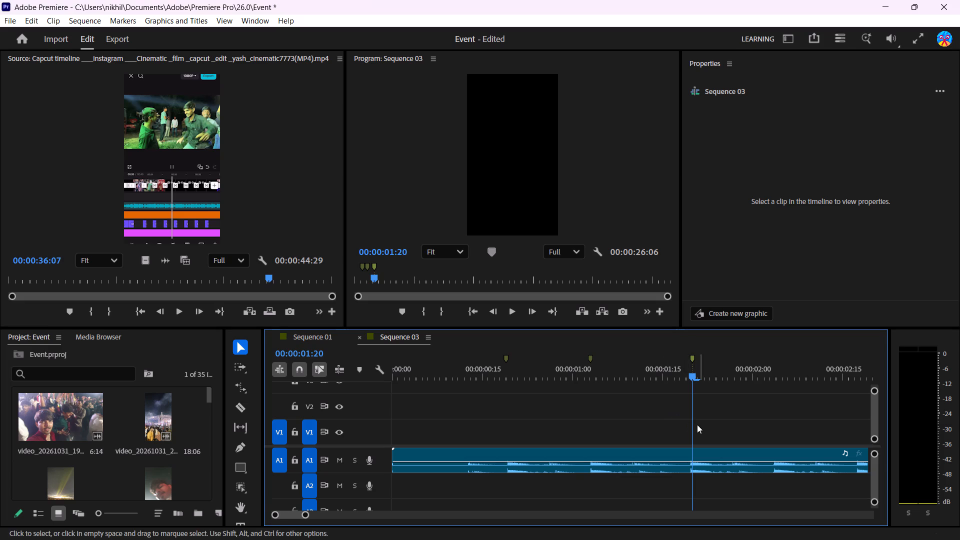
Add a sequence marker for the fourth beat of the A1 music at 00:00:02:03.
{"action": "left_click_drag", "start_coordinate": [691, 424], "coordinate": [771, 425]}
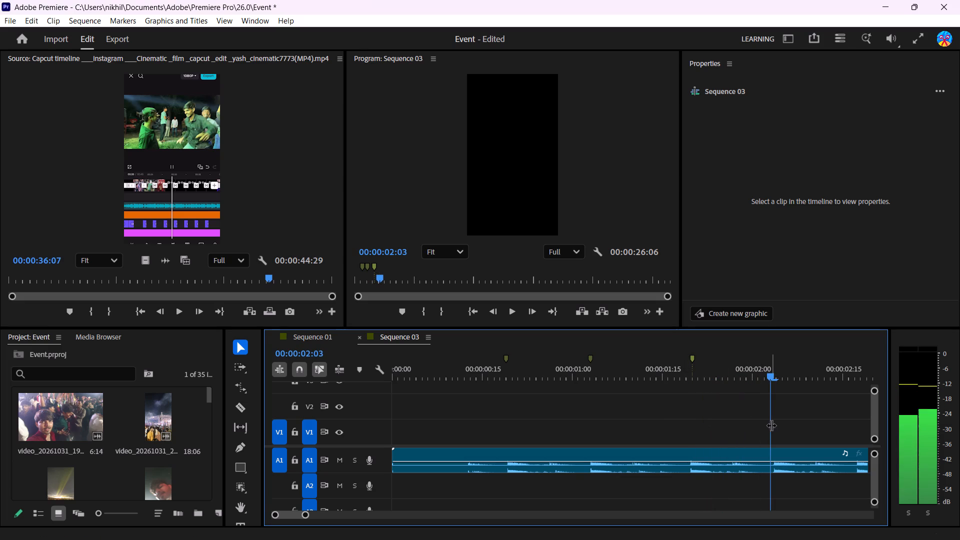
{"action": "left_click_drag", "start_coordinate": [771, 425], "coordinate": [777, 427]}
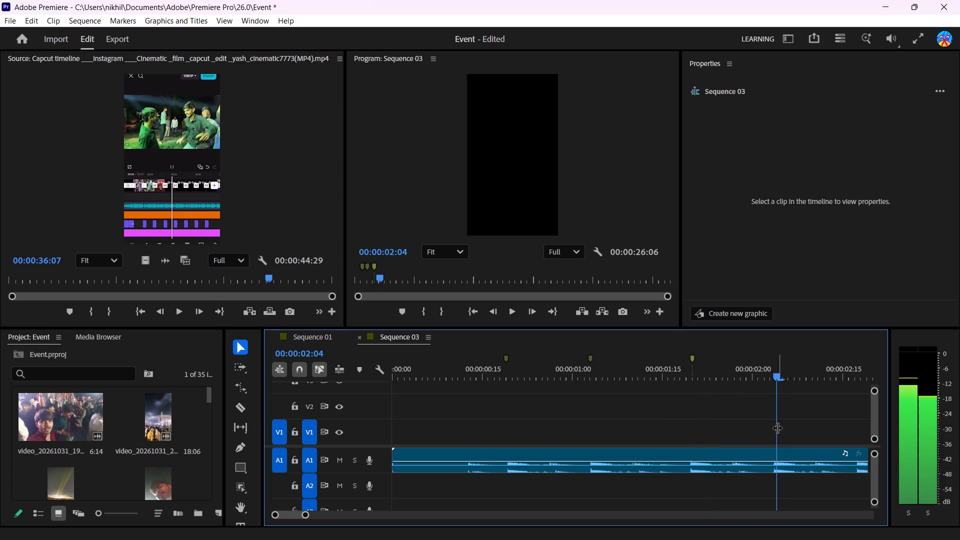
{"action": "left_click_drag", "start_coordinate": [777, 427], "coordinate": [777, 429]}
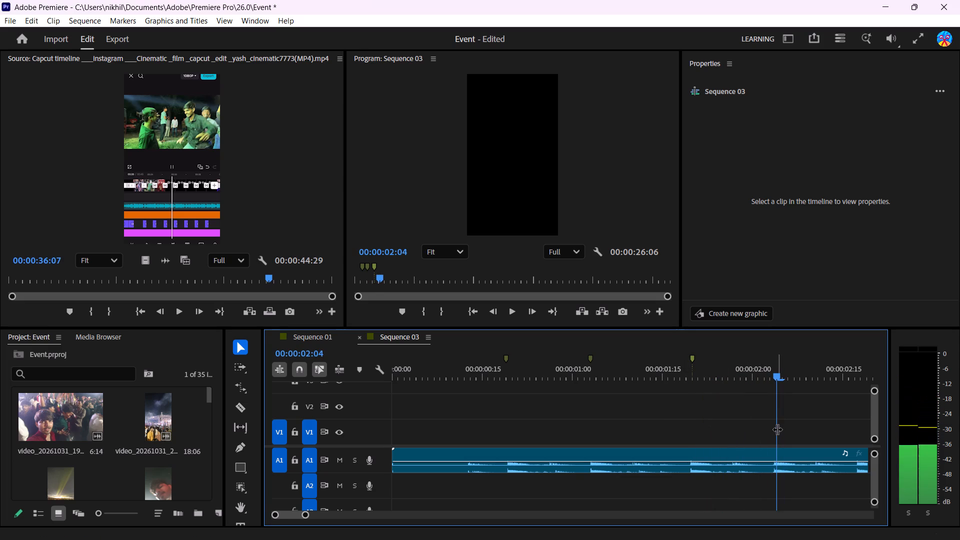
{"action": "left_click_drag", "start_coordinate": [777, 429], "coordinate": [776, 430]}
{"action": "left_click", "coordinate": [776, 430]}
{"action": "key", "text": "m"}
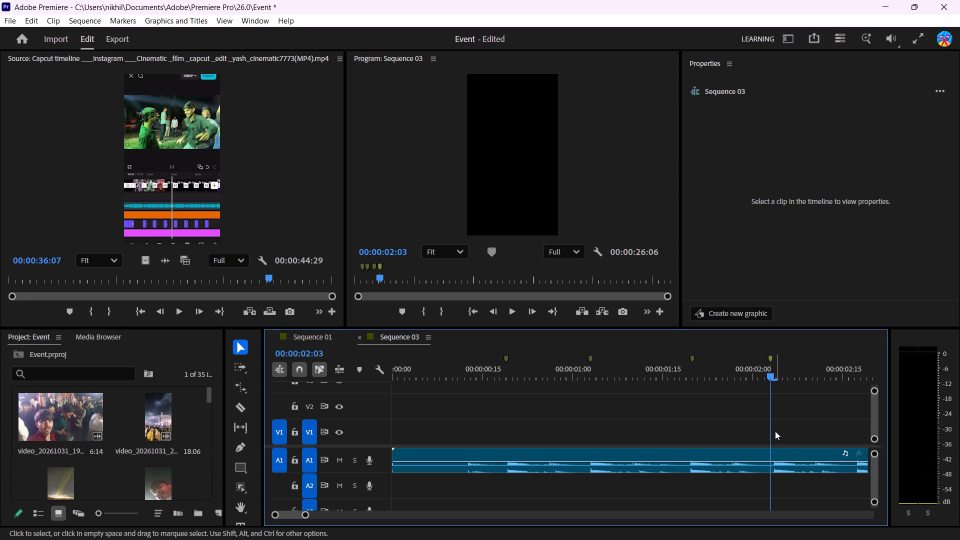
Locate the fifth beat in the enlarged A1 waveform and add a sequence marker at 00:00:02:17.
{"action": "left_click", "coordinate": [771, 430]}
{"action": "left_click_drag", "start_coordinate": [771, 430], "coordinate": [809, 429]}
{"action": "left_click_drag", "start_coordinate": [291, 517], "coordinate": [296, 516]}
{"action": "left_click", "coordinate": [296, 516]}
{"action": "left_click_drag", "start_coordinate": [296, 516], "coordinate": [292, 514]}
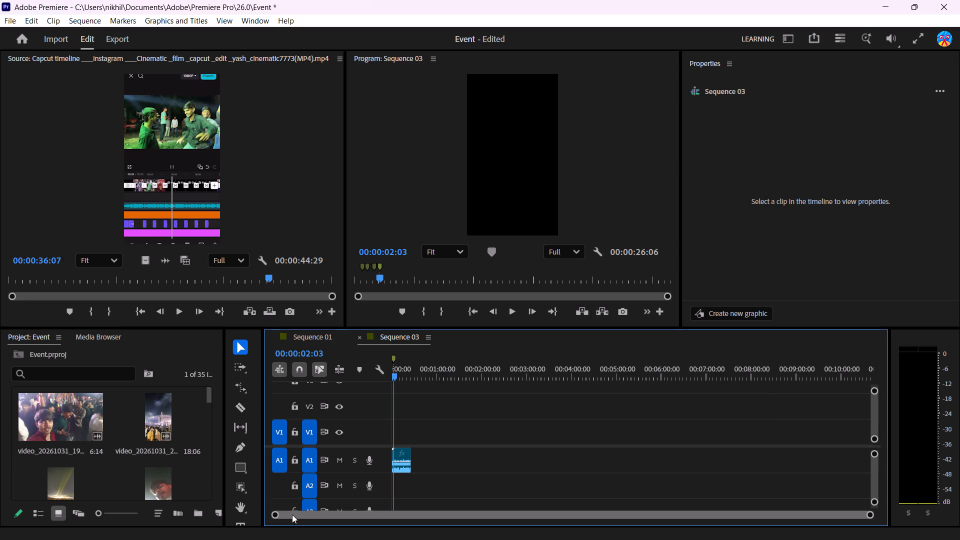
{"action": "left_click_drag", "start_coordinate": [292, 514], "coordinate": [289, 513]}
{"action": "left_click", "coordinate": [289, 513]}
{"action": "left_click_drag", "start_coordinate": [869, 513], "coordinate": [267, 539]}
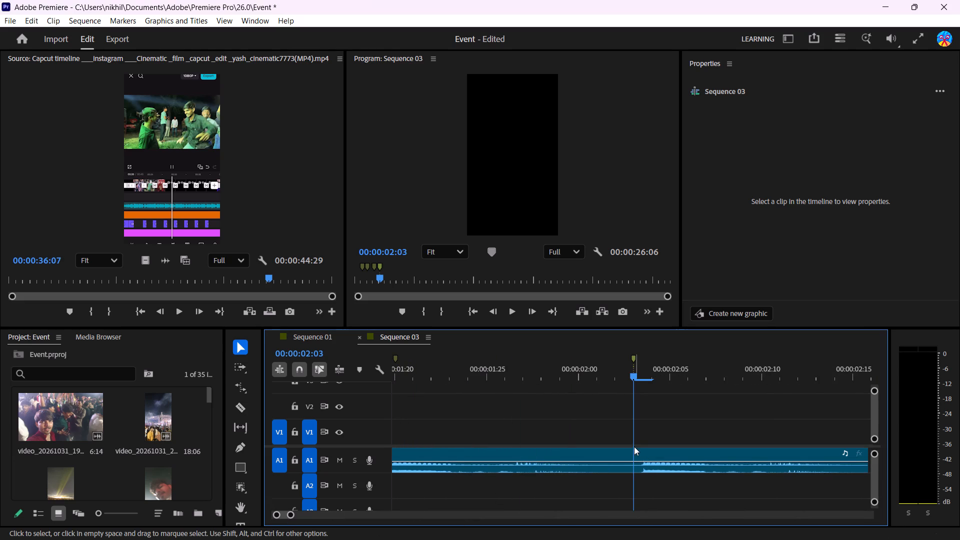
{"action": "left_click_drag", "start_coordinate": [632, 430], "coordinate": [645, 430]}
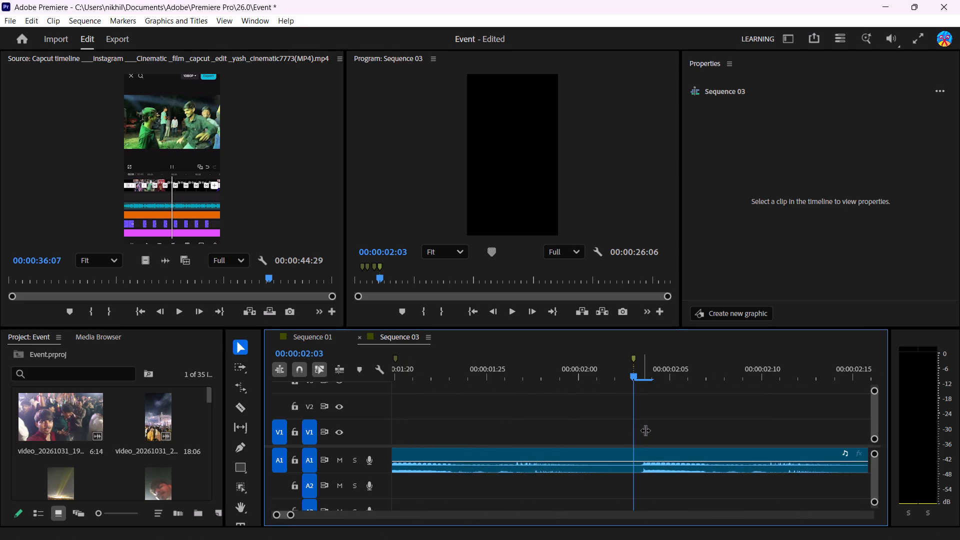
{"action": "left_click_drag", "start_coordinate": [645, 430], "coordinate": [680, 427]}
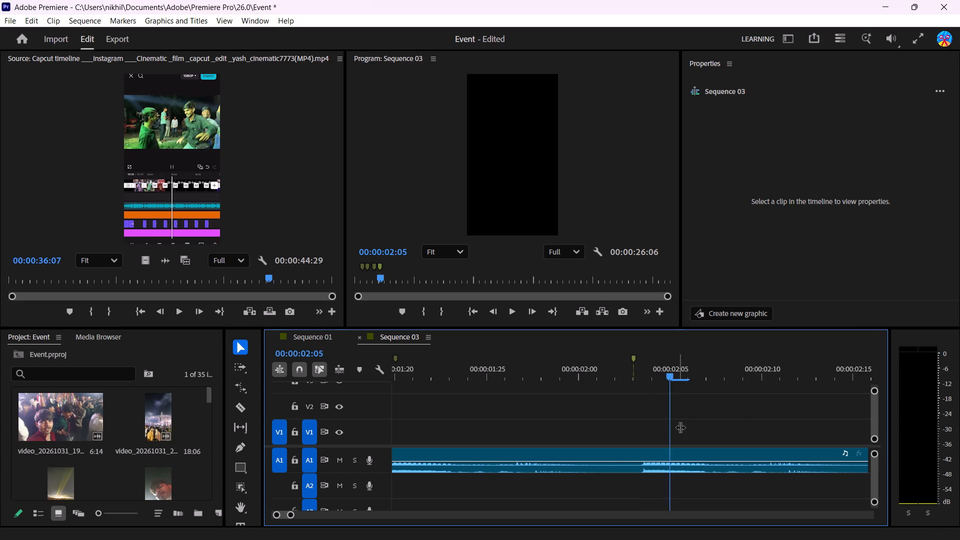
{"action": "left_click_drag", "start_coordinate": [680, 427], "coordinate": [788, 410]}
{"action": "key", "text": "space"}
{"action": "key", "text": "space"}
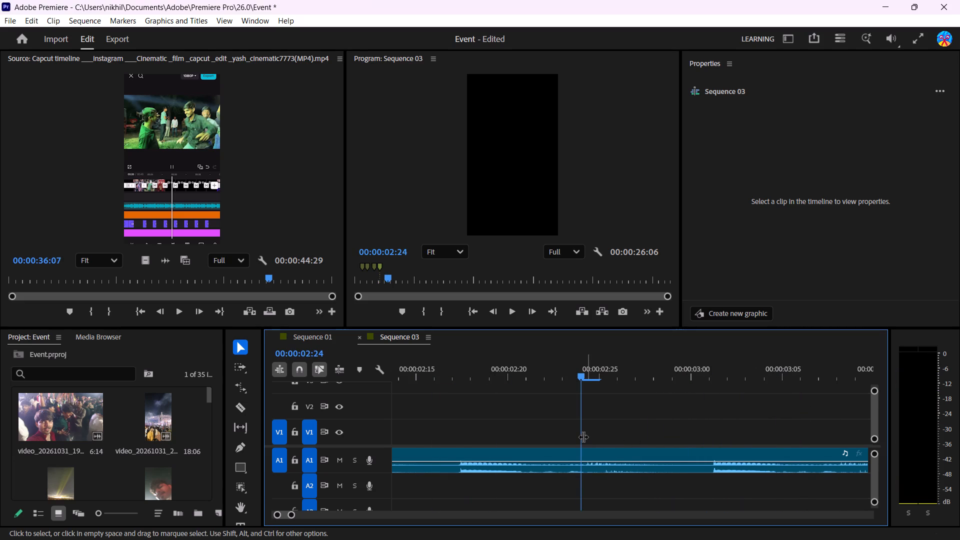
{"action": "left_click_drag", "start_coordinate": [582, 437], "coordinate": [469, 460]}
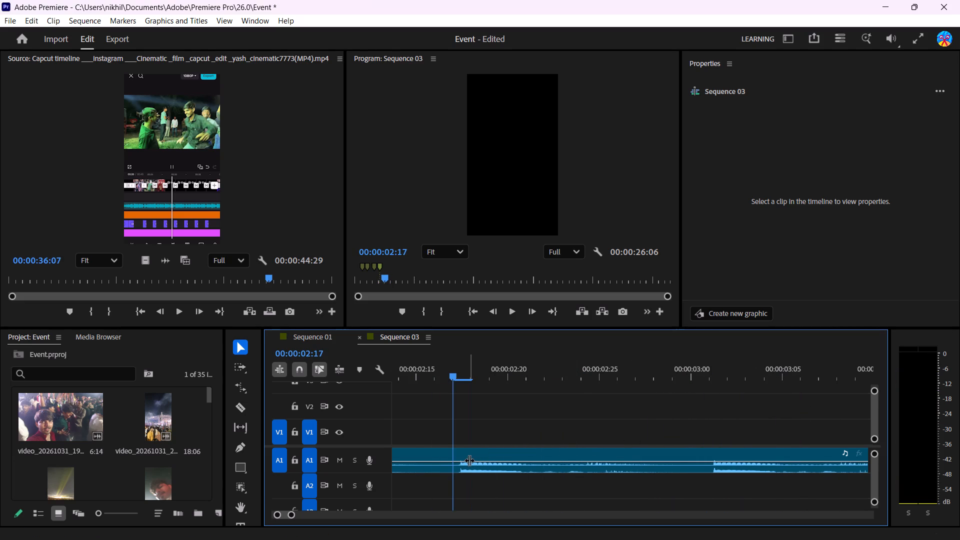
{"action": "left_click_drag", "start_coordinate": [469, 460], "coordinate": [472, 457]}
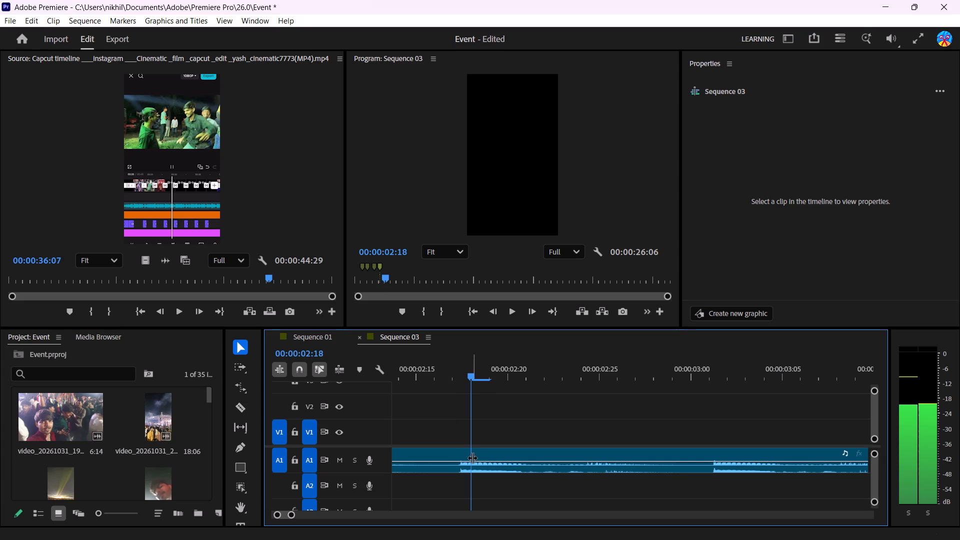
{"action": "left_click_drag", "start_coordinate": [472, 457], "coordinate": [470, 458]}
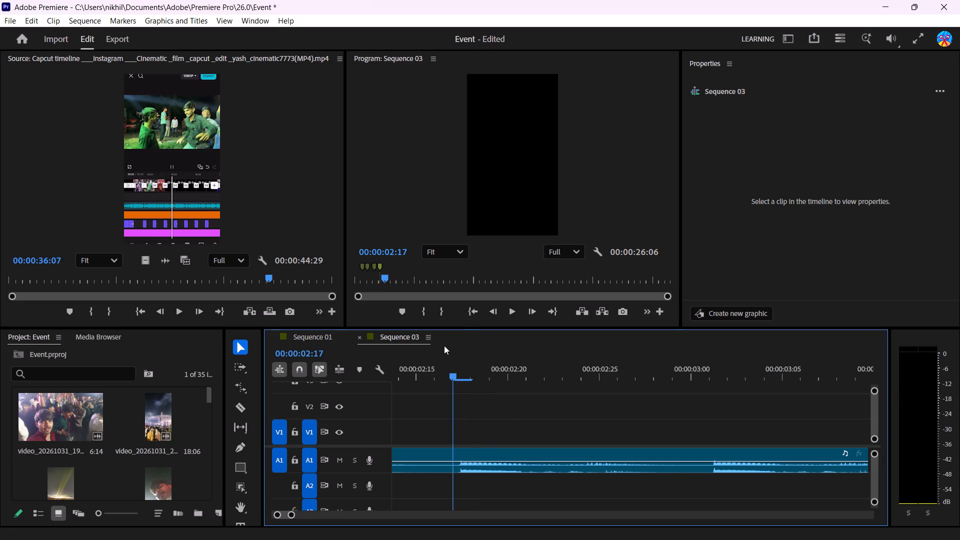
{"action": "key", "text": "m"}
Add sequence markers on the sixth and seventh beats of the A1 music at 00:00:03:01 and 00:00:03:15.
{"action": "left_click_drag", "start_coordinate": [453, 412], "coordinate": [718, 429]}
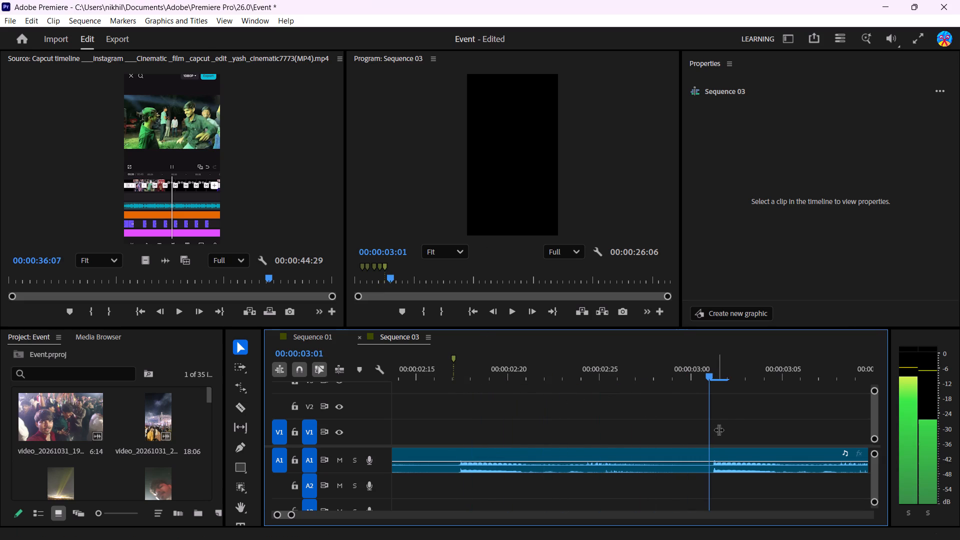
{"action": "left_click_drag", "start_coordinate": [718, 429], "coordinate": [719, 434]}
{"action": "key", "text": "m"}
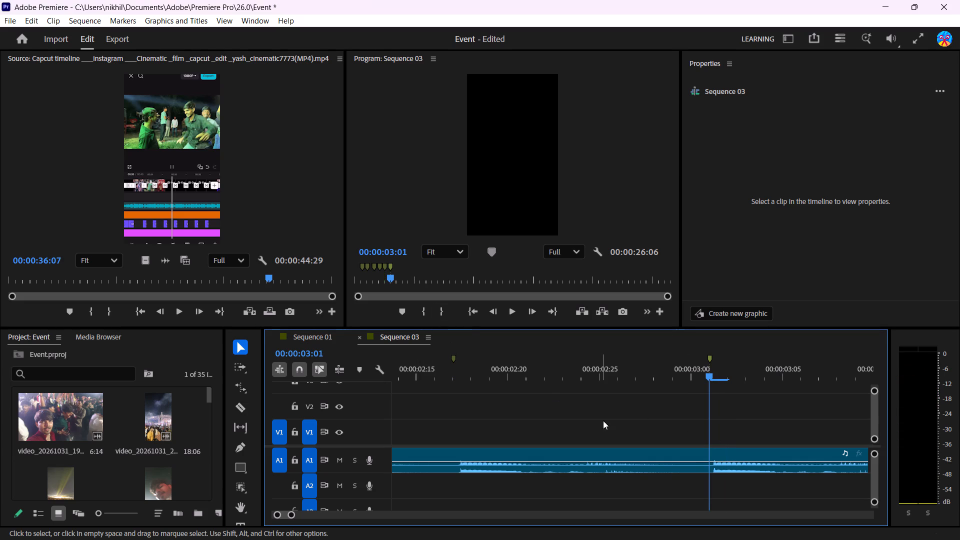
{"action": "left_click_drag", "start_coordinate": [709, 424], "coordinate": [821, 425]}
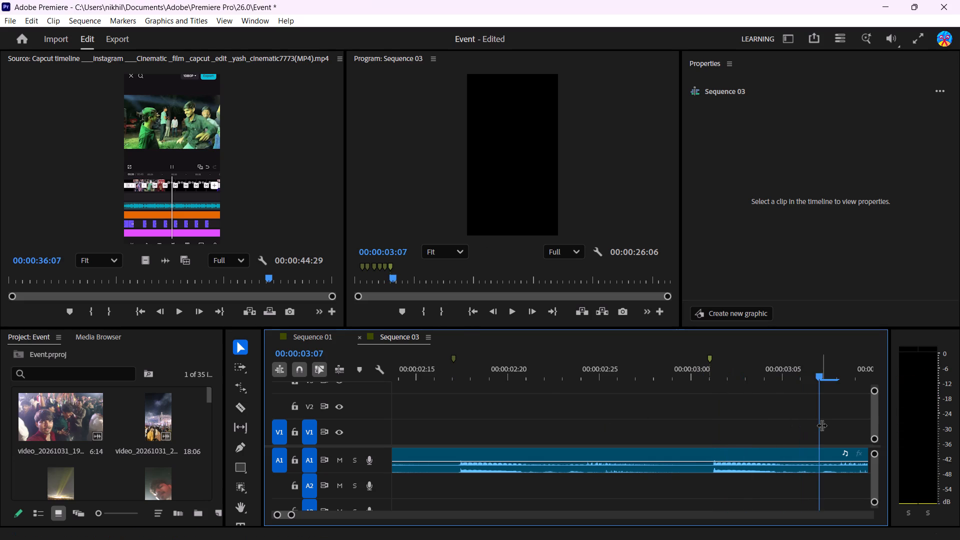
{"action": "key", "text": "space"}
{"action": "key", "text": "space"}
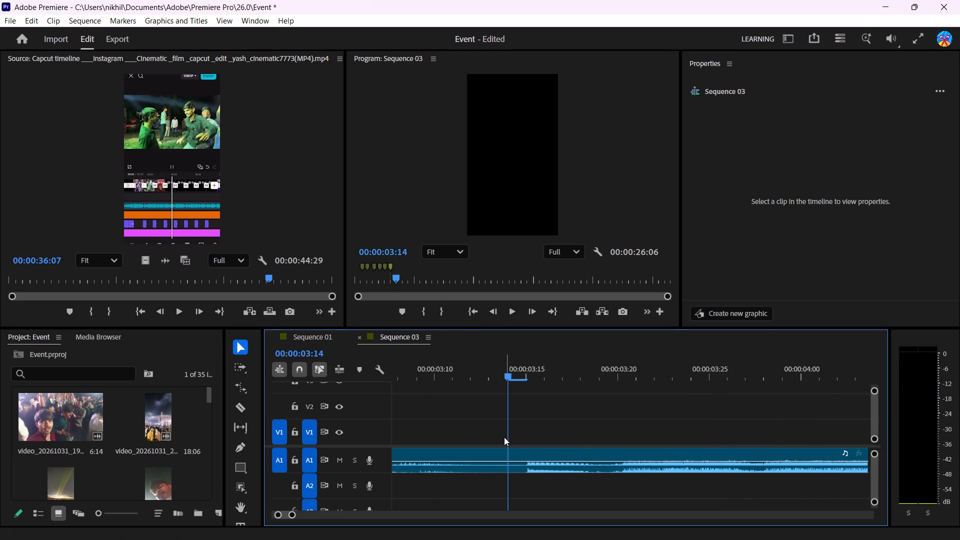
{"action": "left_click_drag", "start_coordinate": [506, 431], "coordinate": [551, 435]}
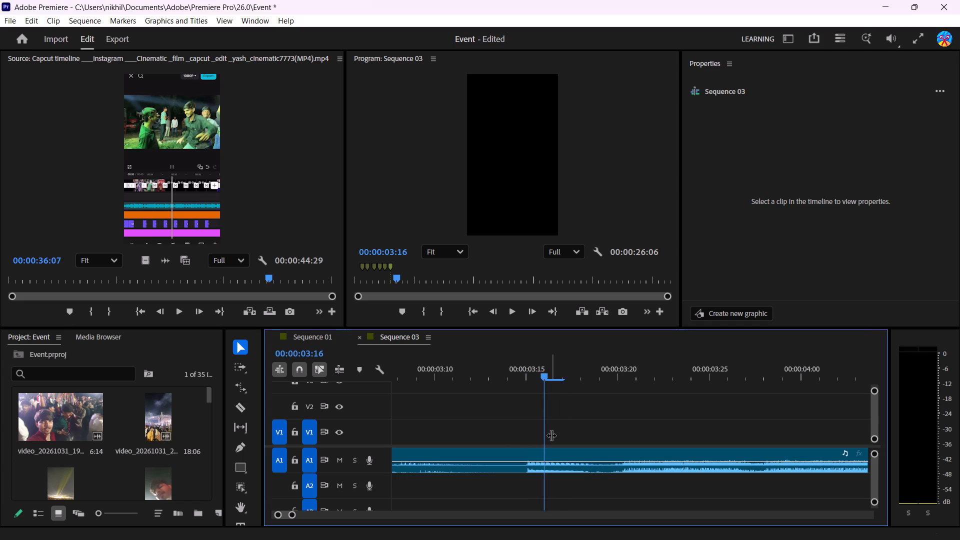
{"action": "left_click_drag", "start_coordinate": [551, 435], "coordinate": [539, 438]}
{"action": "left_click", "coordinate": [539, 438]}
{"action": "key", "text": "m"}
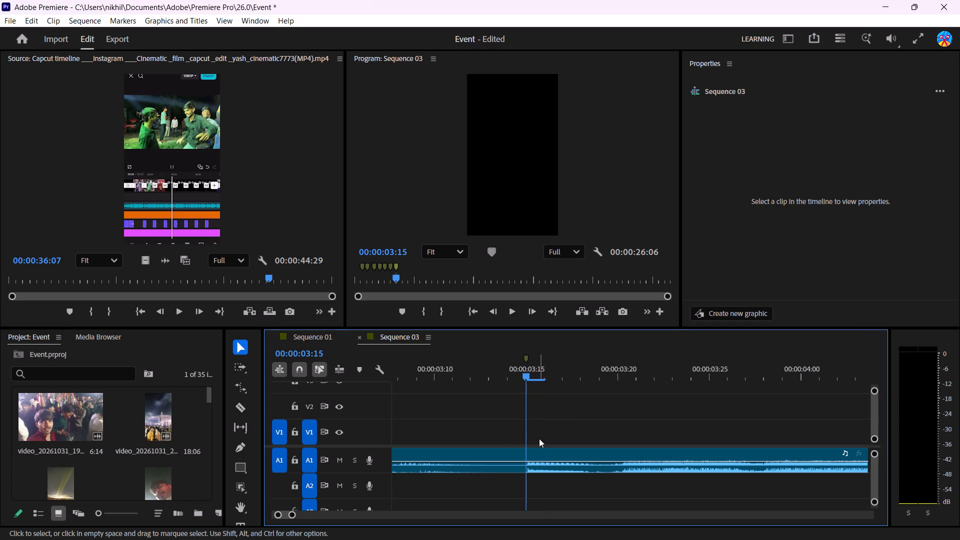
Play back the A1 music around the latest marked beats to find where the next beat falls.
{"action": "left_click_drag", "start_coordinate": [526, 444], "coordinate": [607, 445]}
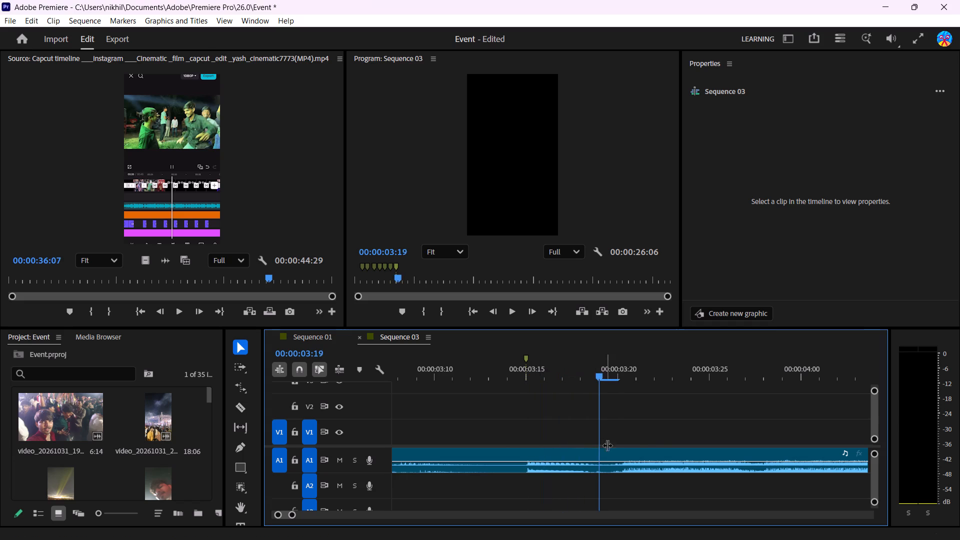
{"action": "left_click_drag", "start_coordinate": [607, 445], "coordinate": [624, 458]}
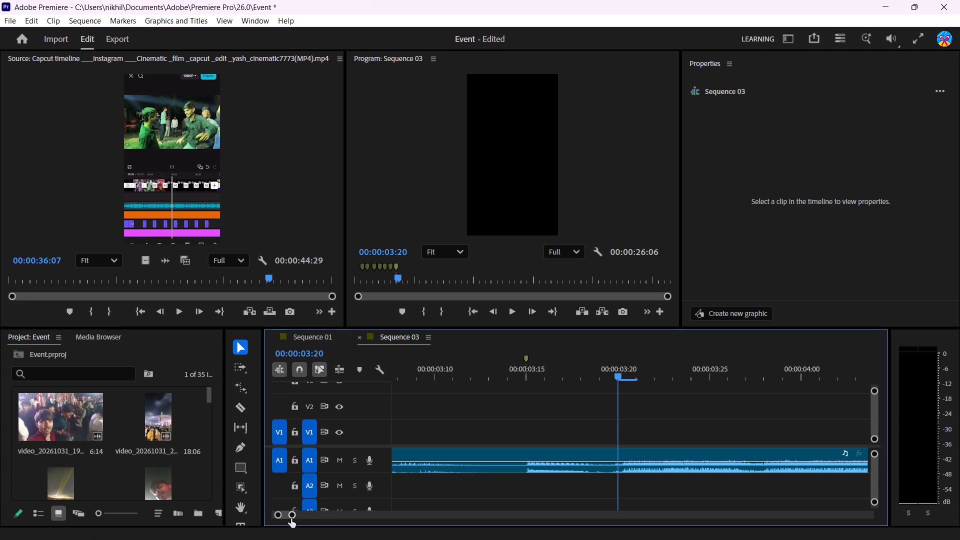
{"action": "left_click_drag", "start_coordinate": [292, 515], "coordinate": [407, 508]}
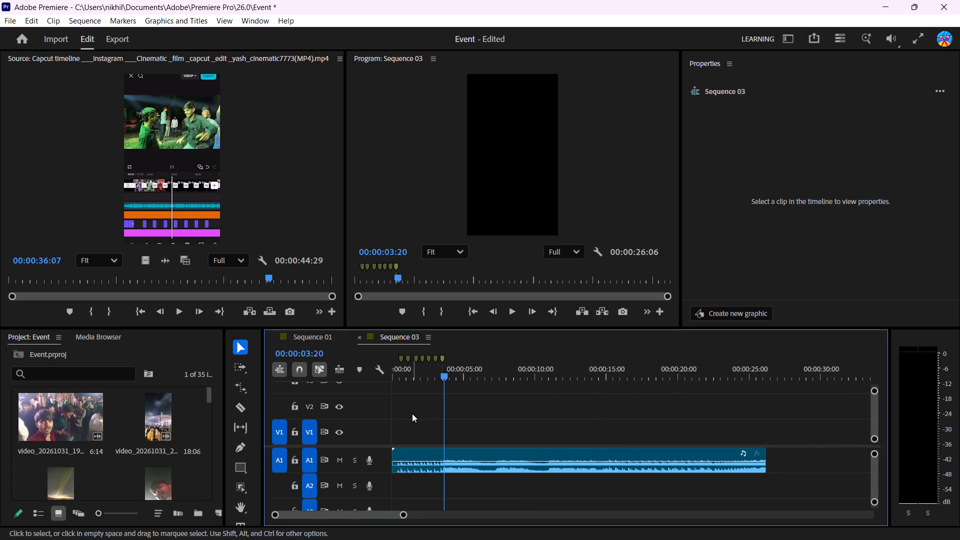
{"action": "left_click", "coordinate": [412, 413]}
{"action": "triple_click", "coordinate": [419, 384]}
{"action": "left_click", "coordinate": [417, 382]}
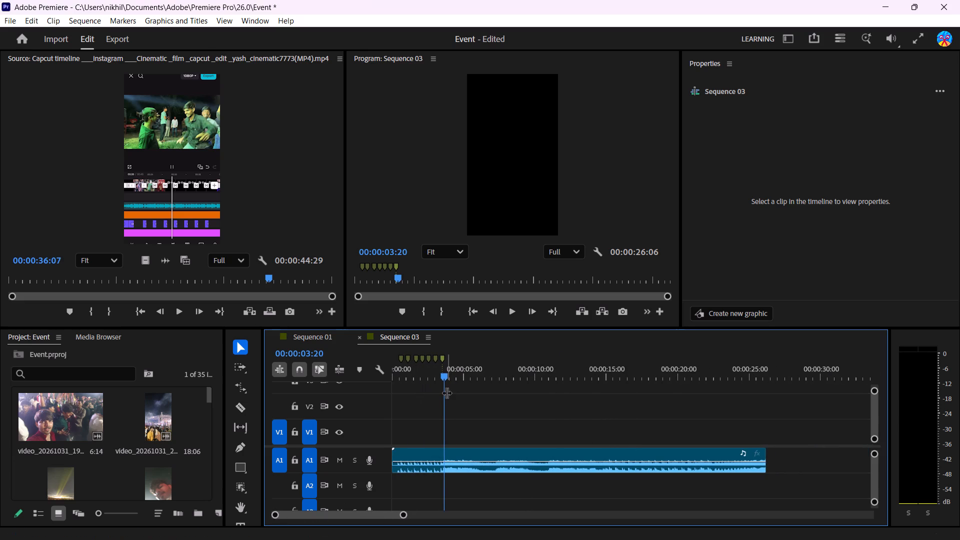
{"action": "left_click_drag", "start_coordinate": [445, 393], "coordinate": [424, 408]}
{"action": "key", "text": "space"}
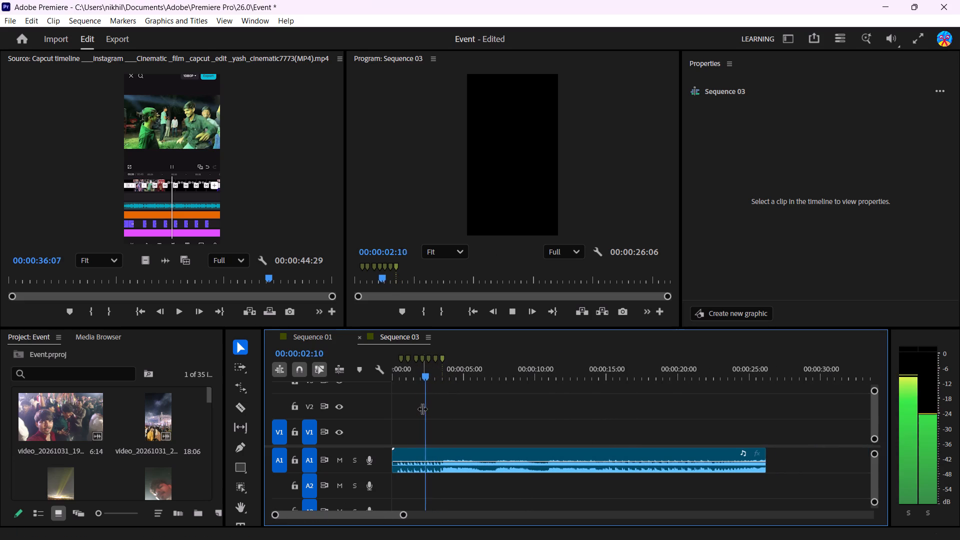
{"action": "key", "text": "space"}
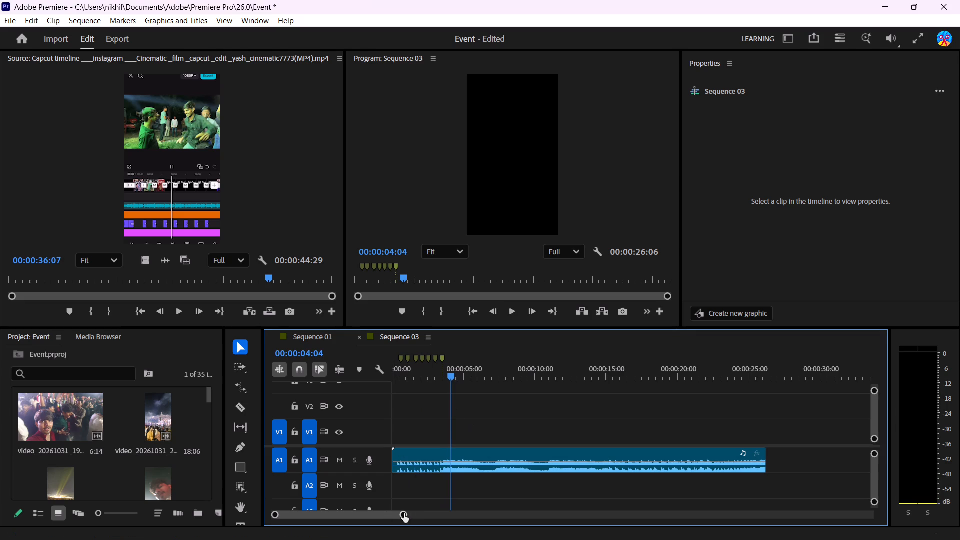
Locate the eighth beat in the enlarged A1 waveform and add a sequence marker at 00:00:03:20.
{"action": "left_click_drag", "start_coordinate": [404, 513], "coordinate": [300, 520]}
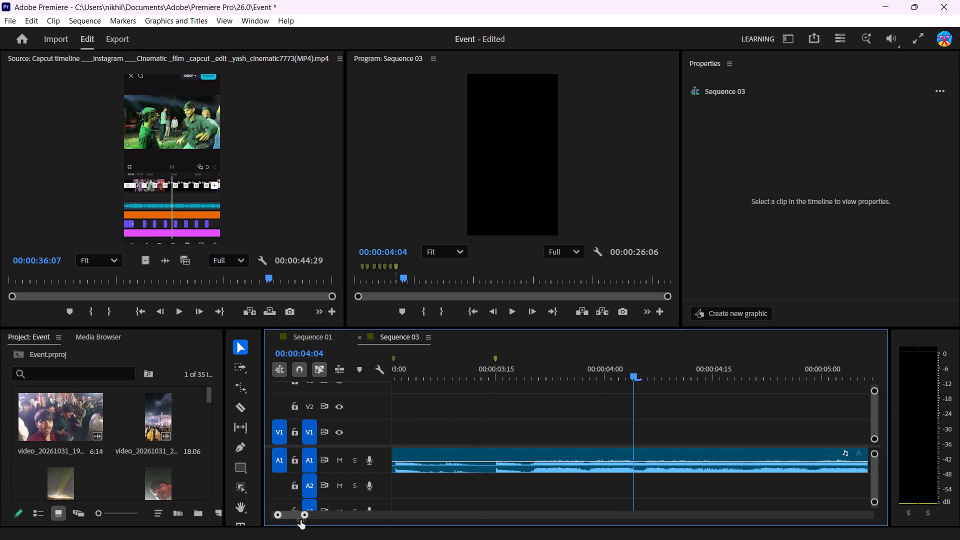
{"action": "left_click_drag", "start_coordinate": [300, 520], "coordinate": [290, 520]}
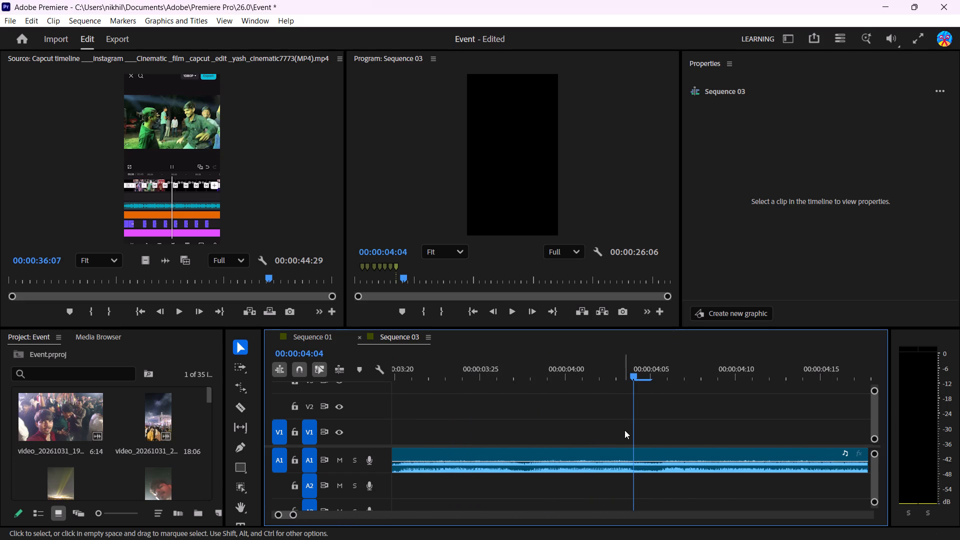
{"action": "left_click_drag", "start_coordinate": [633, 424], "coordinate": [405, 484]}
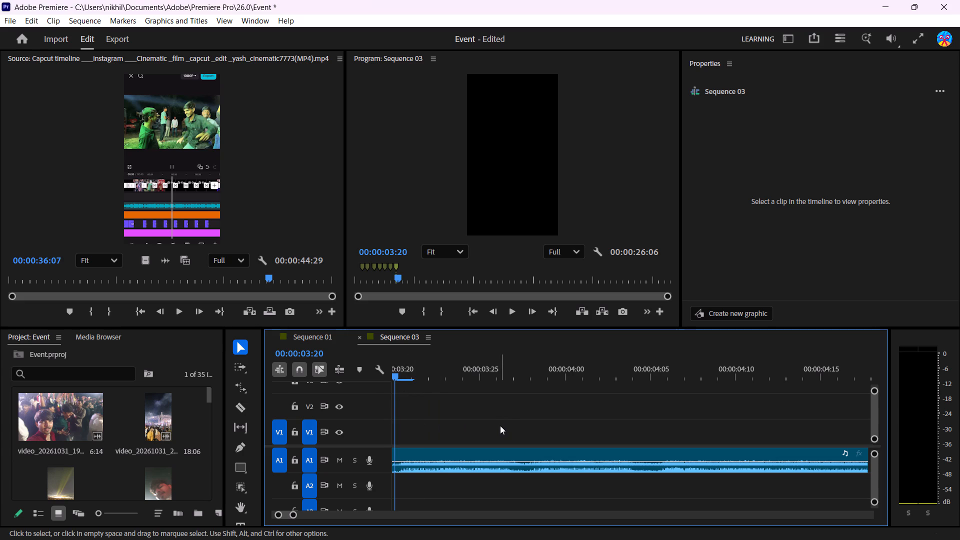
{"action": "key", "text": "Left"}
{"action": "key", "text": "Left"}
{"action": "key", "text": "Left"}
{"action": "key", "text": "Left"}
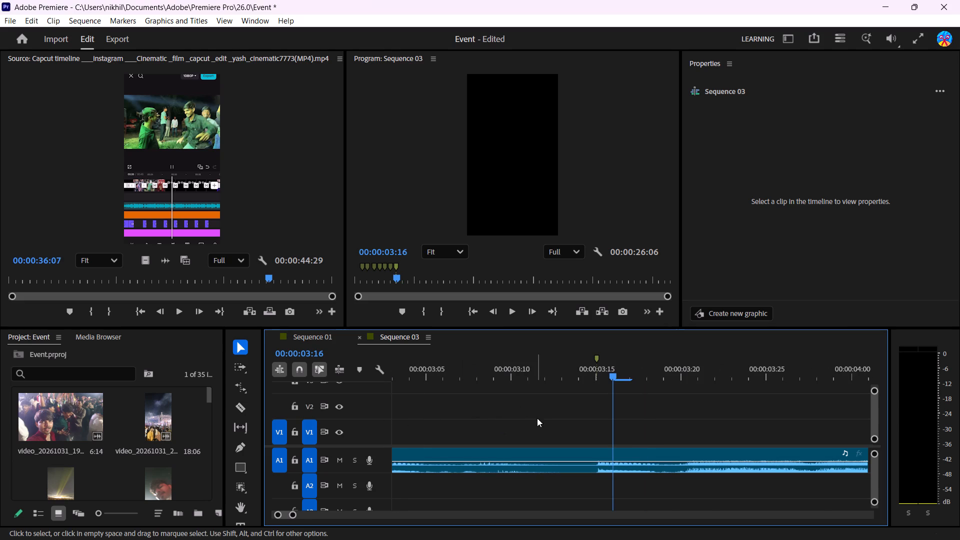
{"action": "left_click_drag", "start_coordinate": [612, 423], "coordinate": [673, 421]}
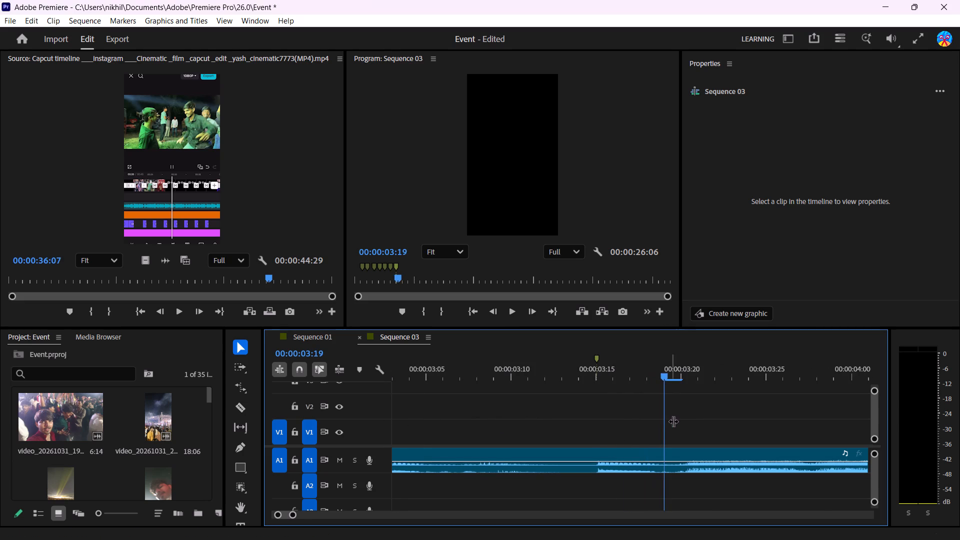
{"action": "left_click_drag", "start_coordinate": [673, 421], "coordinate": [690, 427]}
{"action": "key", "text": "m"}
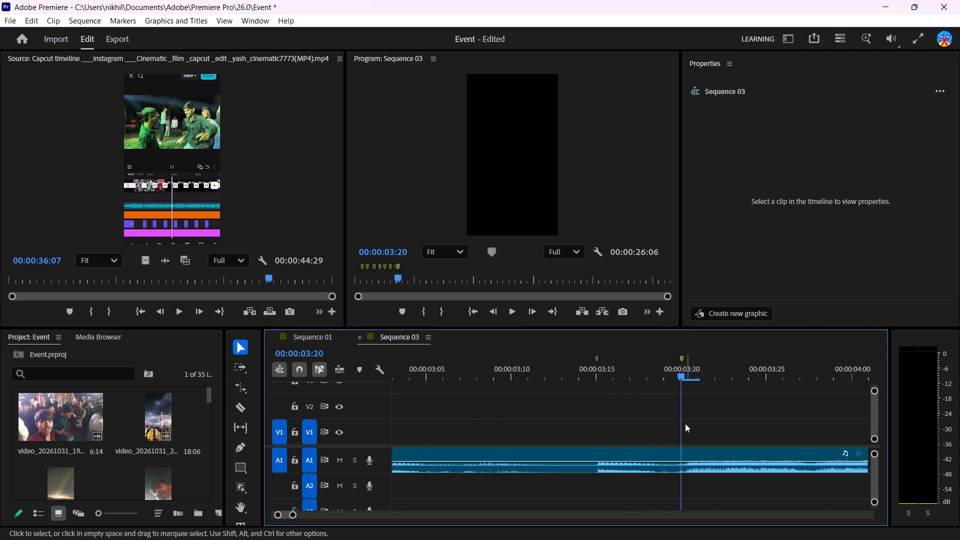
Play on through the A1 music to its next strong beat and add a sequence marker at 00:00:07:11.
{"action": "left_click_drag", "start_coordinate": [678, 417], "coordinate": [711, 413]}
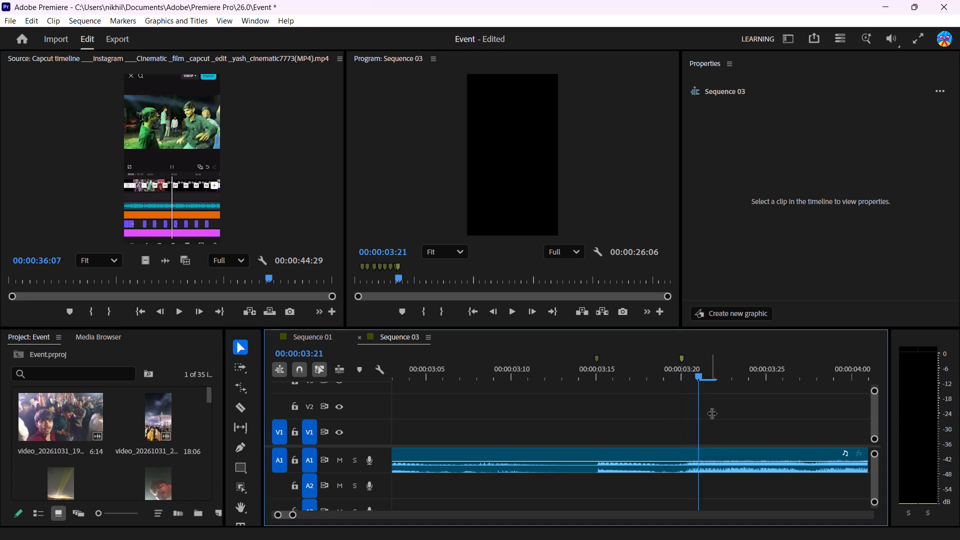
{"action": "left_click_drag", "start_coordinate": [711, 413], "coordinate": [825, 413]}
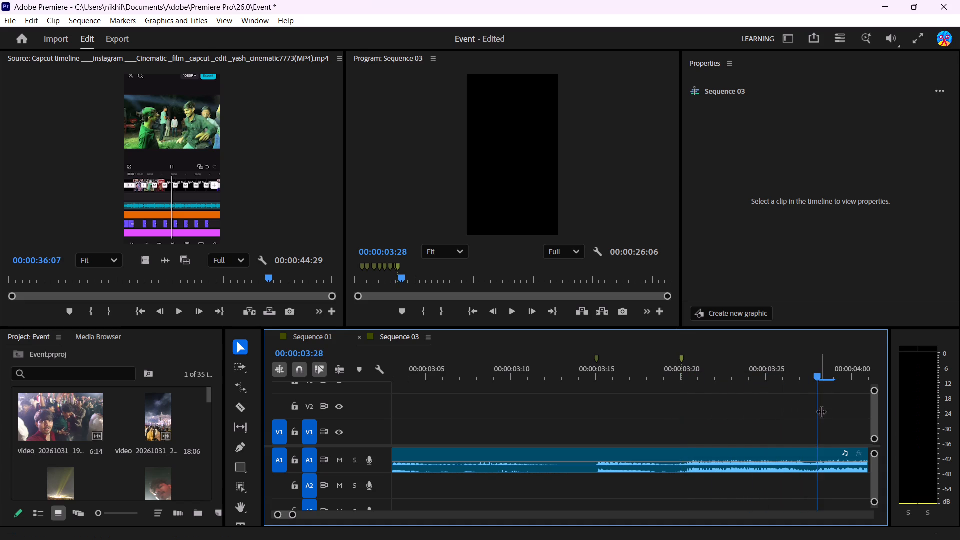
{"action": "left_click_drag", "start_coordinate": [293, 516], "coordinate": [306, 512]}
{"action": "left_click_drag", "start_coordinate": [306, 512], "coordinate": [399, 506]}
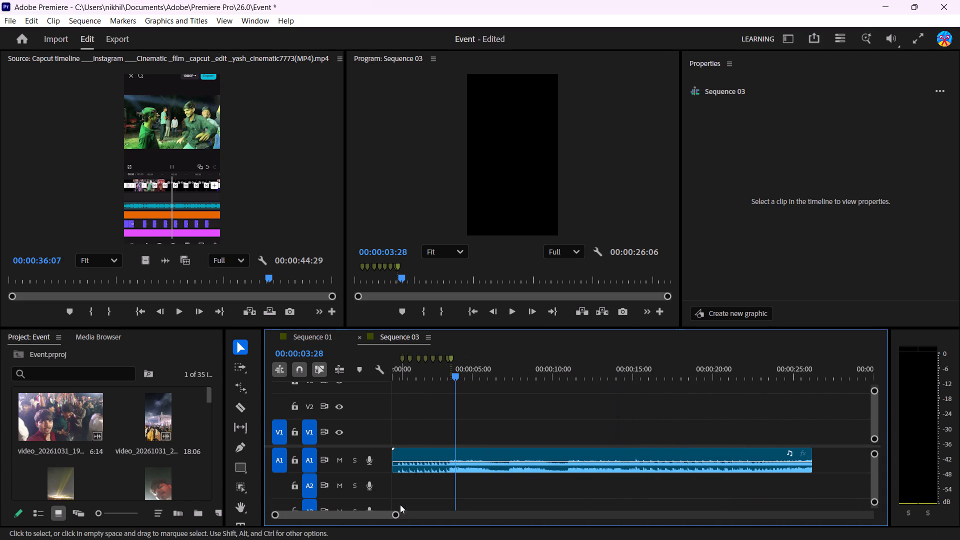
{"action": "key", "text": "space"}
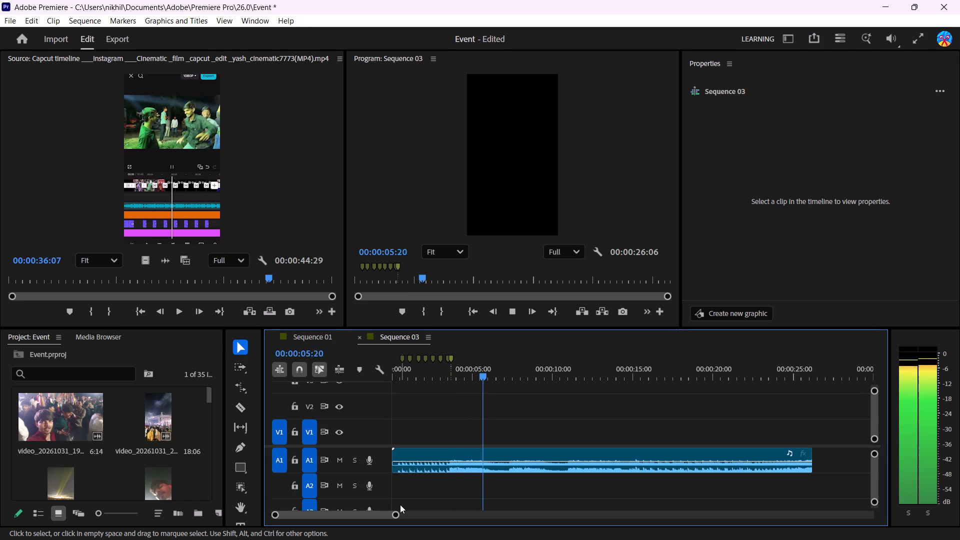
{"action": "key", "text": "space"}
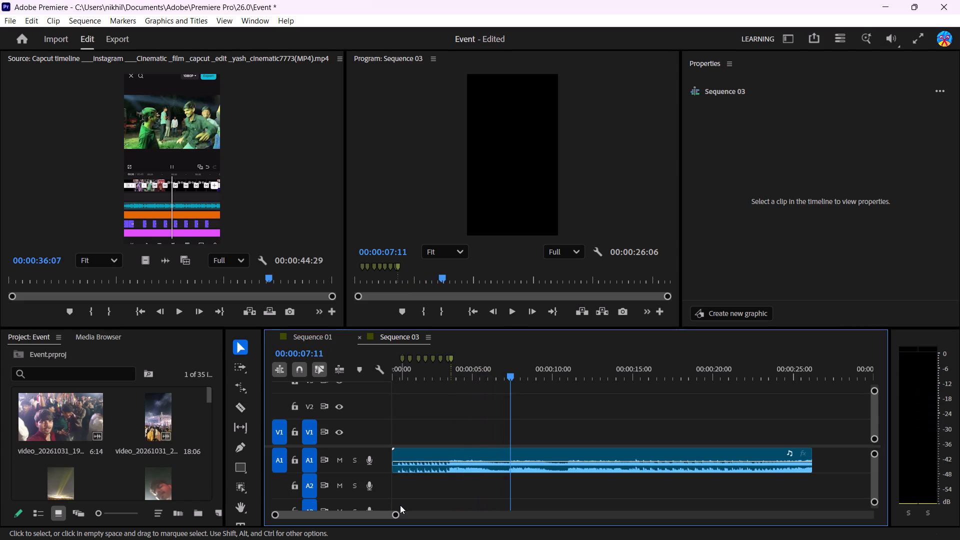
{"action": "left_click_drag", "start_coordinate": [395, 516], "coordinate": [478, 515]}
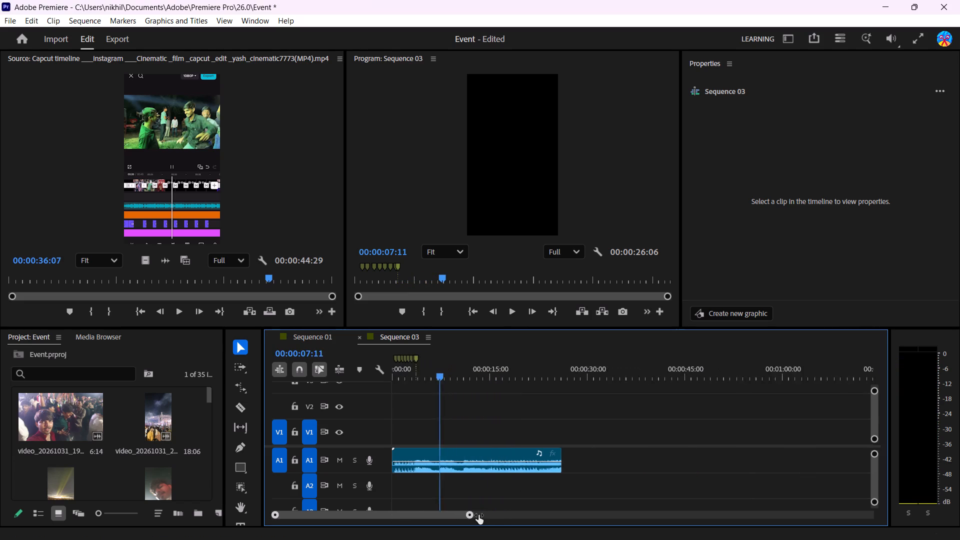
{"action": "left_click_drag", "start_coordinate": [478, 515], "coordinate": [307, 539]}
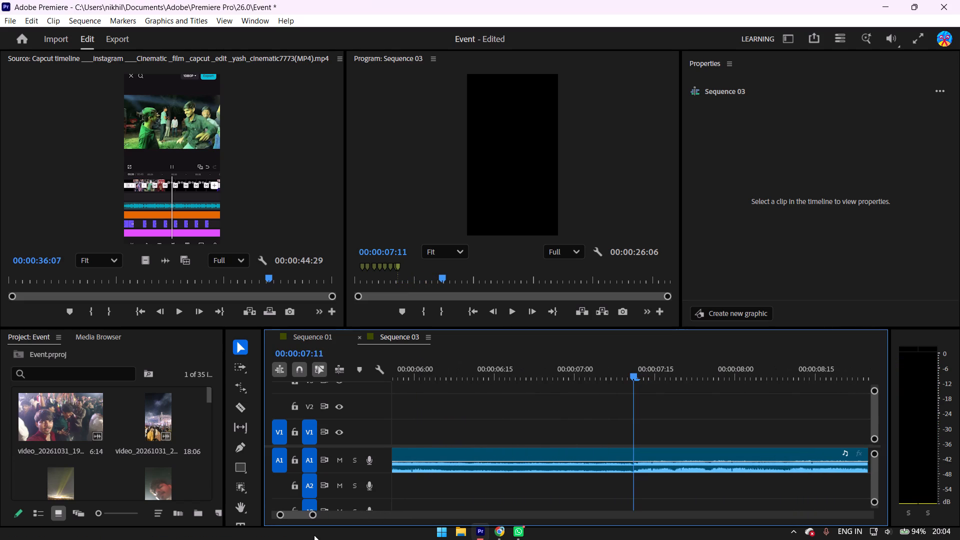
{"action": "key", "text": "m"}
Find the following strong beat of the A1 music and add a sequence marker at 00:00:11:02.
{"action": "key", "text": "space"}
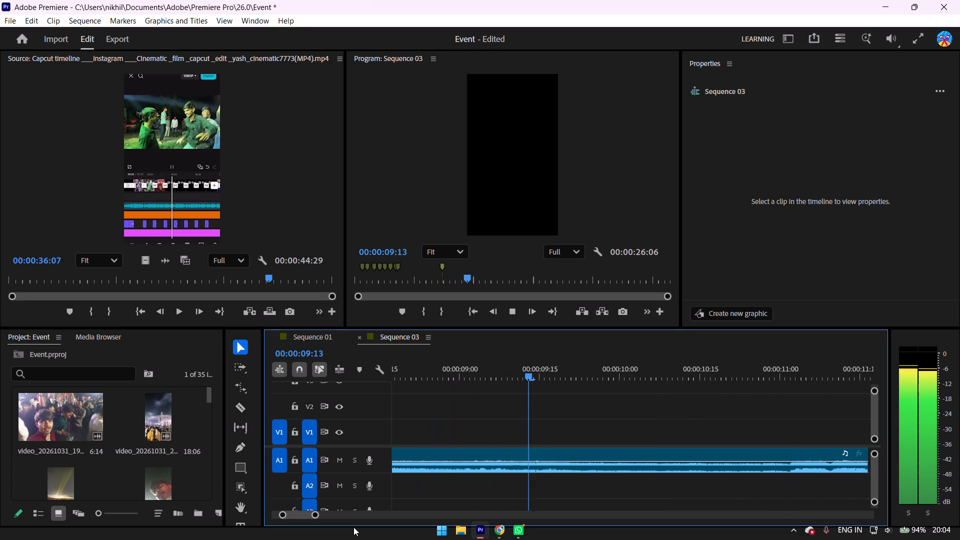
{"action": "key", "text": "space"}
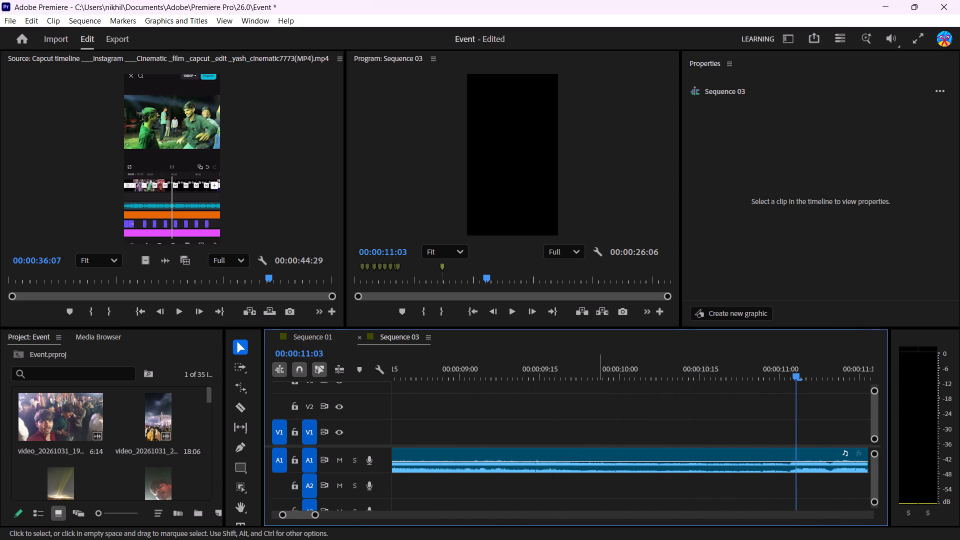
{"action": "left_click_drag", "start_coordinate": [315, 512], "coordinate": [312, 515]}
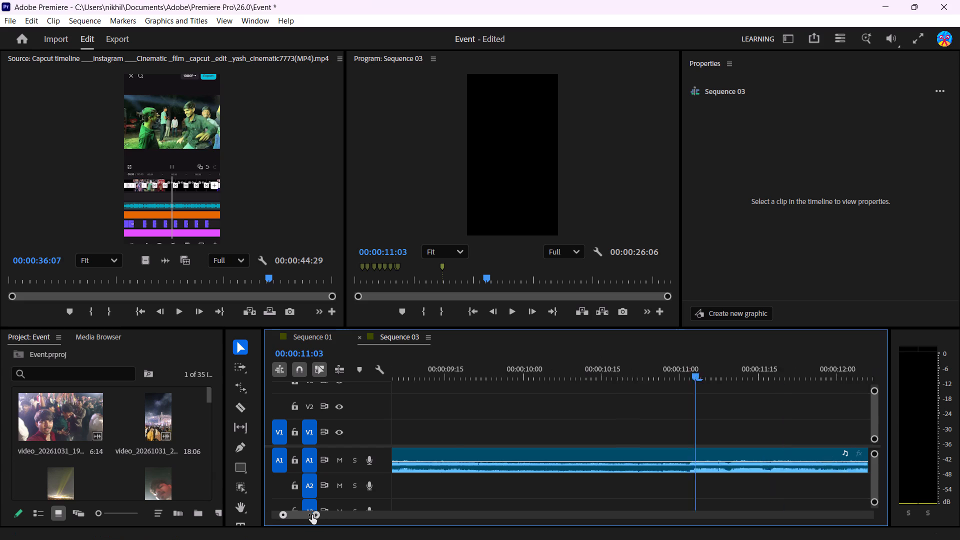
{"action": "left_click_drag", "start_coordinate": [312, 515], "coordinate": [286, 519]}
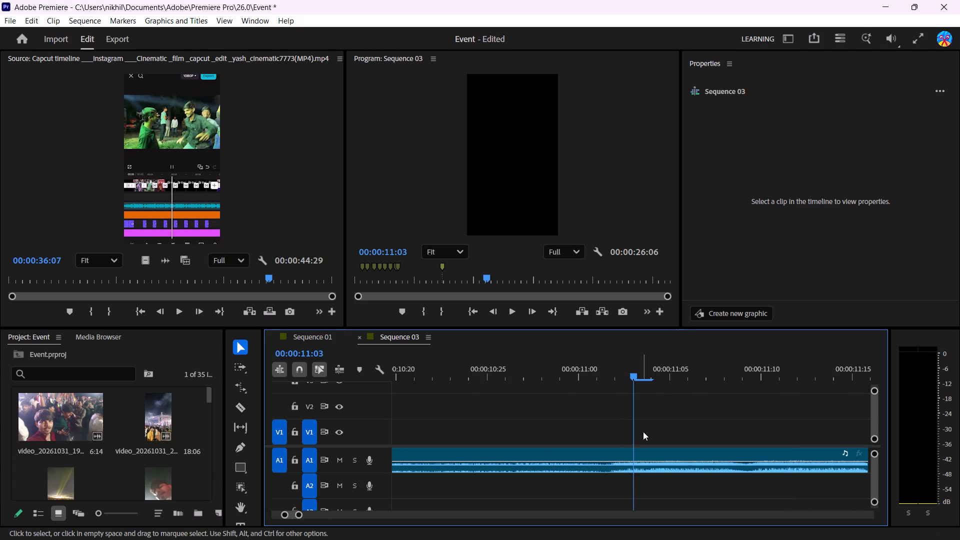
{"action": "left_click_drag", "start_coordinate": [634, 432], "coordinate": [626, 435]}
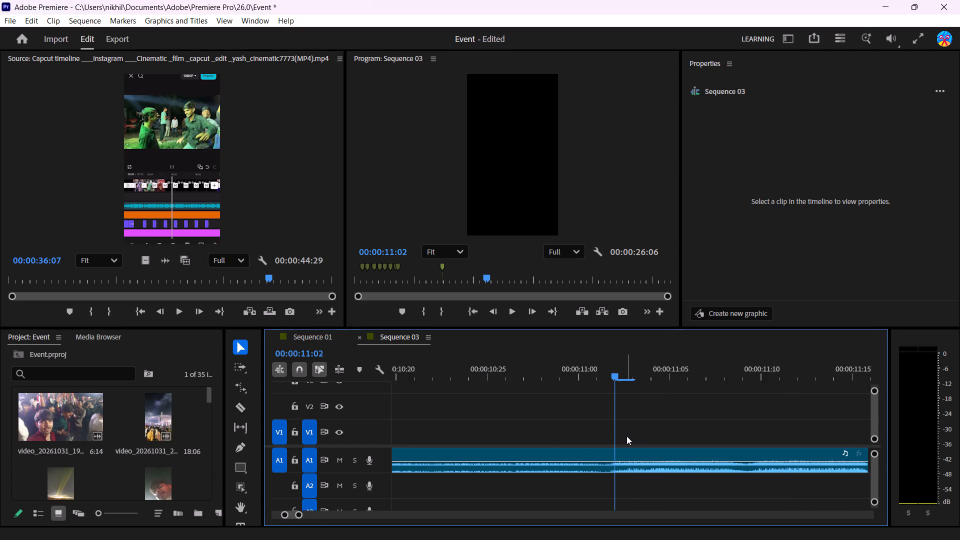
{"action": "key", "text": "m"}
Play the A1 music on past the 00:00:11:02 marker and replay the stretch up to about 00:00:13:00 to find the next beat.
{"action": "key", "text": "space"}
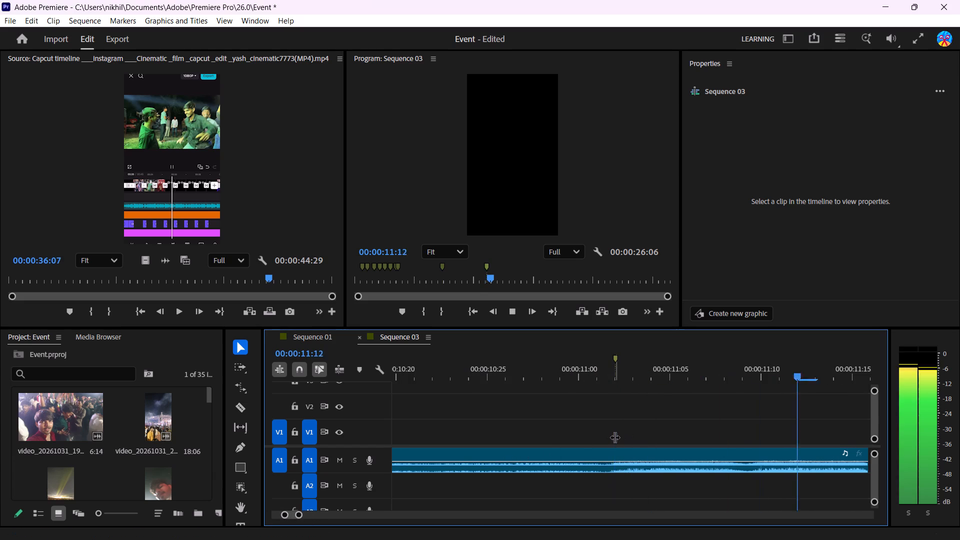
{"action": "key", "text": "space"}
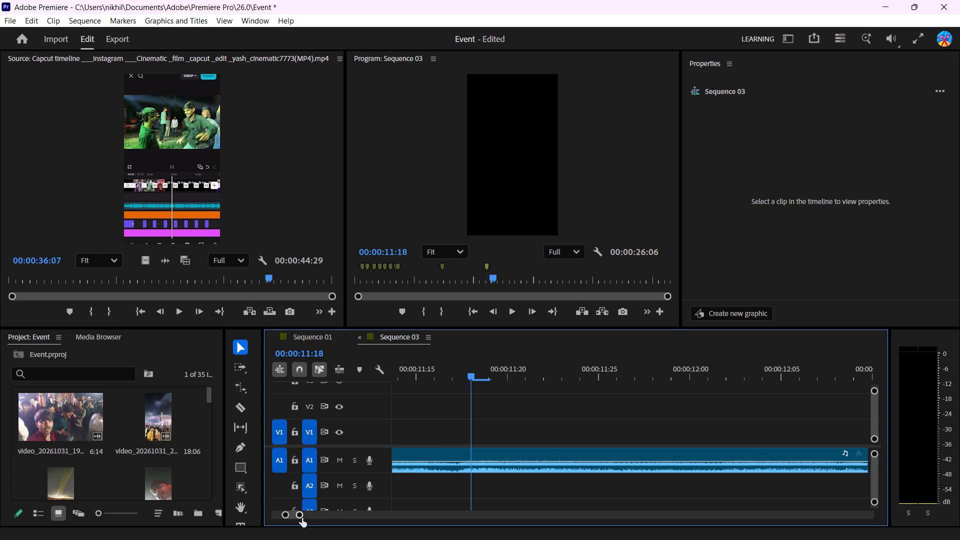
{"action": "left_click_drag", "start_coordinate": [301, 518], "coordinate": [460, 504]}
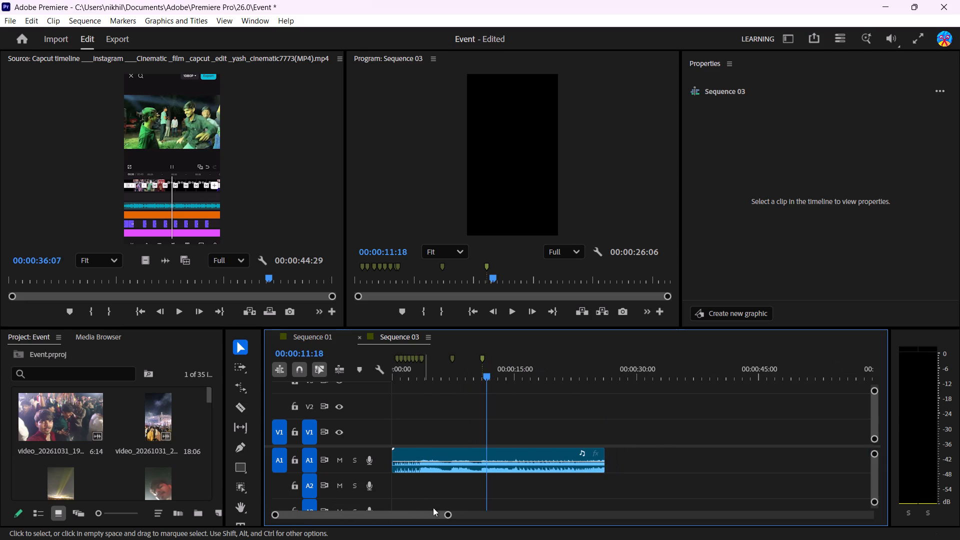
{"action": "left_click_drag", "start_coordinate": [447, 513], "coordinate": [380, 518]}
{"action": "key", "text": "space"}
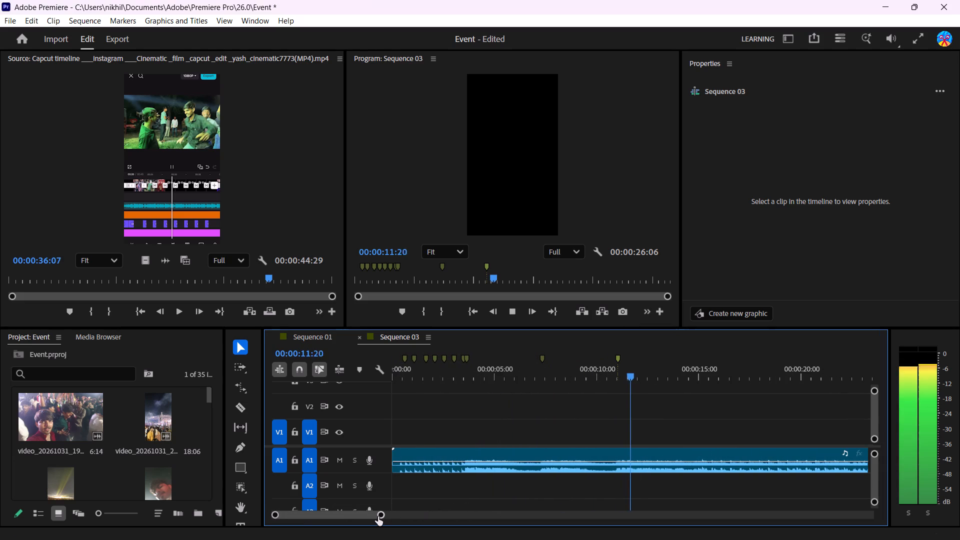
{"action": "key", "text": "space"}
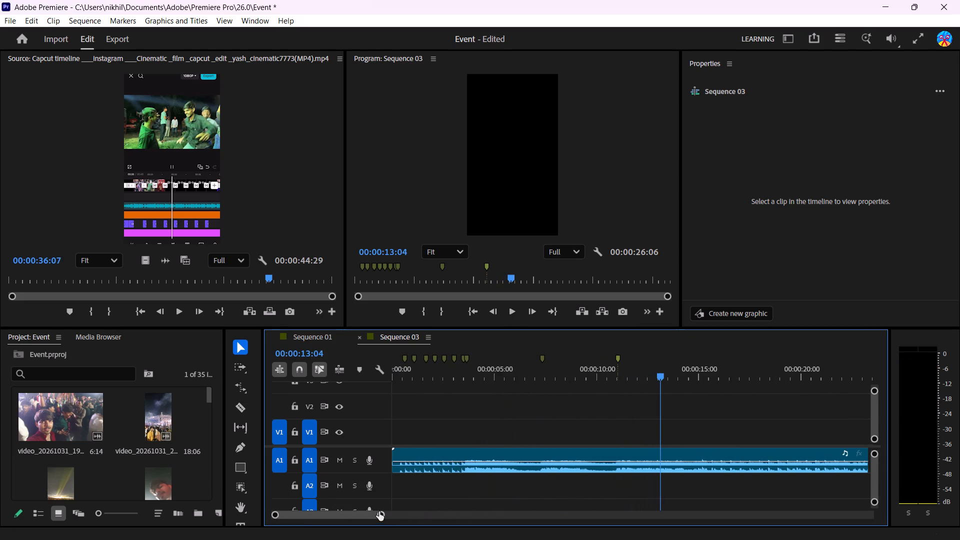
{"action": "left_click_drag", "start_coordinate": [382, 514], "coordinate": [315, 524]}
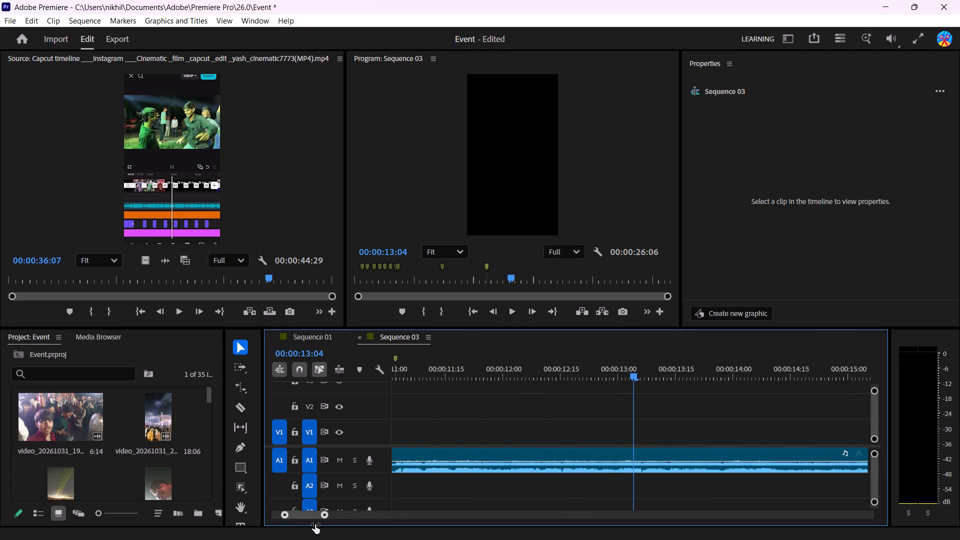
{"action": "left_click_drag", "start_coordinate": [315, 524], "coordinate": [319, 519]}
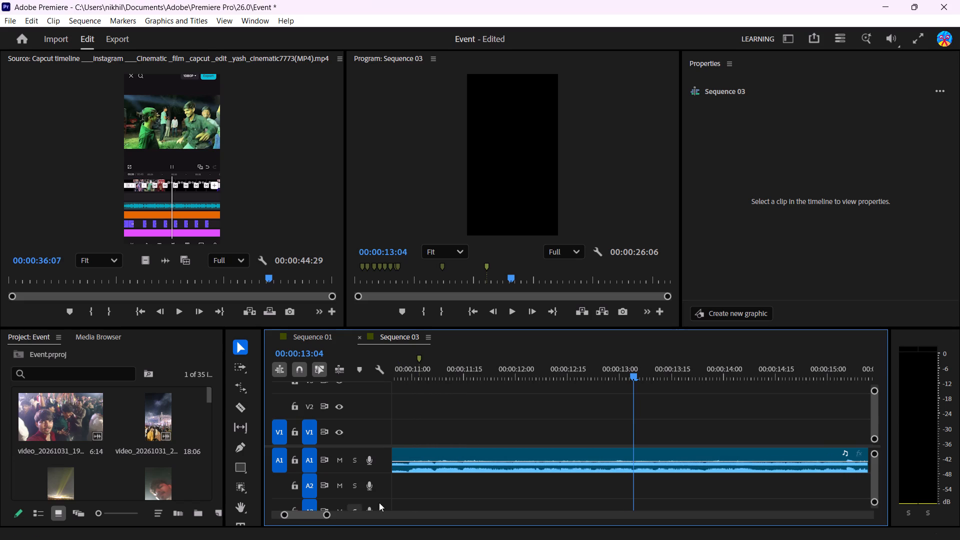
{"action": "left_click_drag", "start_coordinate": [630, 397], "coordinate": [606, 400]}
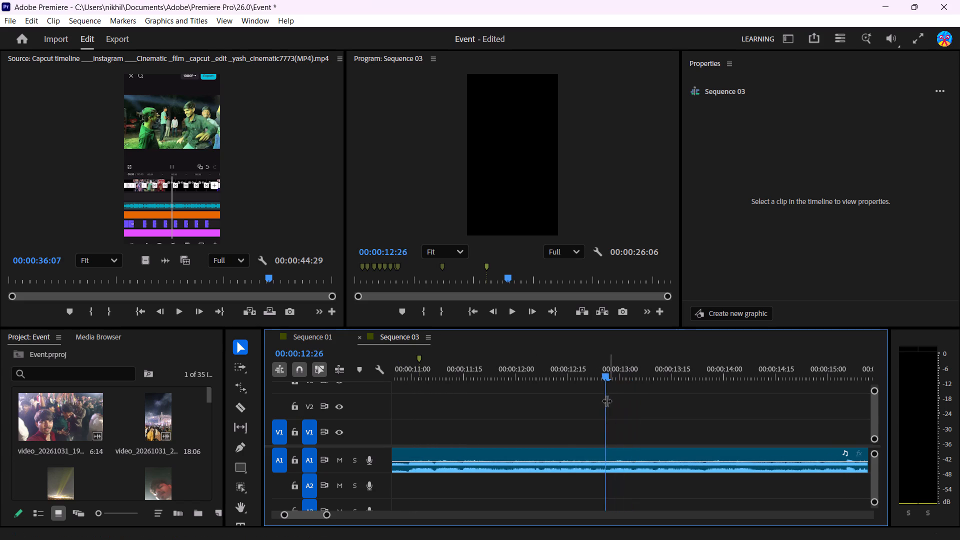
{"action": "left_click_drag", "start_coordinate": [606, 400], "coordinate": [539, 422]}
{"action": "left_click_drag", "start_coordinate": [535, 415], "coordinate": [517, 420]}
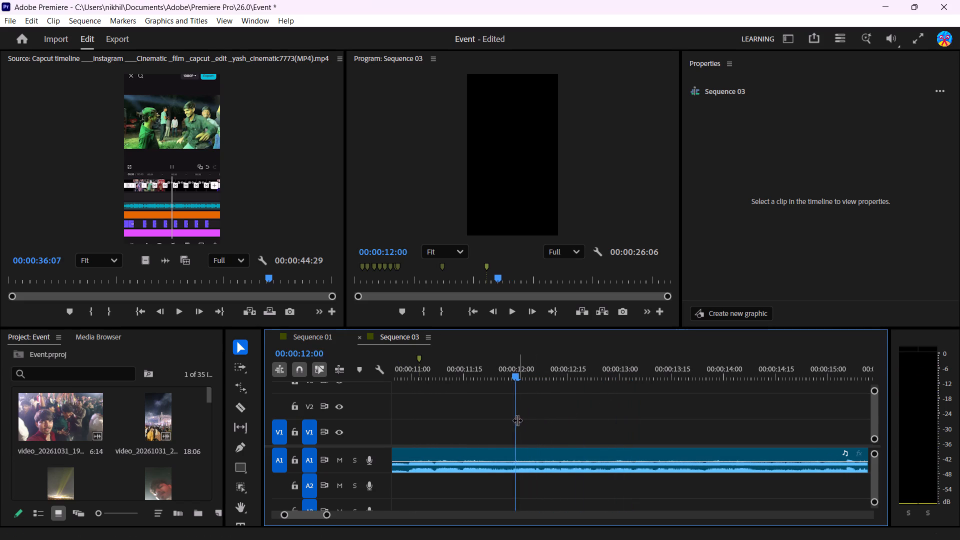
{"action": "left_click_drag", "start_coordinate": [517, 420], "coordinate": [483, 428]}
{"action": "key", "text": "space"}
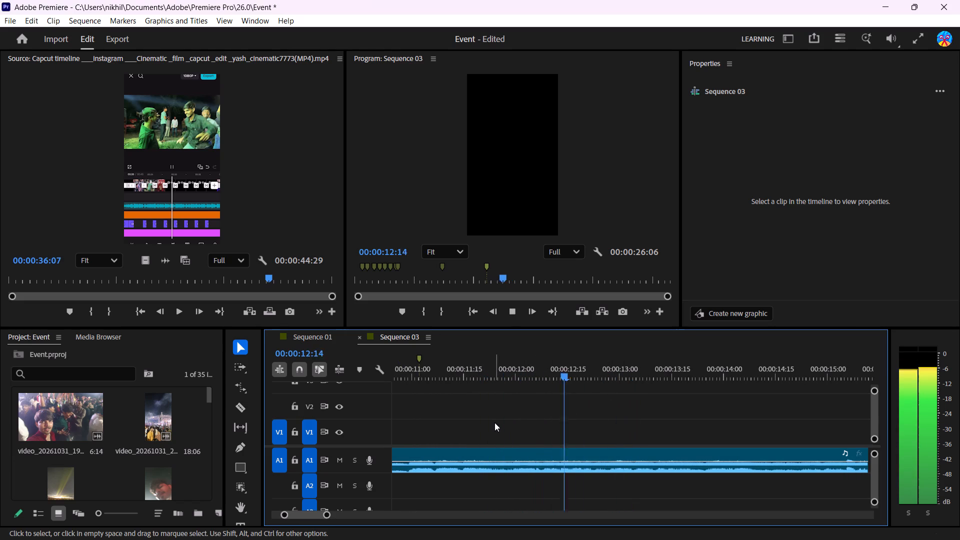
{"action": "key", "text": "space"}
Pinpoint the next strong beat of the A1 music and add a sequence marker at 00:00:12:09.
{"action": "left_click_drag", "start_coordinate": [612, 425], "coordinate": [607, 426]}
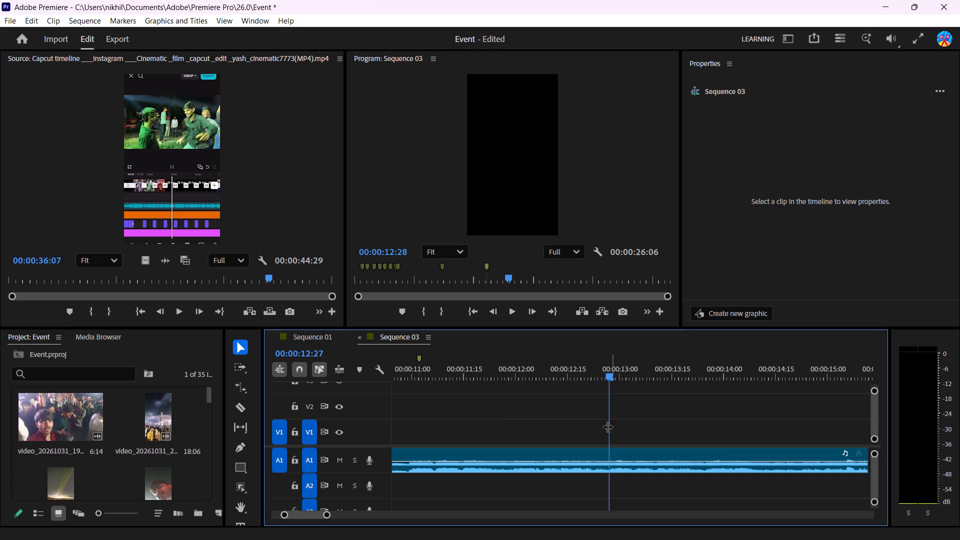
{"action": "left_click_drag", "start_coordinate": [607, 426], "coordinate": [521, 449]}
{"action": "key", "text": "space"}
{"action": "key", "text": "space"}
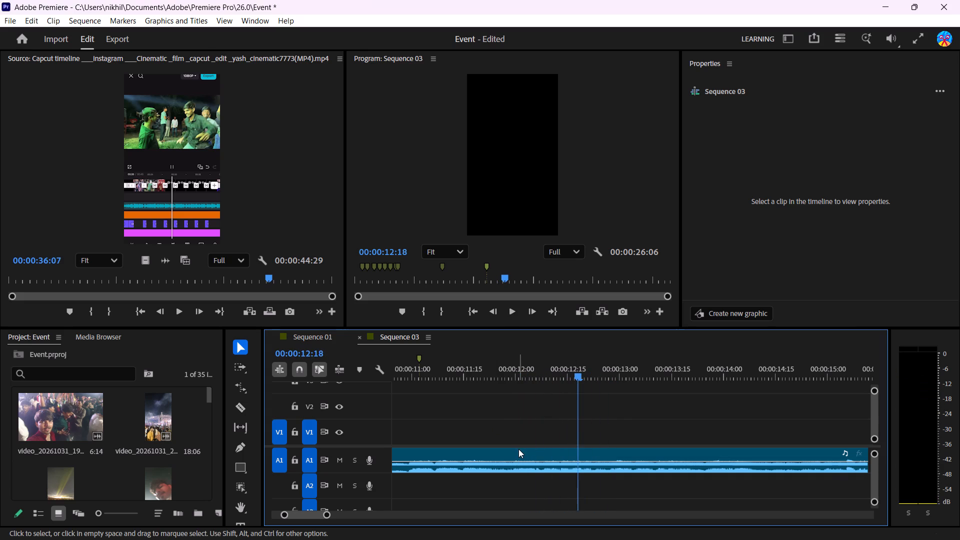
{"action": "left_click_drag", "start_coordinate": [577, 438], "coordinate": [554, 445]}
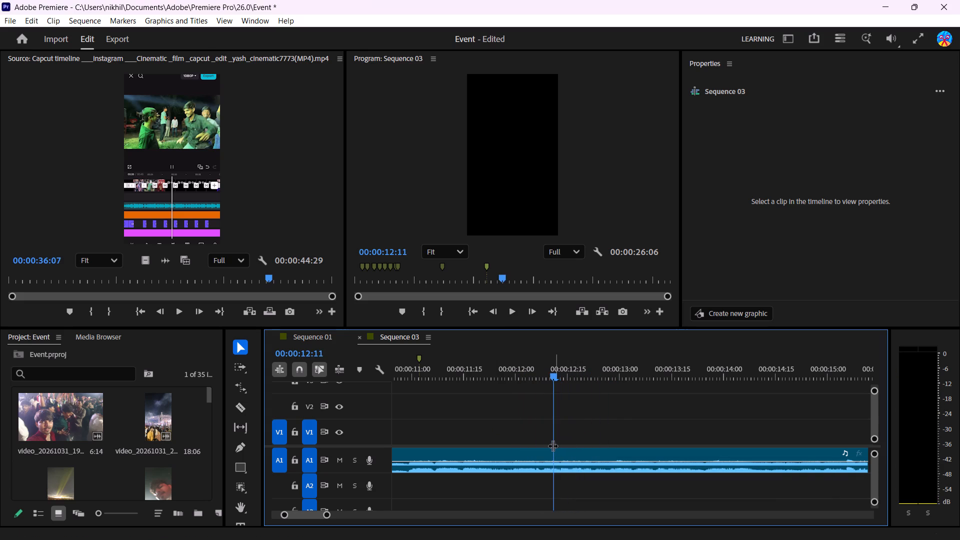
{"action": "key", "text": "space"}
{"action": "key", "text": "space"}
{"action": "left_click_drag", "start_coordinate": [581, 440], "coordinate": [470, 468]}
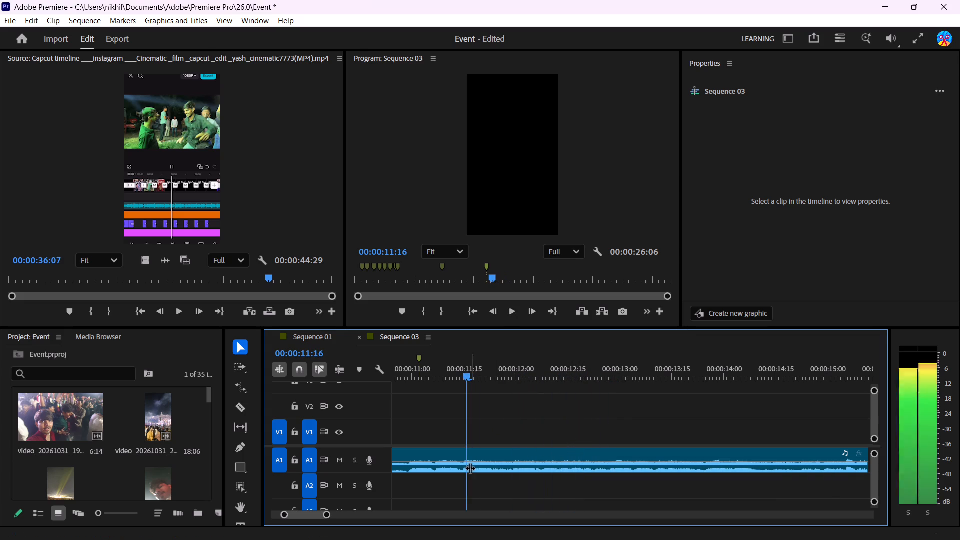
{"action": "left_click_drag", "start_coordinate": [470, 468], "coordinate": [469, 468]}
{"action": "key", "text": "space"}
{"action": "key", "text": "space"}
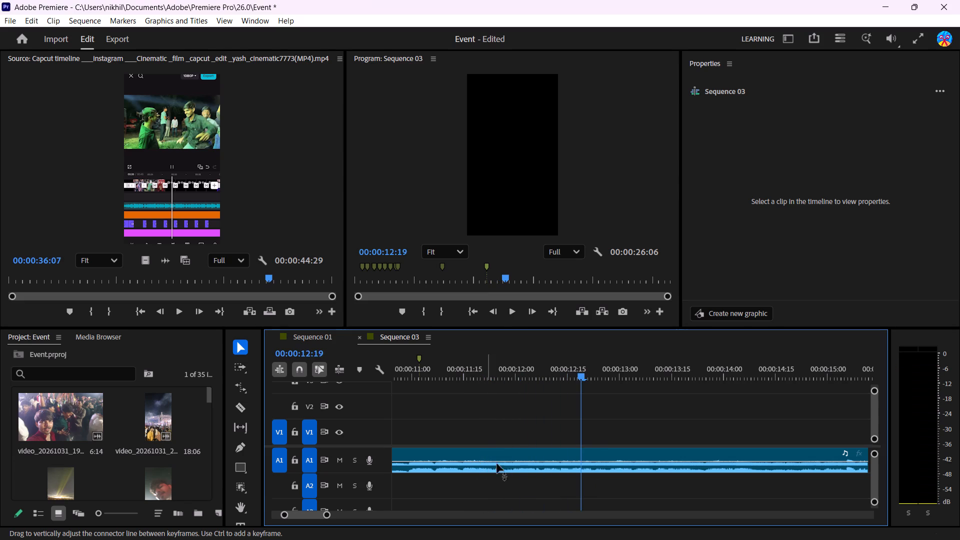
{"action": "left_click_drag", "start_coordinate": [578, 441], "coordinate": [562, 446]}
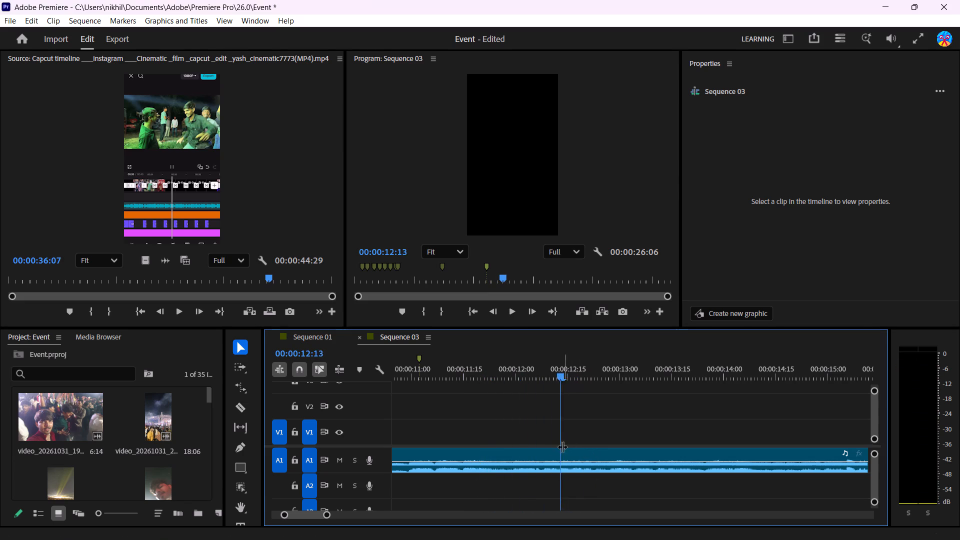
{"action": "left_click_drag", "start_coordinate": [562, 446], "coordinate": [548, 450]}
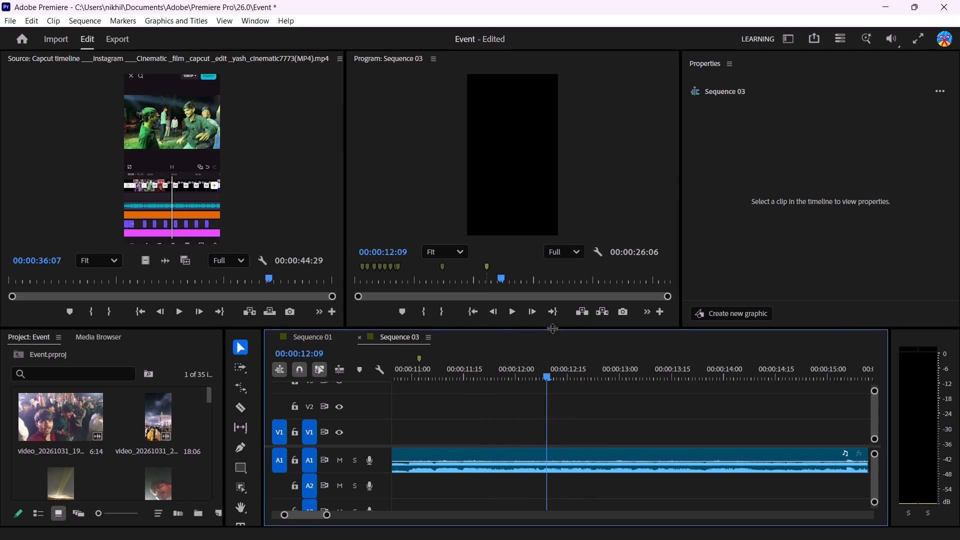
{"action": "key", "text": "m"}
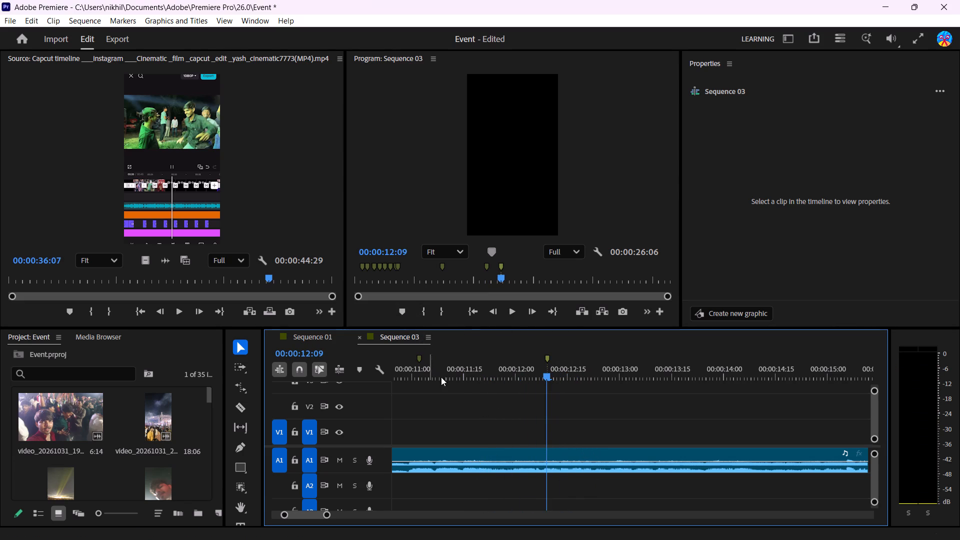
Play back the A1 music around the 00:00:12:09 marker and from the sequence start to check the marked beats.
{"action": "left_click_drag", "start_coordinate": [544, 421], "coordinate": [551, 420]}
{"action": "key", "text": "space"}
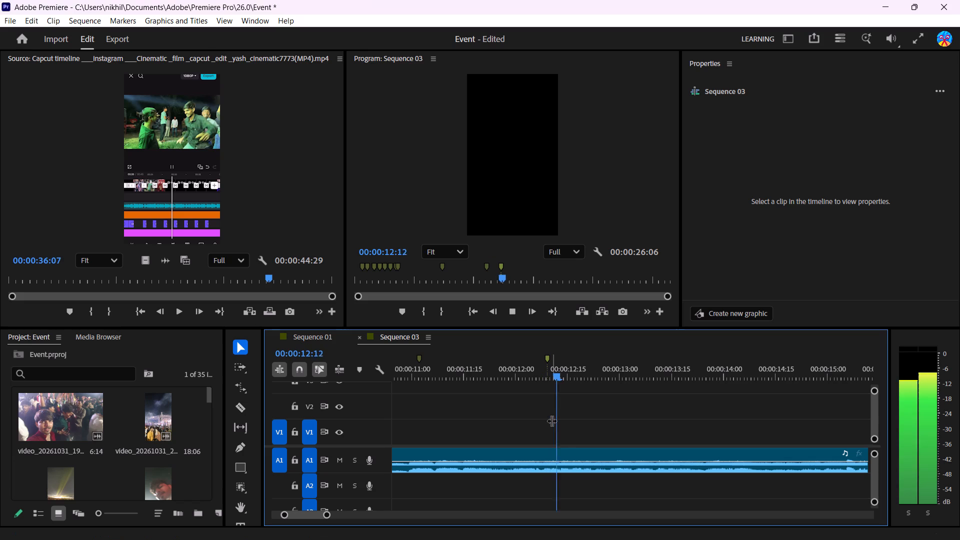
{"action": "key", "text": "space"}
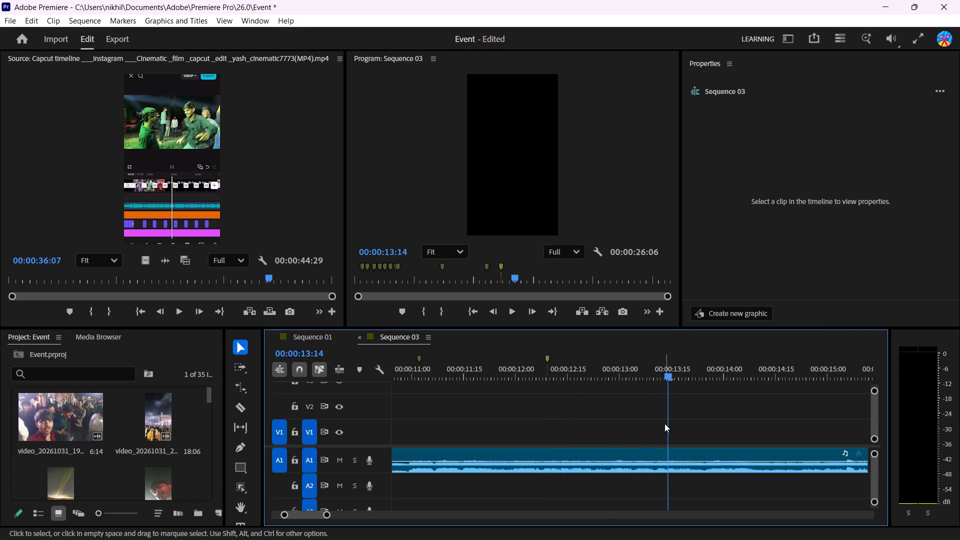
{"action": "left_click_drag", "start_coordinate": [668, 417], "coordinate": [673, 417]}
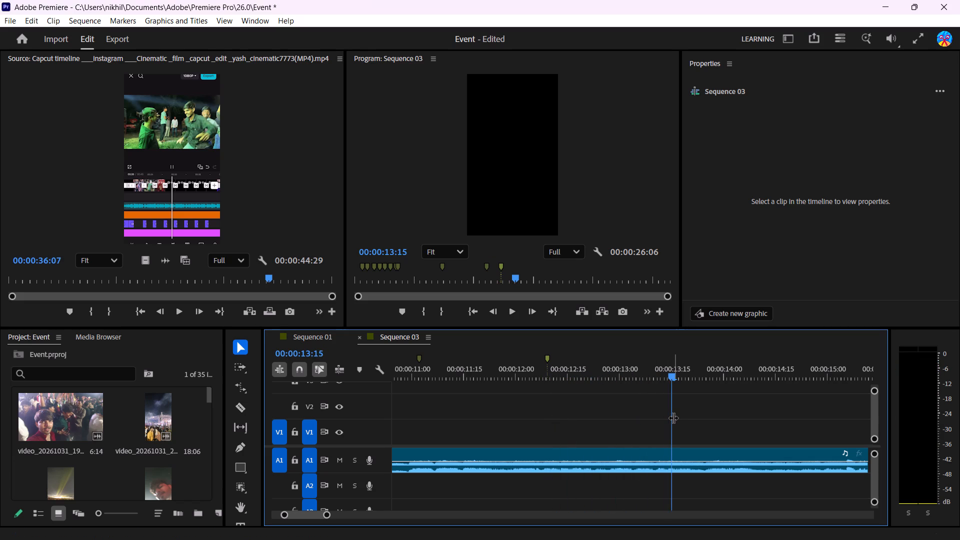
{"action": "left_click_drag", "start_coordinate": [673, 417], "coordinate": [551, 451]}
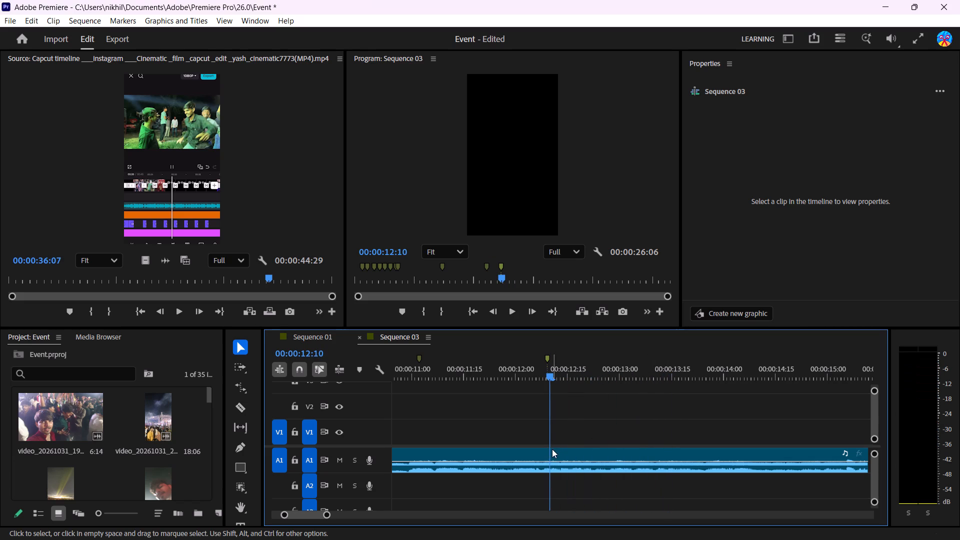
{"action": "left_click_drag", "start_coordinate": [547, 441], "coordinate": [405, 460]}
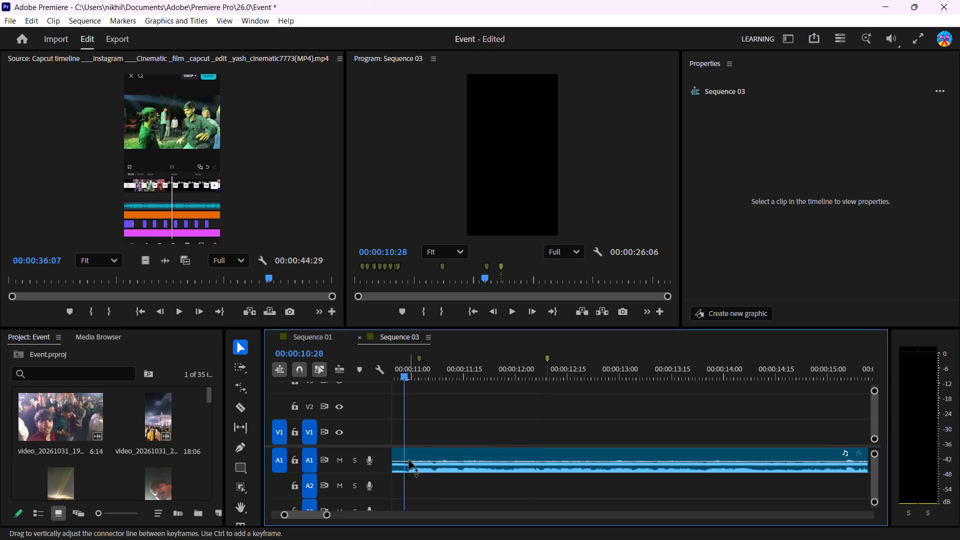
{"action": "key", "text": "space"}
{"action": "key", "text": "space"}
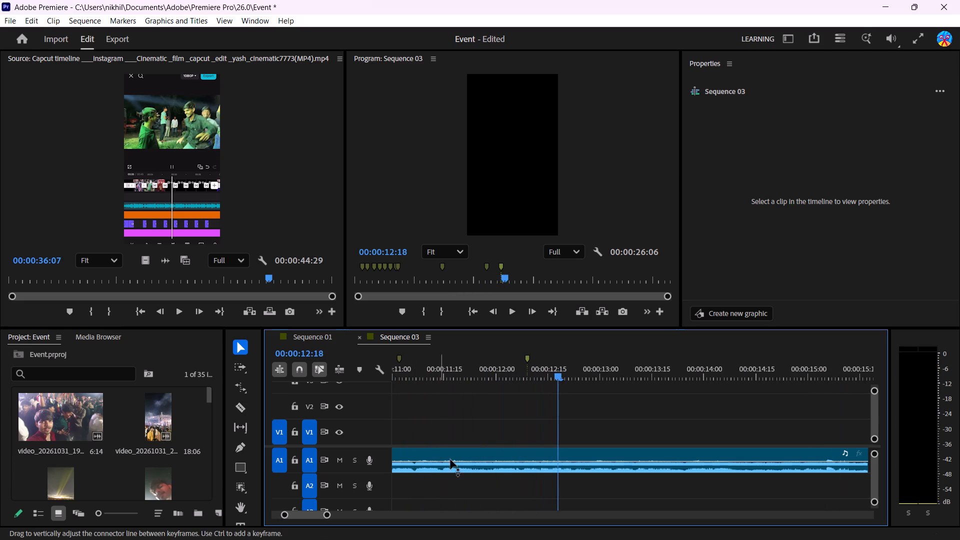
{"action": "left_click_drag", "start_coordinate": [557, 429], "coordinate": [352, 466]}
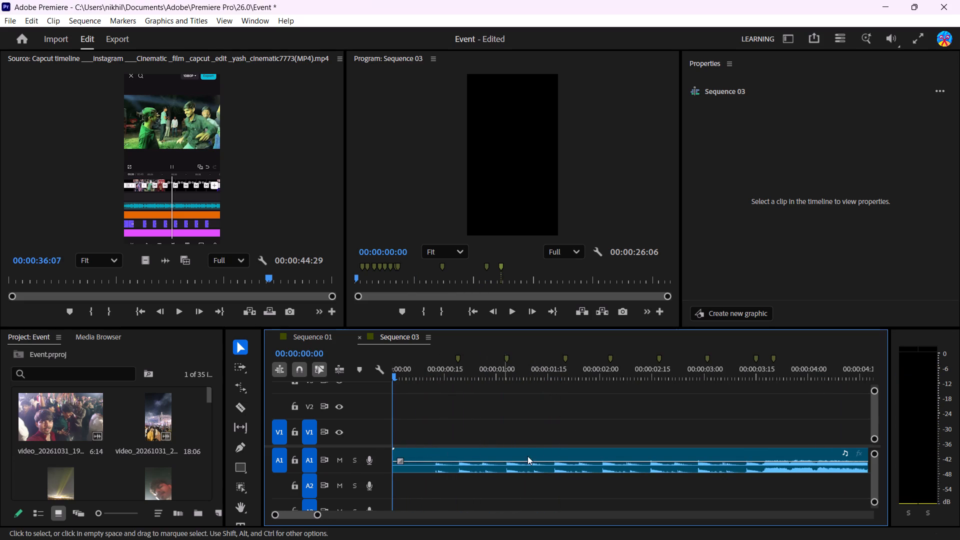
{"action": "key", "text": "space"}
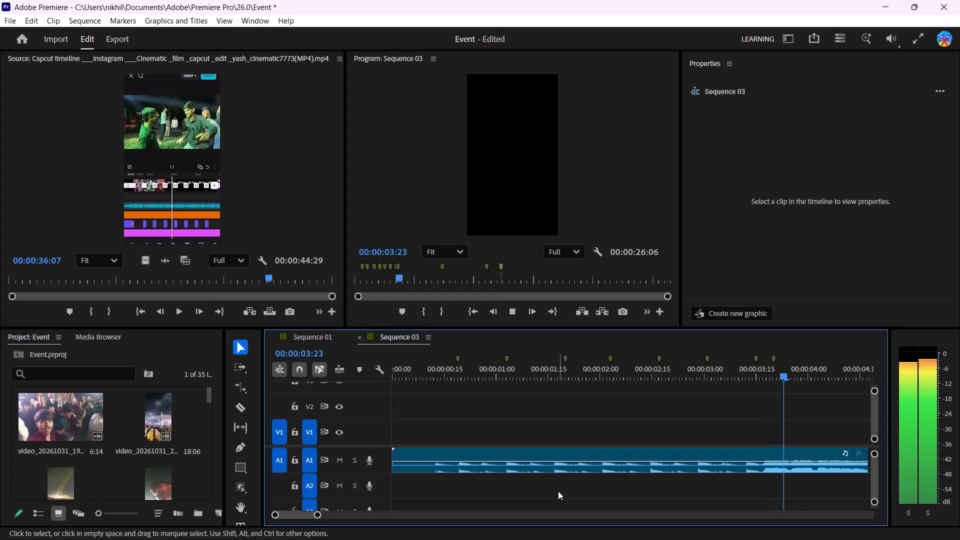
{"action": "key", "text": "space"}
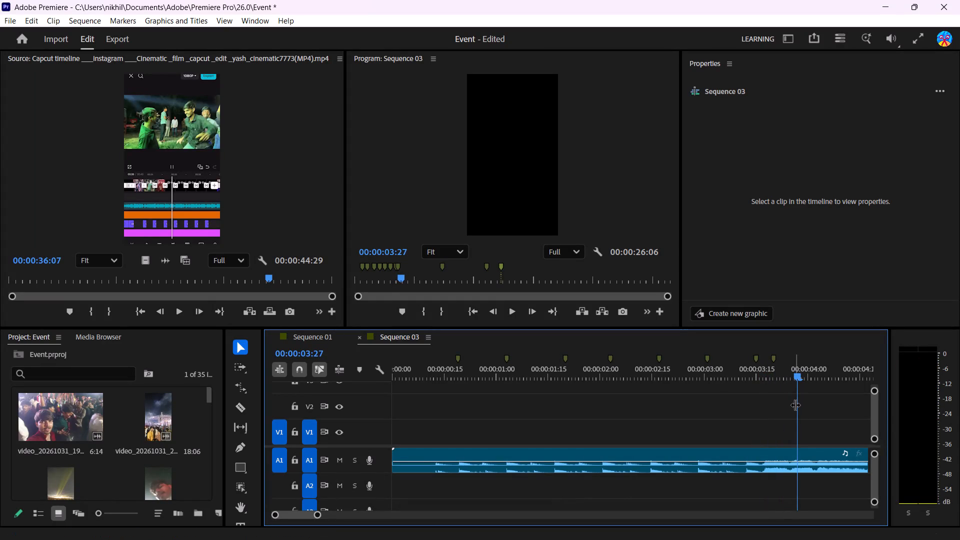
{"action": "left_click_drag", "start_coordinate": [797, 403], "coordinate": [695, 444]}
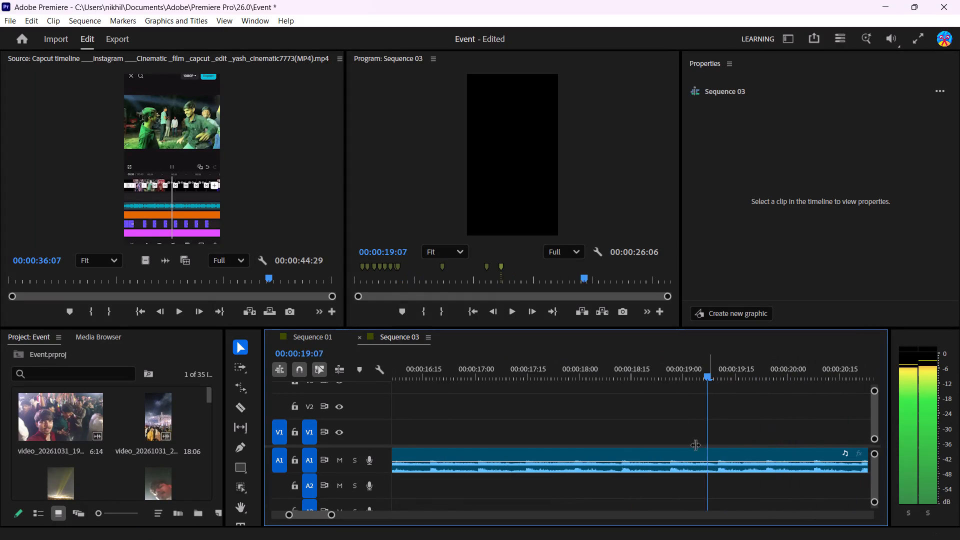
{"action": "left_click_drag", "start_coordinate": [695, 444], "coordinate": [181, 508]}
{"action": "double_click", "coordinate": [244, 492]}
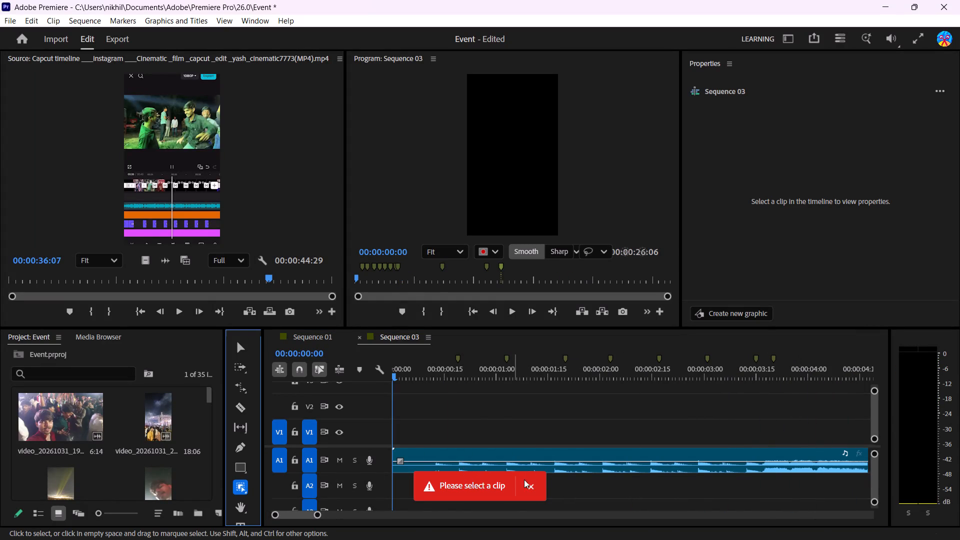
Select the A1 music clip, play on from 00:00:02:13 to the beat after the last marker, and add a clip marker at 00:00:13:14.
{"action": "left_click", "coordinate": [577, 461]}
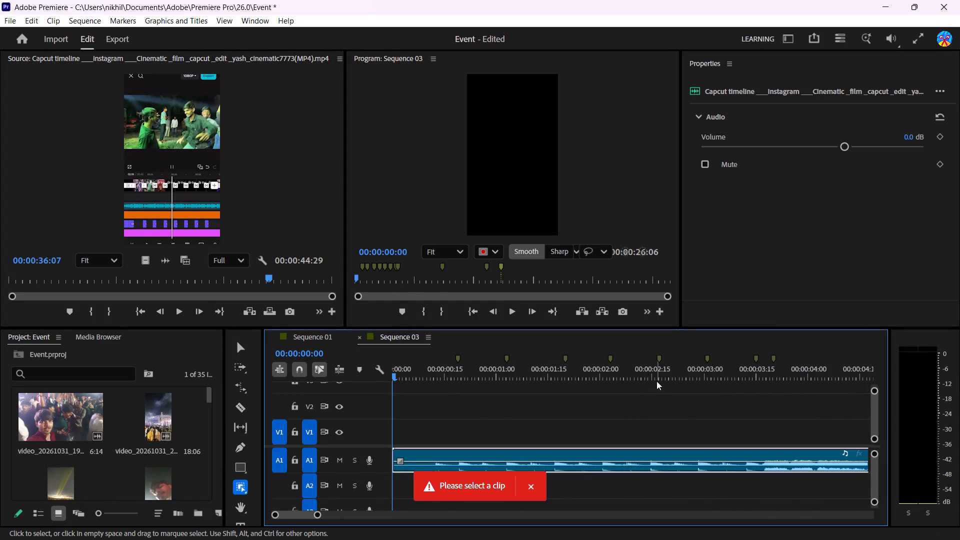
{"action": "double_click", "coordinate": [657, 380]}
{"action": "double_click", "coordinate": [647, 379]}
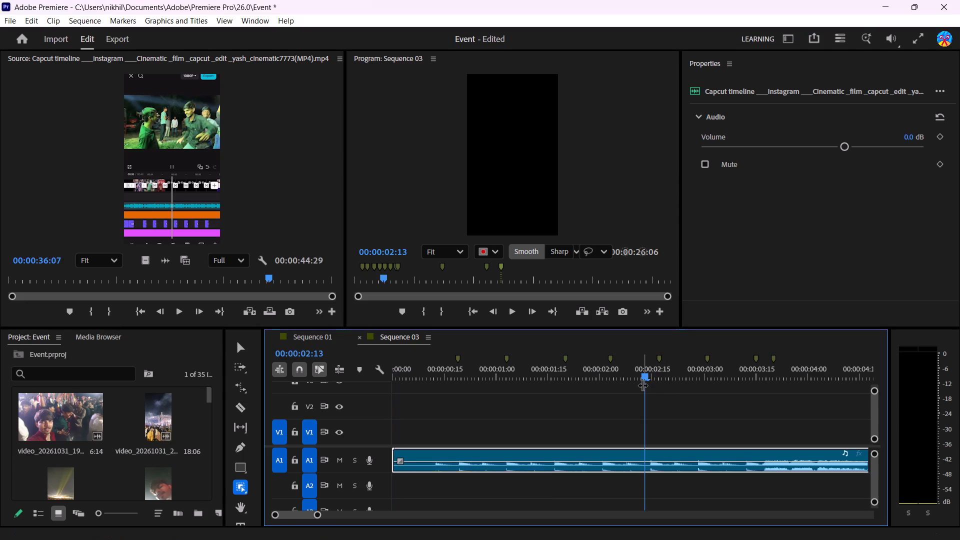
{"action": "left_click", "coordinate": [315, 511]}
{"action": "left_click_drag", "start_coordinate": [315, 511], "coordinate": [342, 510]}
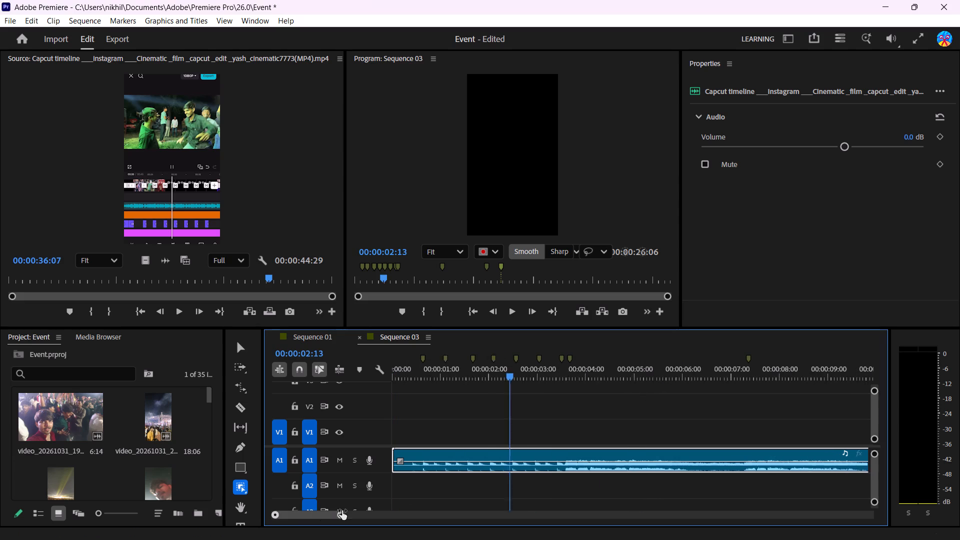
{"action": "left_click_drag", "start_coordinate": [342, 510], "coordinate": [360, 511]}
{"action": "key", "text": "space"}
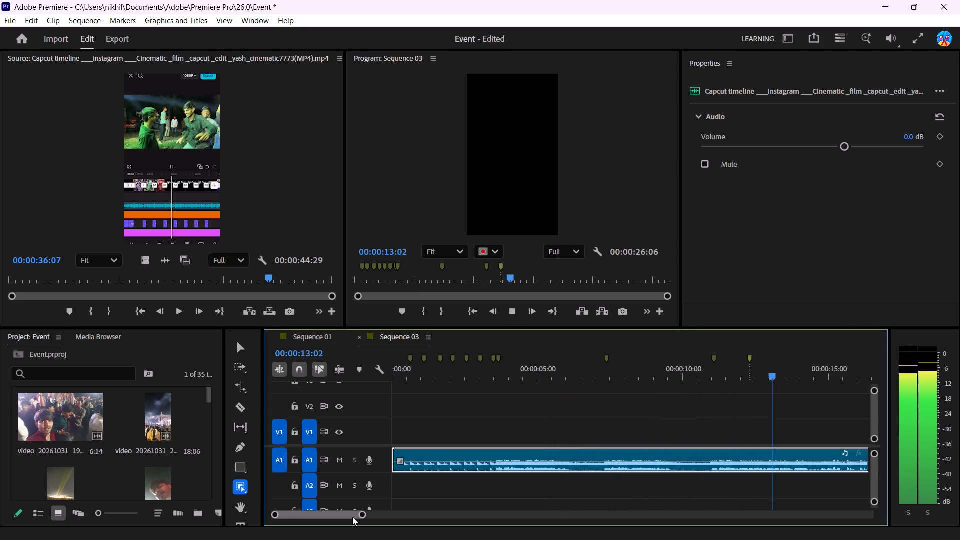
{"action": "key", "text": "space"}
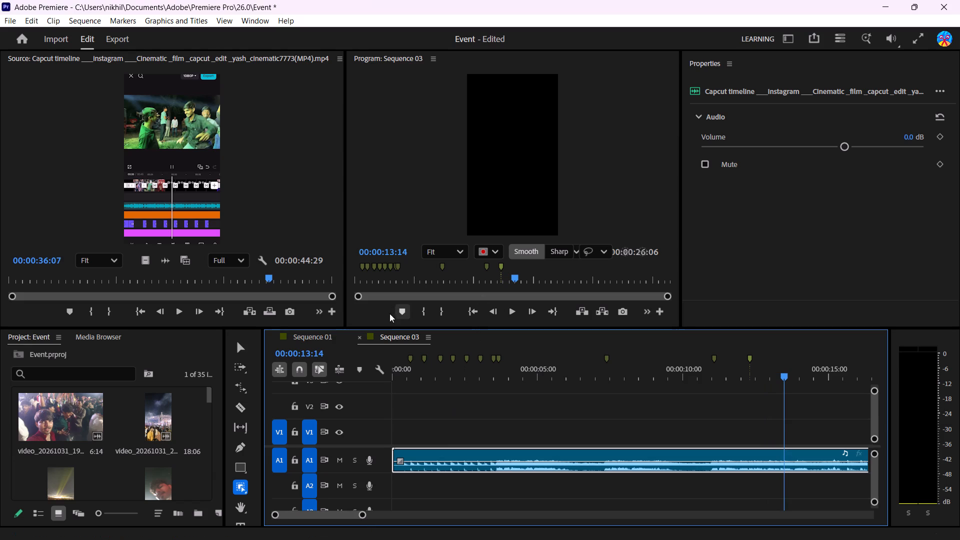
{"action": "key", "text": "m"}
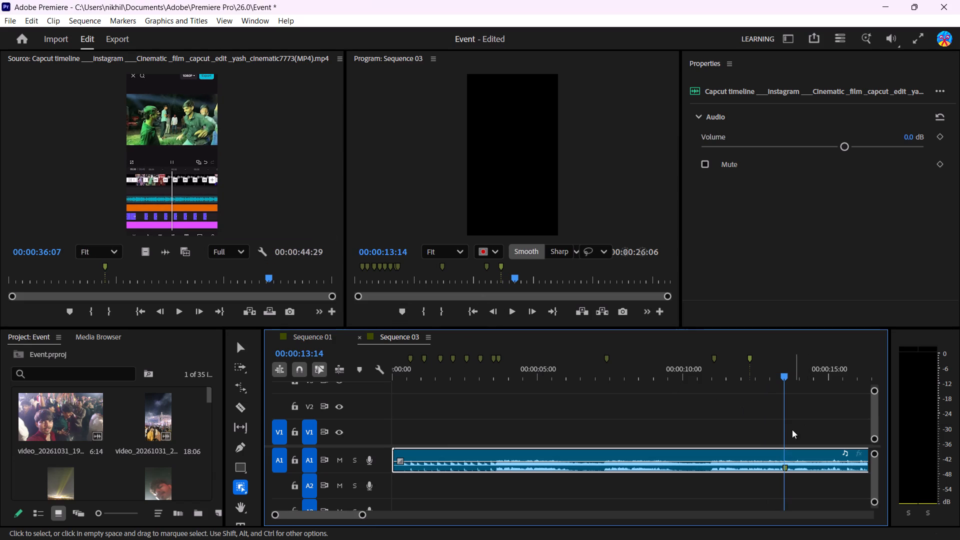
Add clip markers to the A1 music at the sequence markers 00:00:12:09, 00:00:11:02 and 00:00:07:11.
{"action": "double_click", "coordinate": [749, 359]}
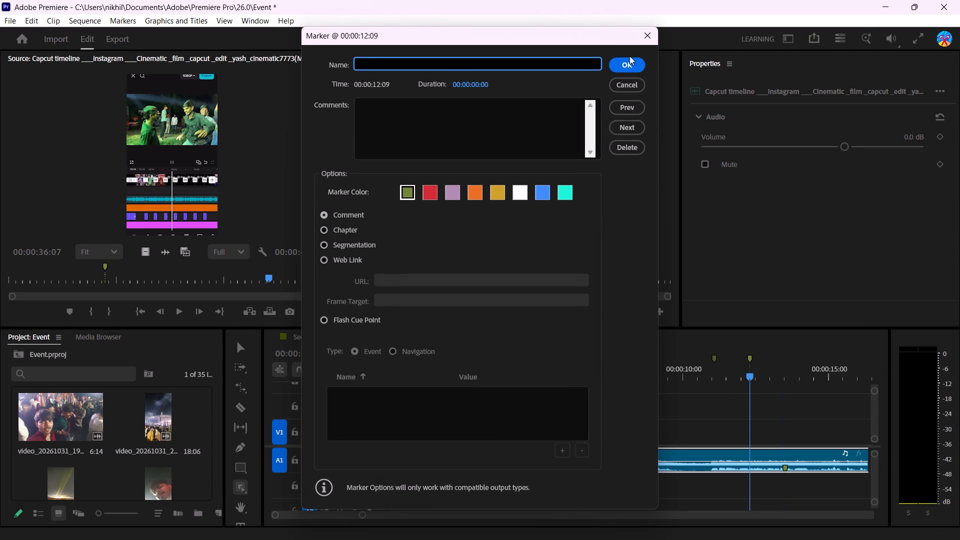
{"action": "left_click", "coordinate": [628, 60]}
{"action": "key", "text": "m"}
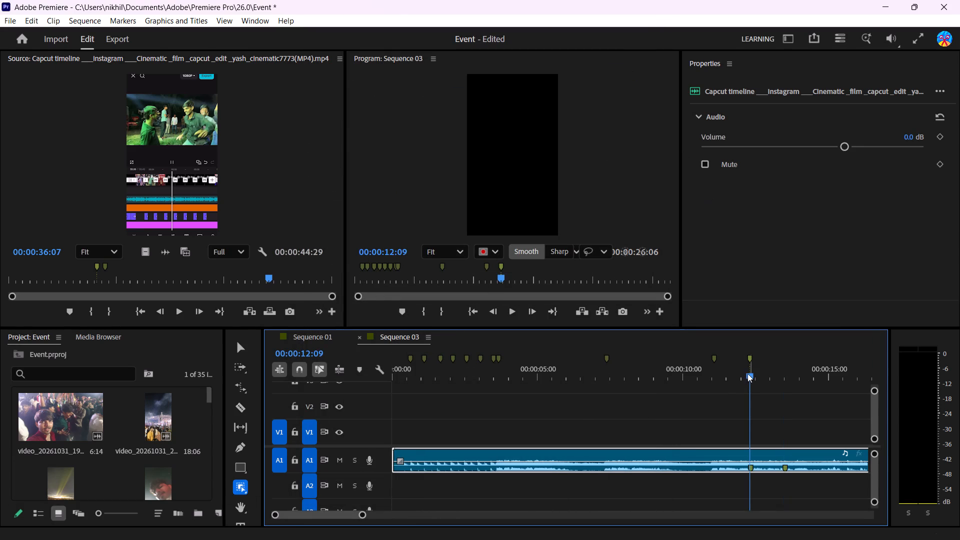
{"action": "double_click", "coordinate": [712, 358]}
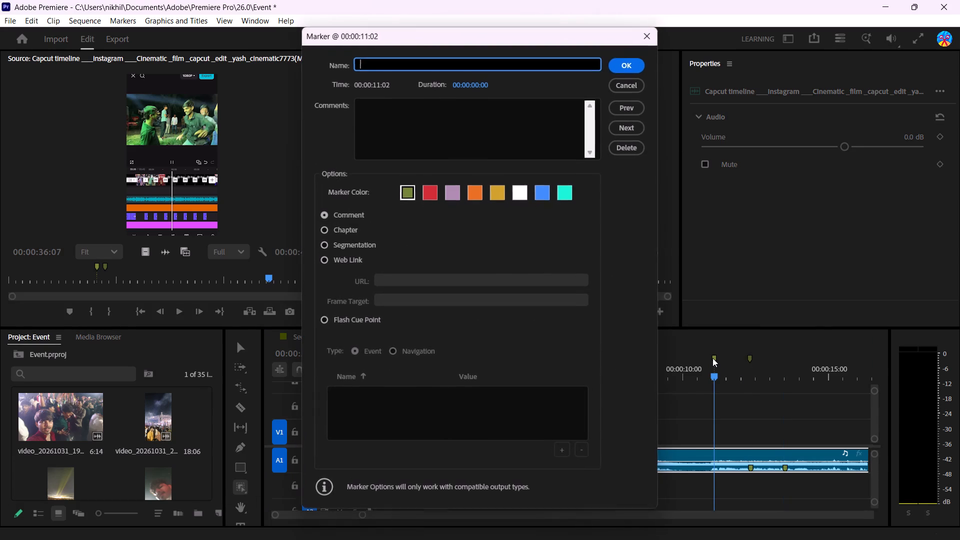
{"action": "left_click", "coordinate": [630, 66]}
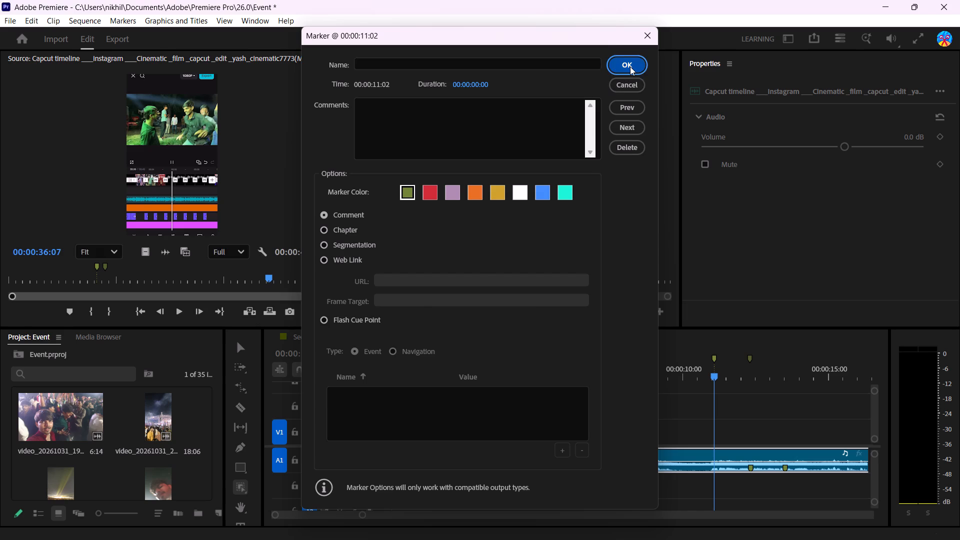
{"action": "key", "text": "m"}
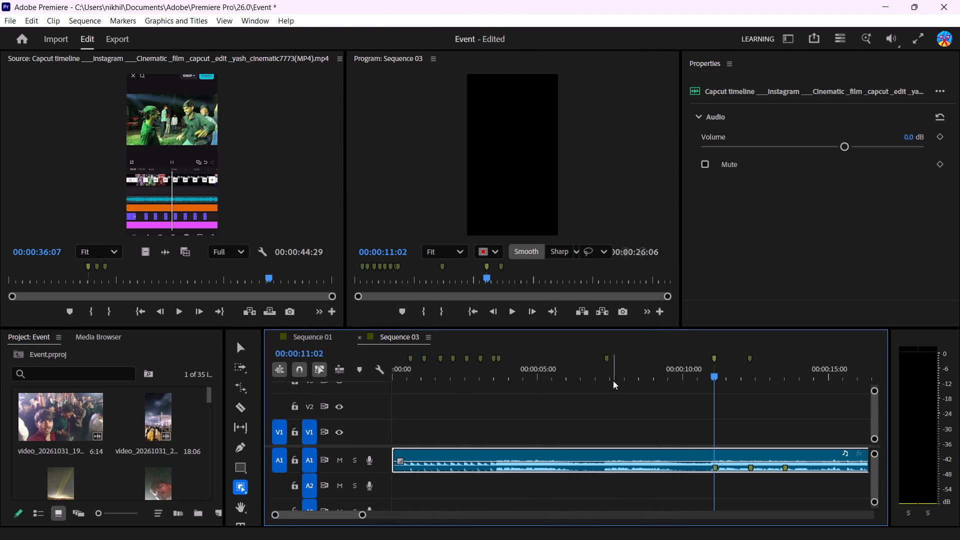
{"action": "double_click", "coordinate": [607, 358]}
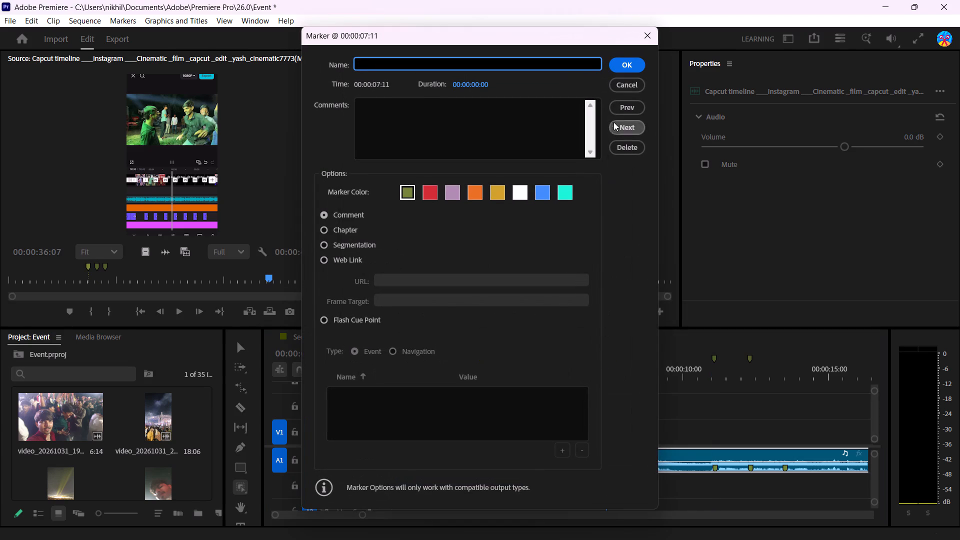
{"action": "left_click", "coordinate": [627, 66]}
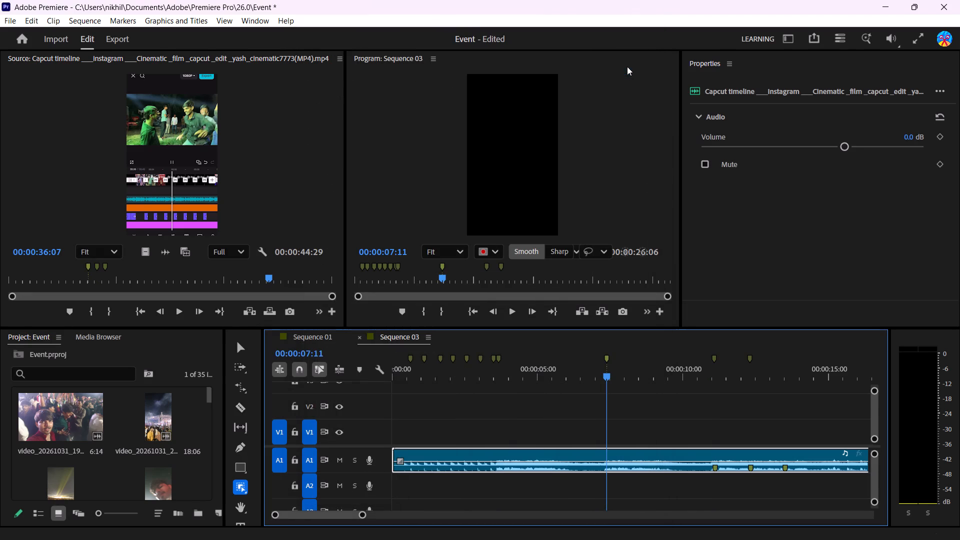
{"action": "key", "text": "m"}
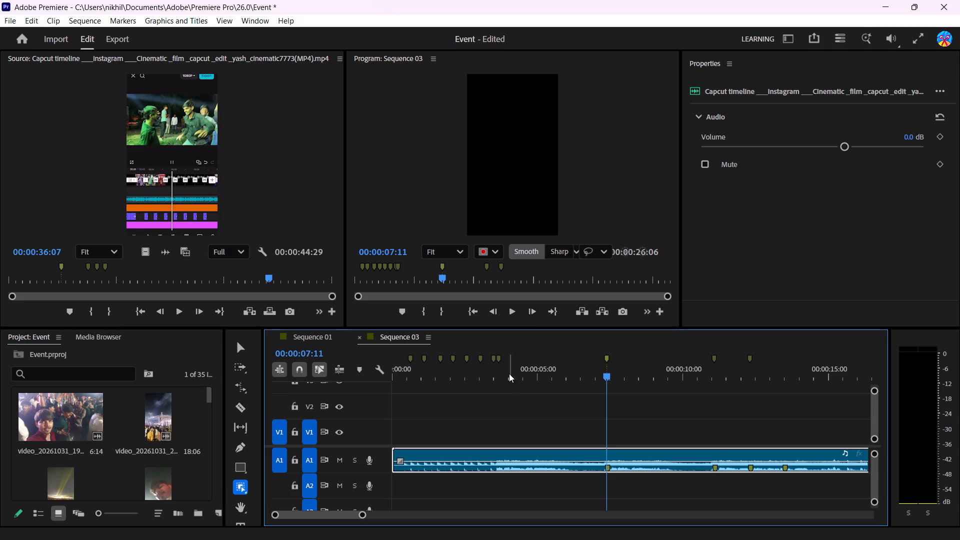
Add clip markers to the A1 music at the sequence markers 00:00:03:20, 00:00:03:15, 00:00:03:01 and 00:00:02:17.
{"action": "left_click", "coordinate": [497, 354]}
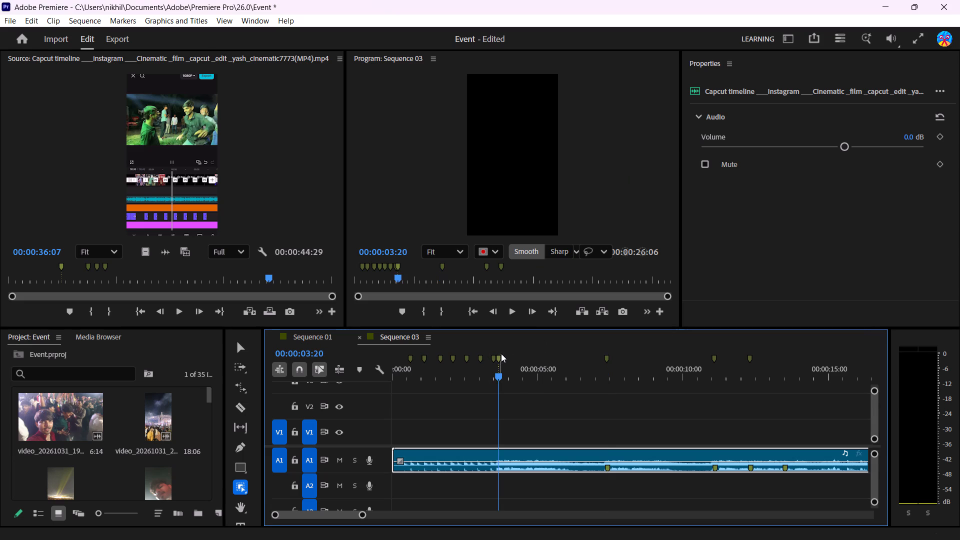
{"action": "key", "text": "m"}
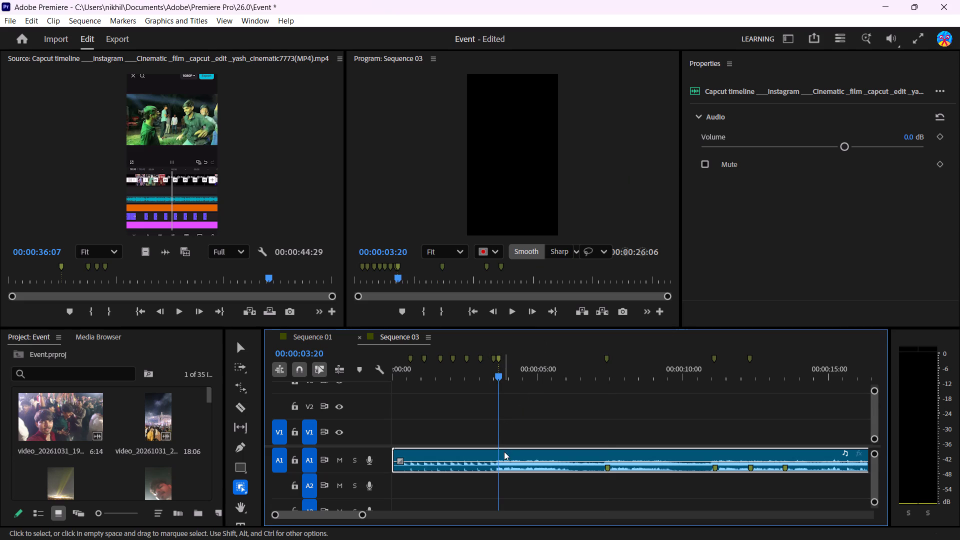
{"action": "left_click", "coordinate": [493, 357]}
{"action": "key", "text": "m"}
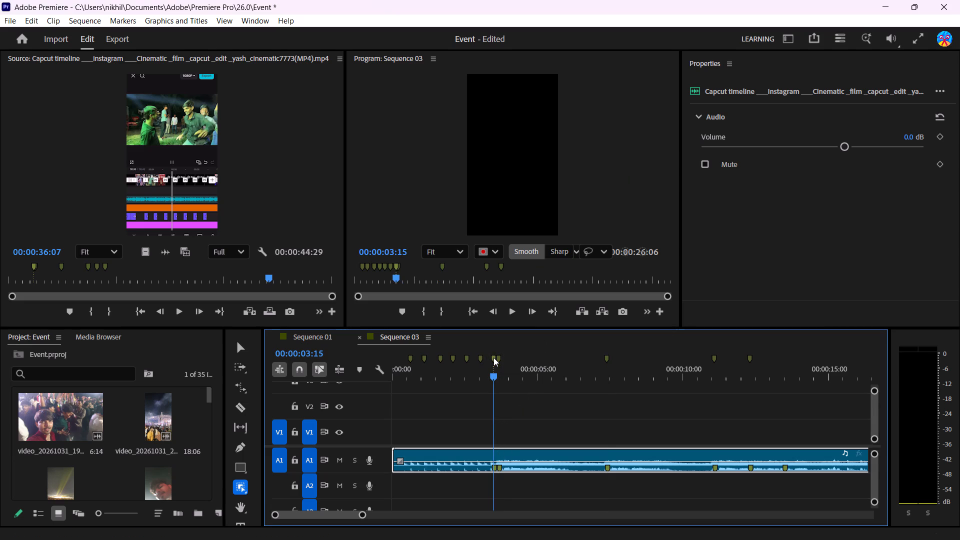
{"action": "left_click", "coordinate": [479, 356]}
{"action": "key", "text": "m"}
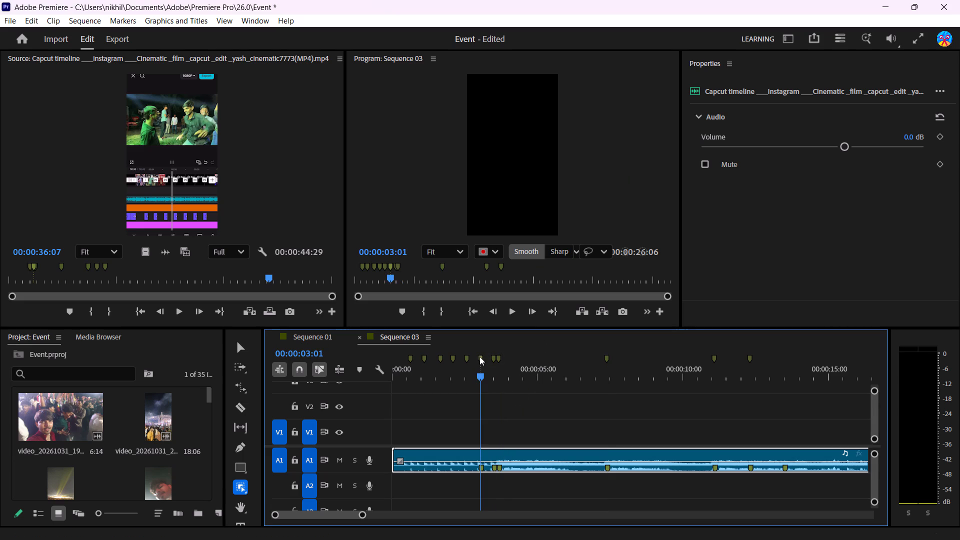
{"action": "left_click", "coordinate": [467, 357]}
{"action": "key", "text": "m"}
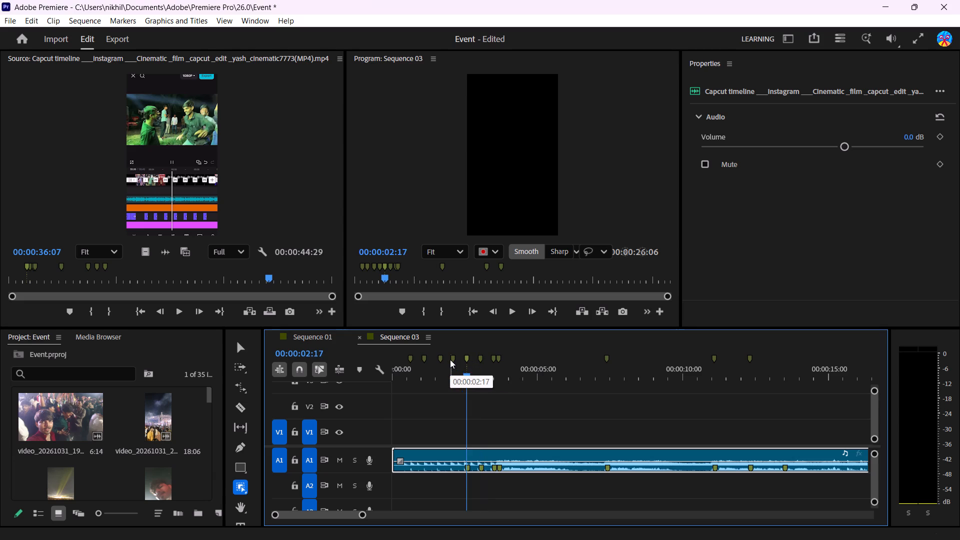
Add clip markers to the A1 music at the remaining early sequence markers, 00:00:02:03, 00:00:01:20, 00:00:01:03 and 00:00:00:19.
{"action": "left_click", "coordinate": [452, 357]}
{"action": "key", "text": "m"}
{"action": "left_click", "coordinate": [441, 358]}
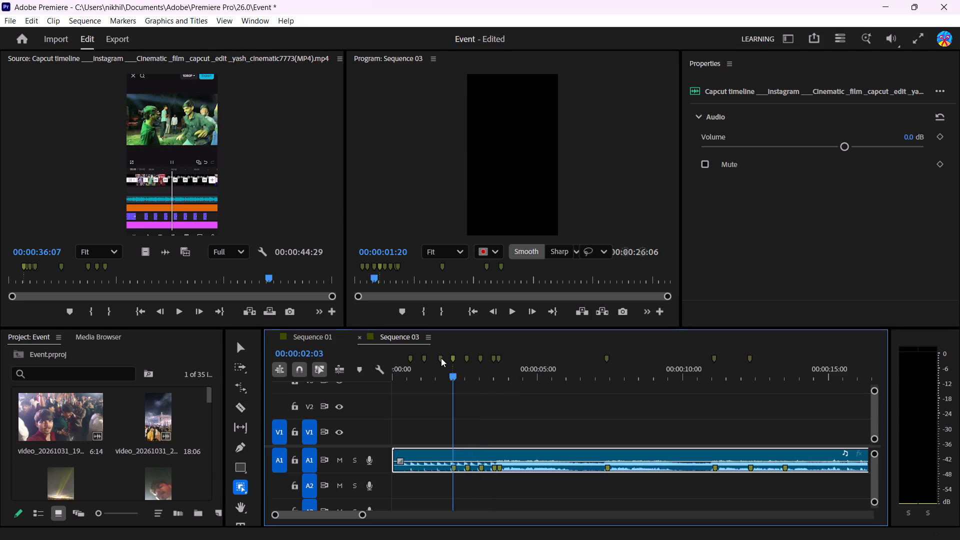
{"action": "key", "text": "m"}
{"action": "left_click", "coordinate": [425, 356]}
{"action": "key", "text": "m"}
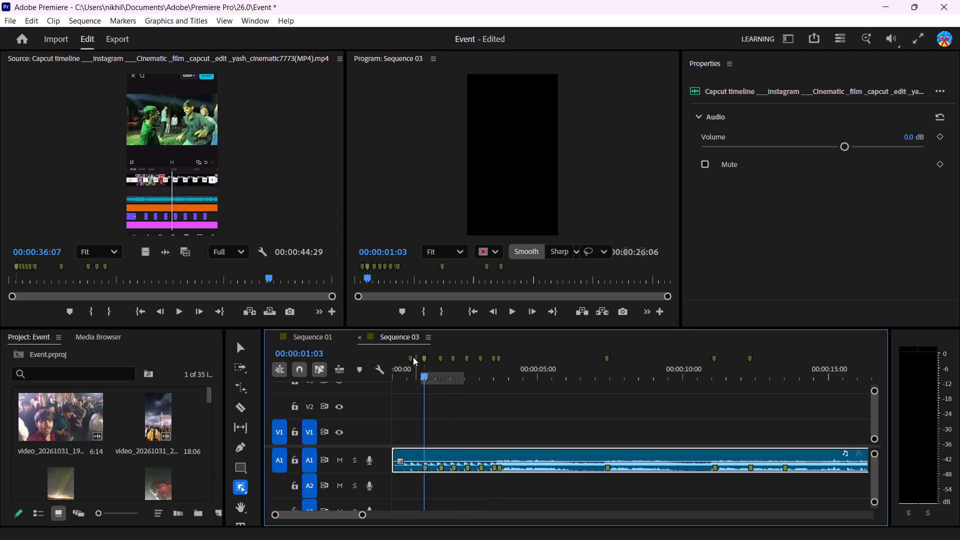
{"action": "left_click", "coordinate": [410, 357]}
{"action": "key", "text": "m"}
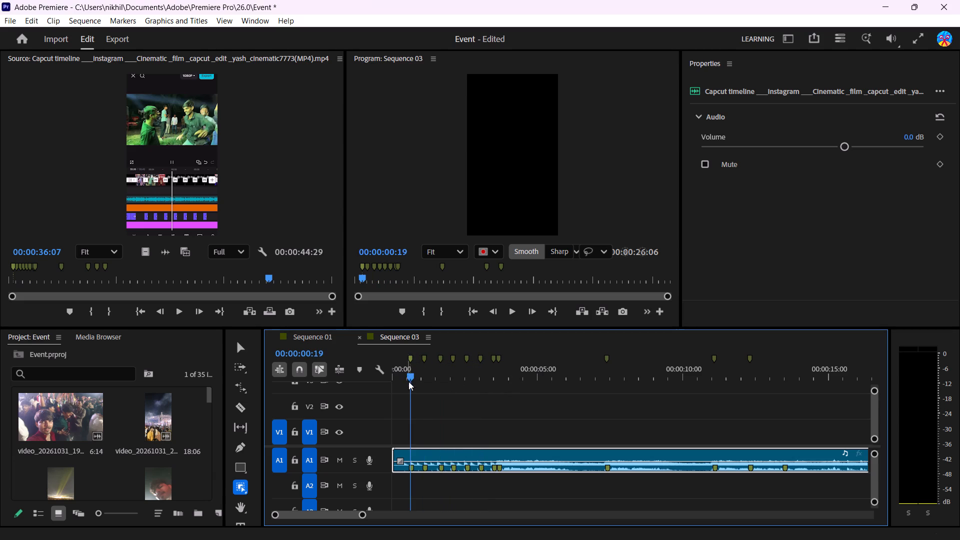
Play the A1 music twice from the sequence start to past 00:00:15:00 to check the markers and find the next beat.
{"action": "left_click_drag", "start_coordinate": [408, 386], "coordinate": [372, 388]}
{"action": "key", "text": "space"}
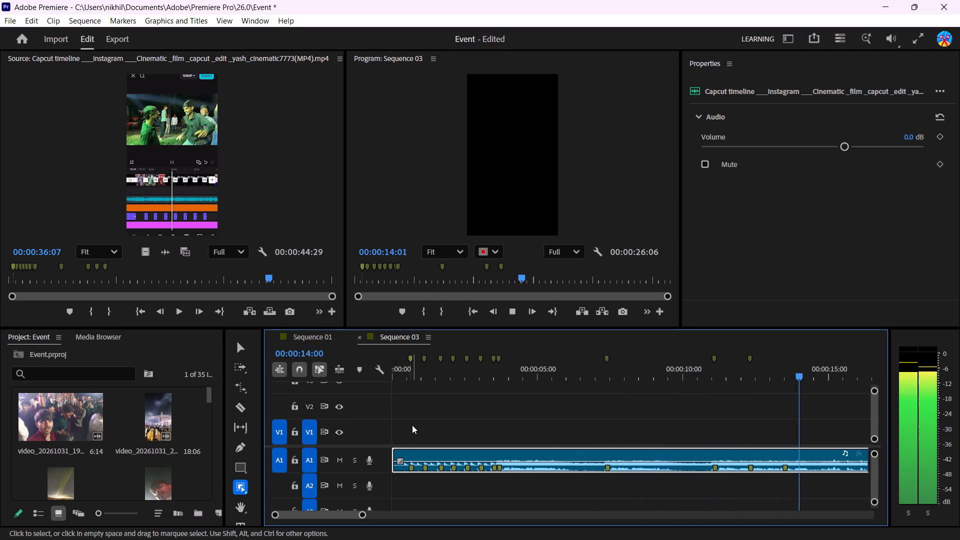
{"action": "key", "text": "space"}
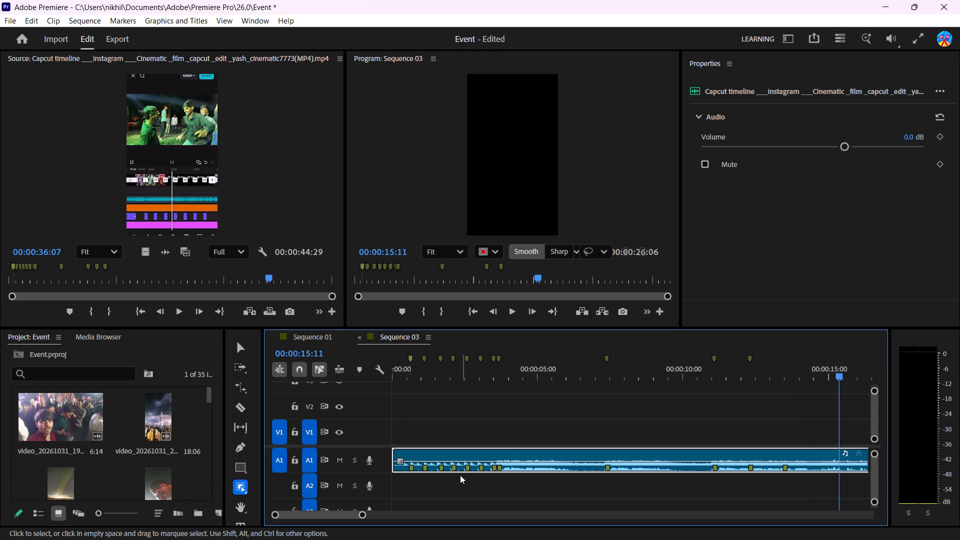
{"action": "left_click_drag", "start_coordinate": [363, 513], "coordinate": [357, 516]}
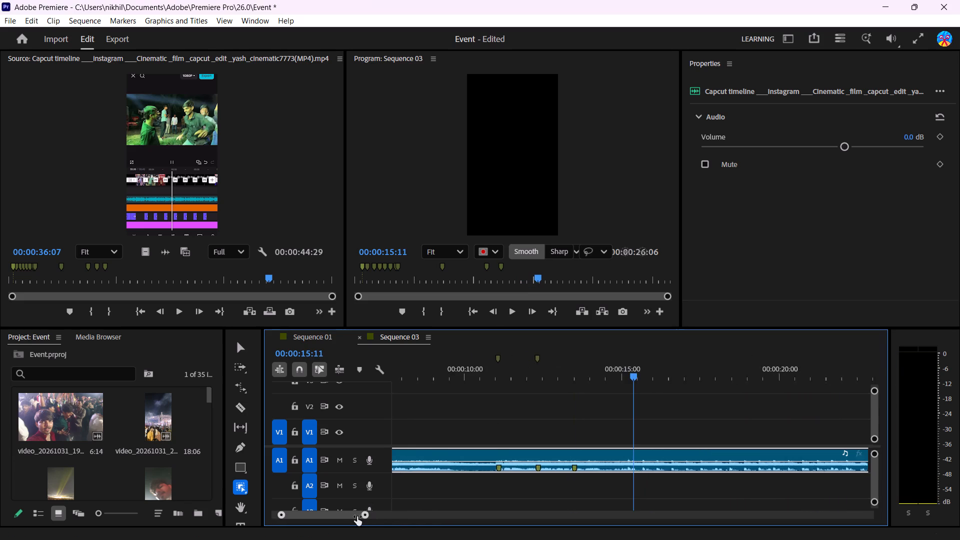
{"action": "left_click_drag", "start_coordinate": [357, 516], "coordinate": [311, 525]}
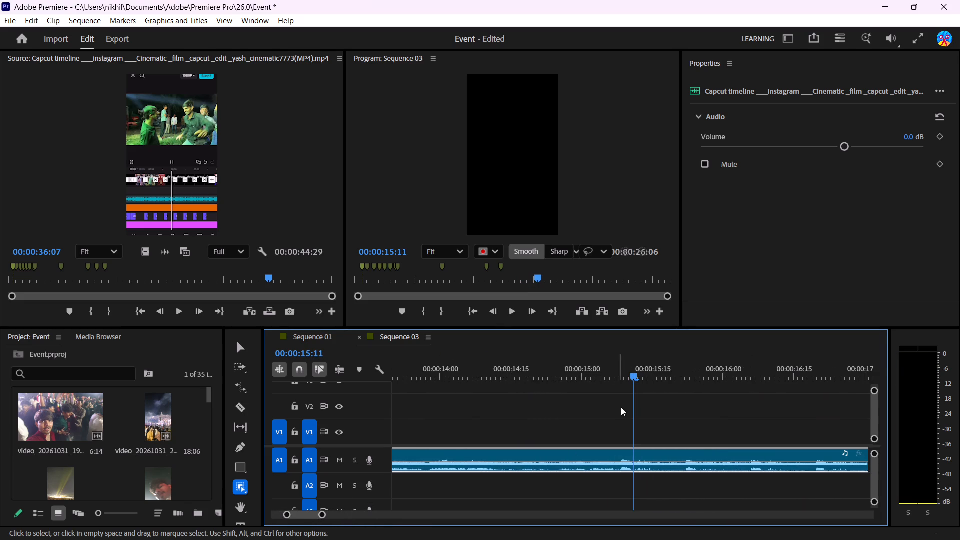
{"action": "left_click_drag", "start_coordinate": [632, 406], "coordinate": [342, 480]}
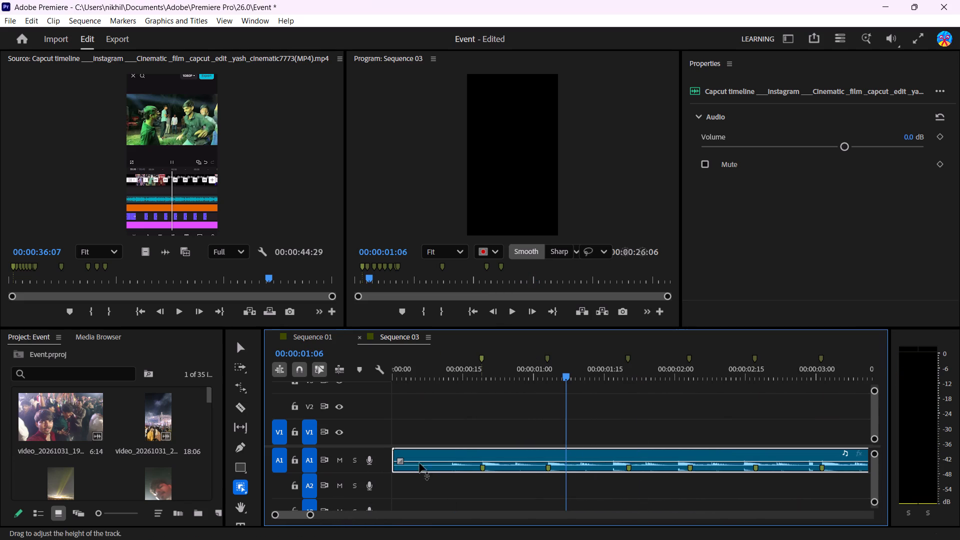
{"action": "left_click_drag", "start_coordinate": [568, 411], "coordinate": [437, 449]}
{"action": "key", "text": "space"}
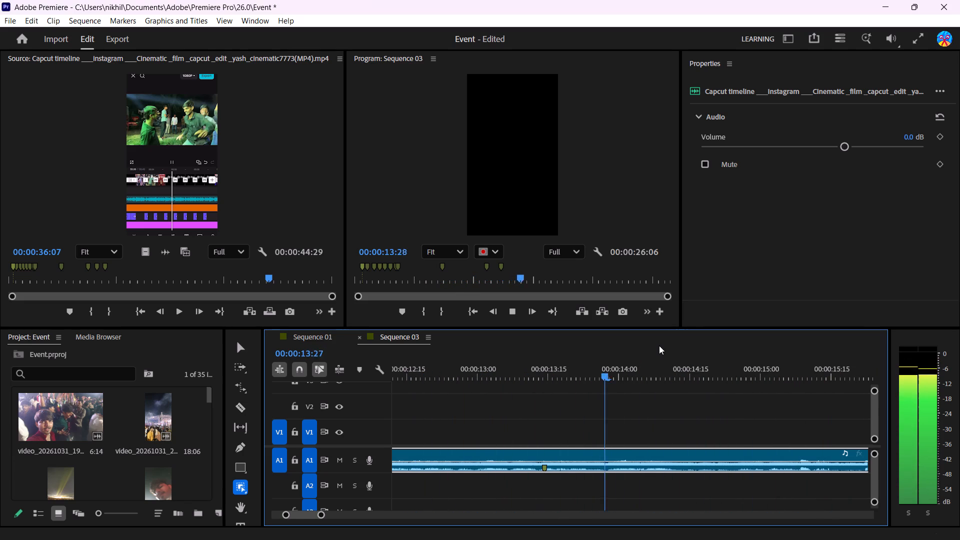
{"action": "key", "text": "space"}
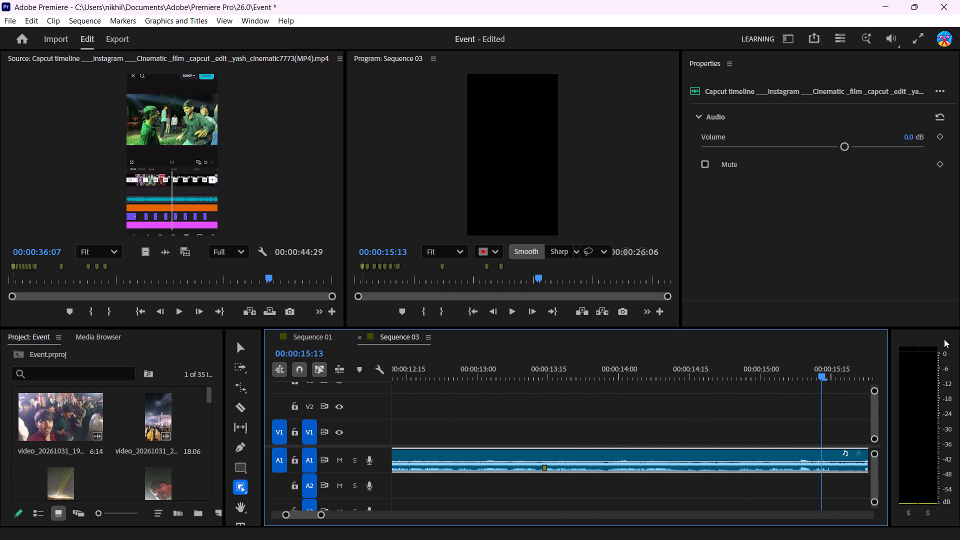
Pinpoint the beat after the 00:00:13:14 clip marker and add a clip marker to the A1 music at 00:00:15:09.
{"action": "left_click_drag", "start_coordinate": [820, 413], "coordinate": [798, 421]}
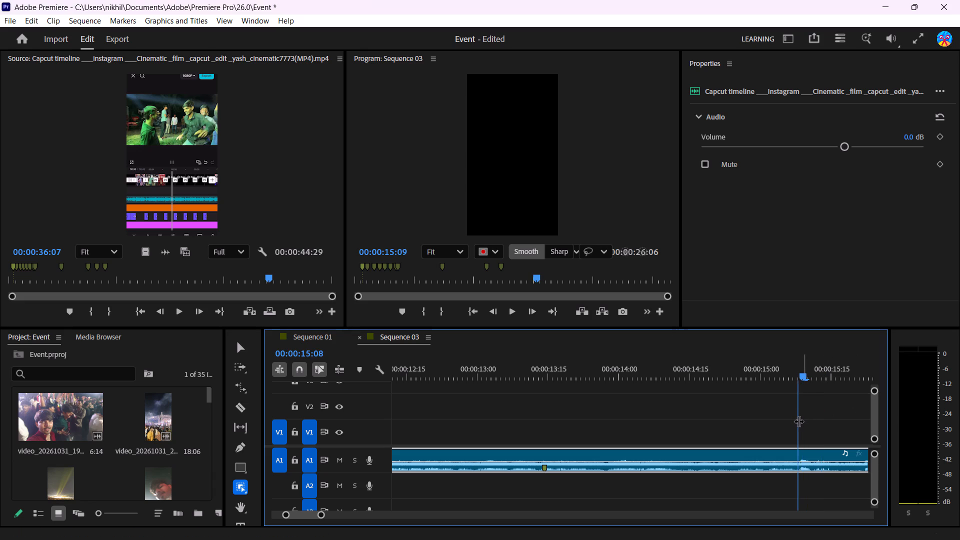
{"action": "left_click_drag", "start_coordinate": [798, 421], "coordinate": [806, 418]}
{"action": "left_click", "coordinate": [806, 418]}
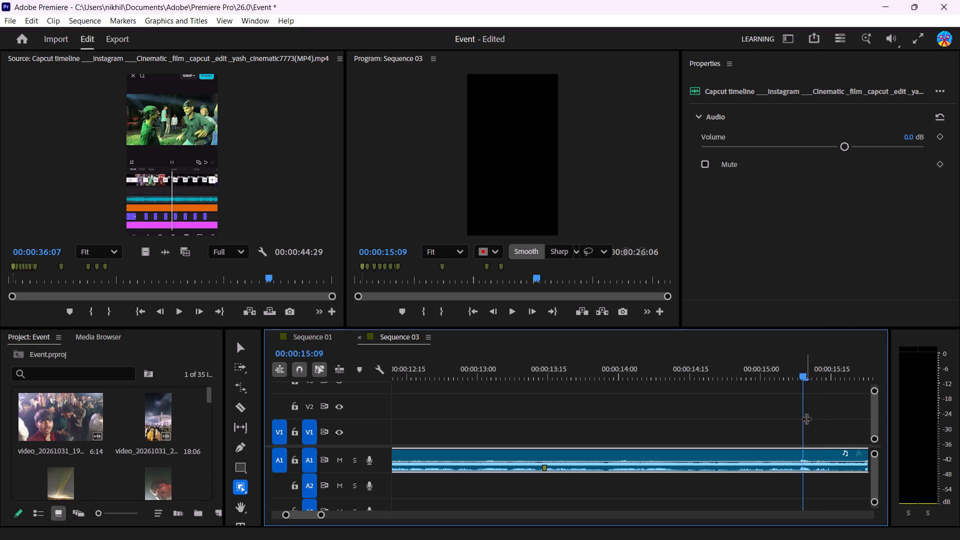
{"action": "key", "text": "comma"}
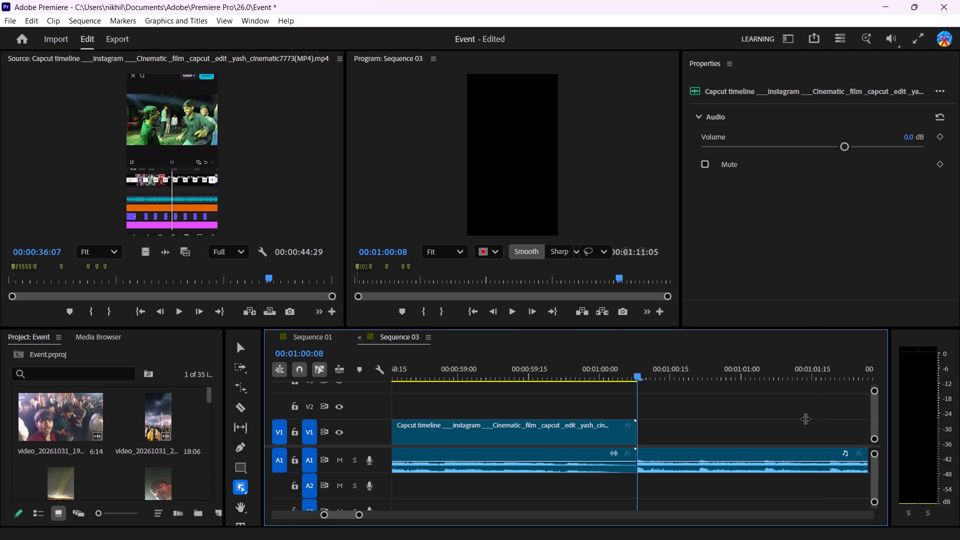
{"action": "key", "text": "ctrl+z"}
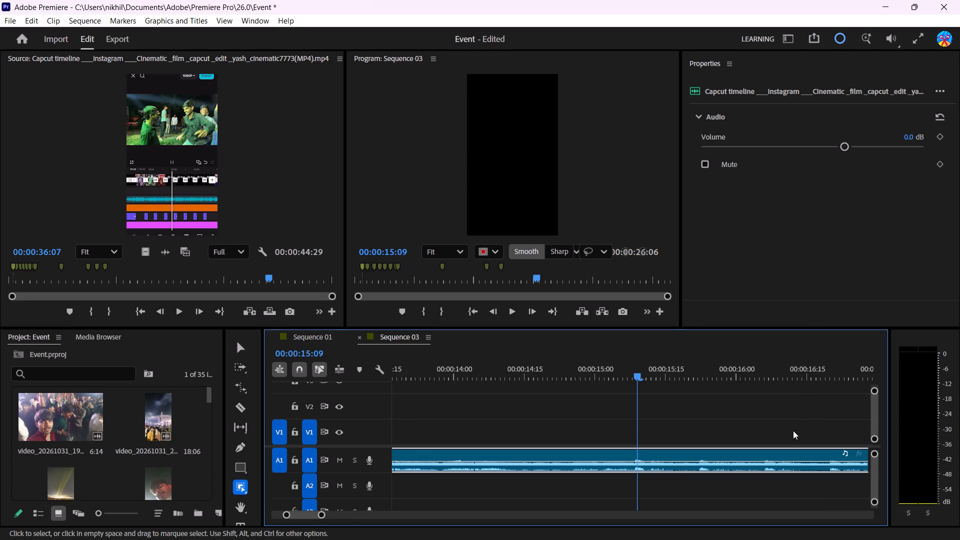
{"action": "key", "text": "m"}
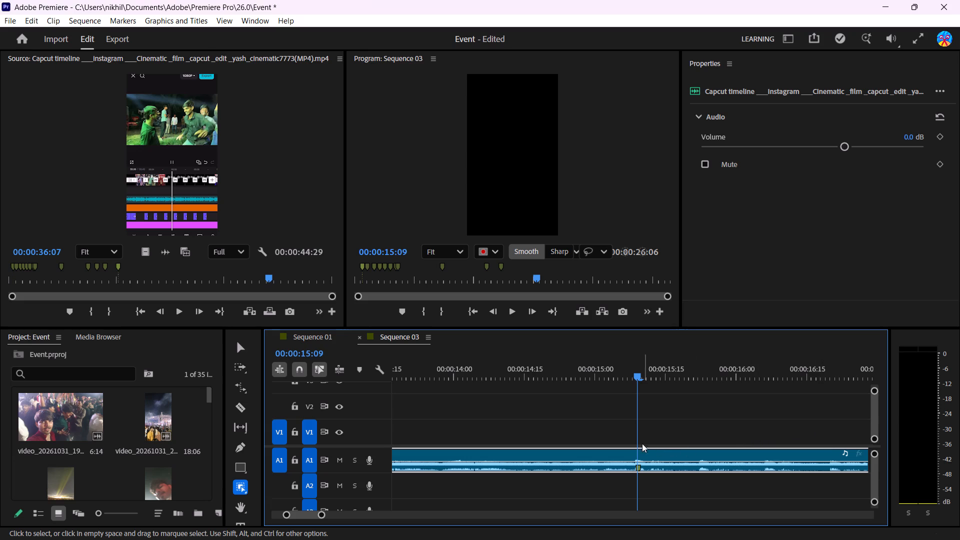
Add clip markers on the next three waveform peaks of the A1 music, at about 00:00:15:22, 00:00:16:06 and 00:00:16:20.
{"action": "left_click_drag", "start_coordinate": [636, 437], "coordinate": [700, 435]}
{"action": "key", "text": "m"}
{"action": "left_click_drag", "start_coordinate": [700, 430], "coordinate": [766, 425]}
{"action": "key", "text": "m"}
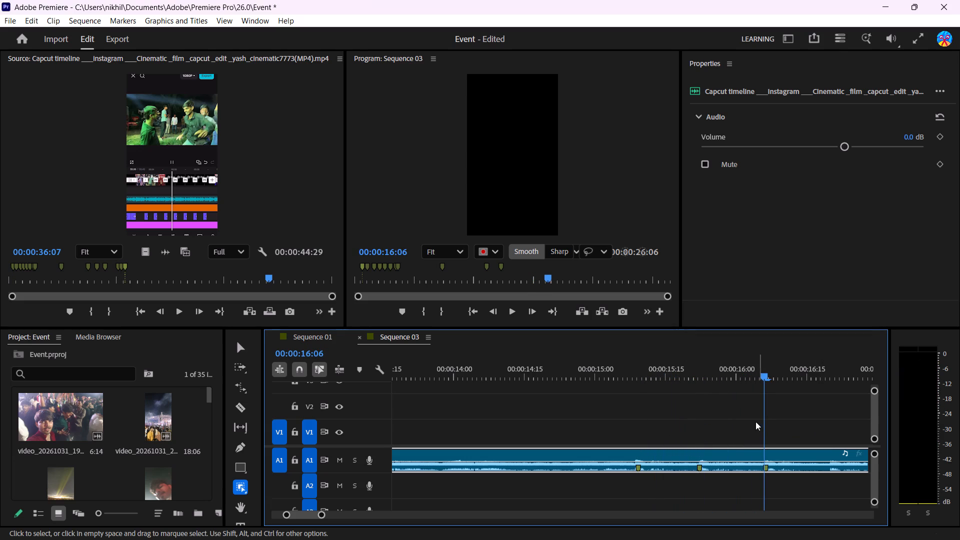
{"action": "left_click_drag", "start_coordinate": [761, 418], "coordinate": [820, 417]}
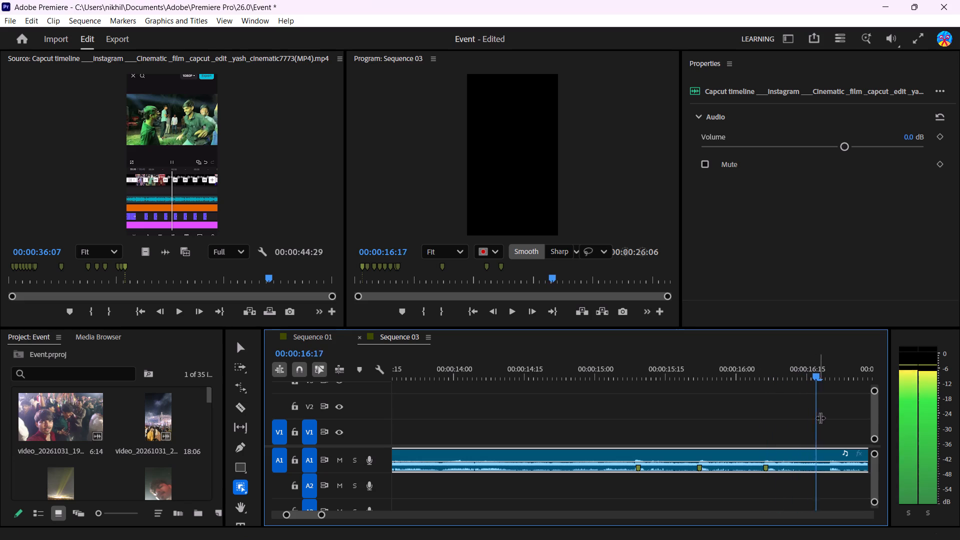
{"action": "left_click_drag", "start_coordinate": [820, 417], "coordinate": [833, 417]}
{"action": "key", "text": "m"}
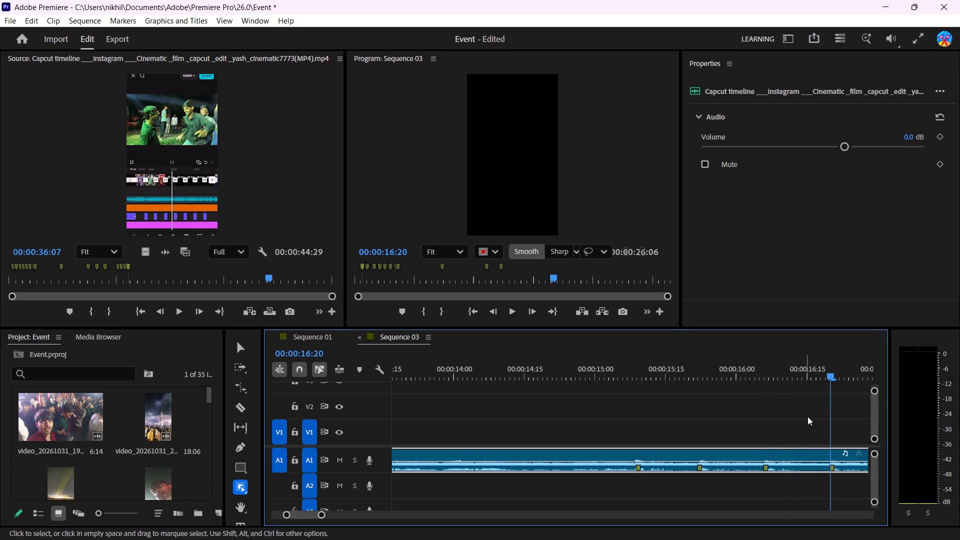
Add a clip marker on the following waveform peak of the A1 music at 00:00:17:04.
{"action": "left_click", "coordinate": [305, 516]}
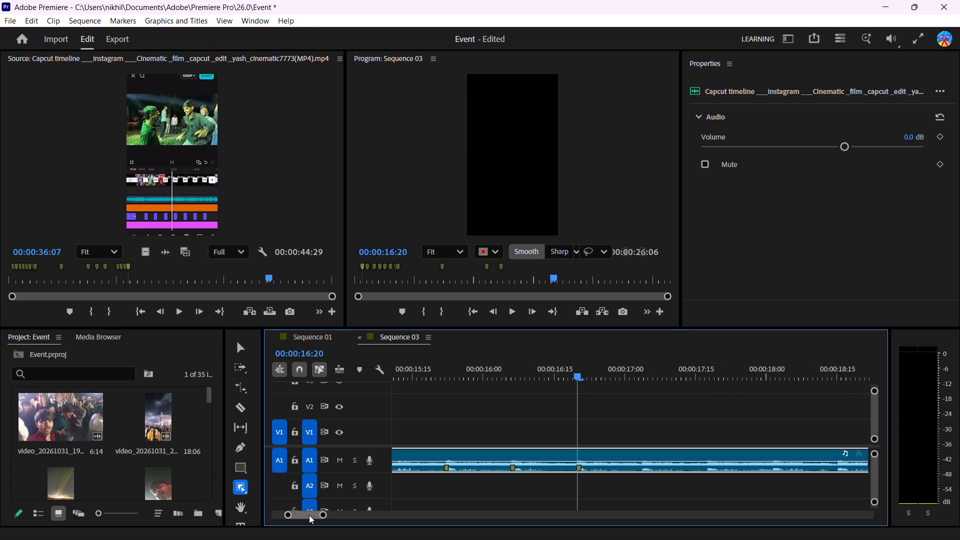
{"action": "left_click_drag", "start_coordinate": [577, 436], "coordinate": [604, 438]}
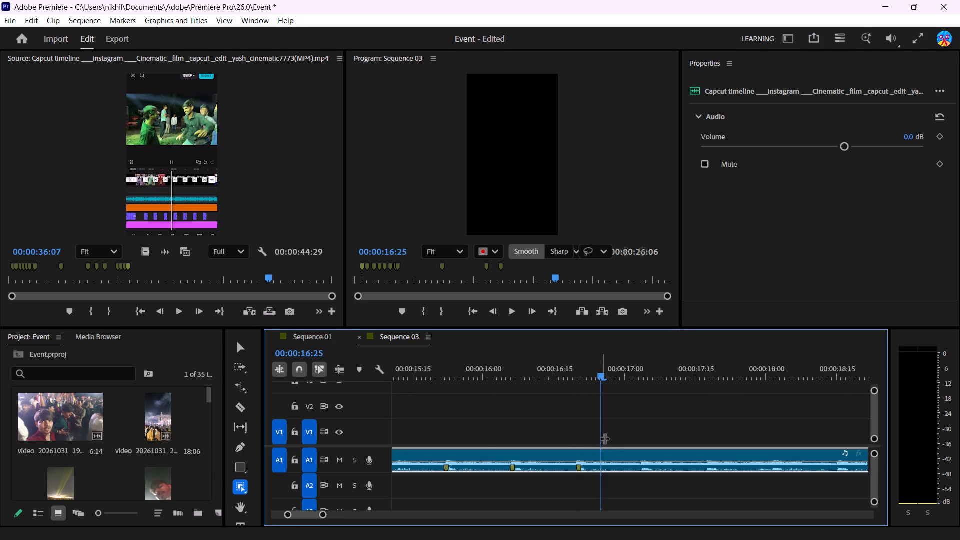
{"action": "left_click_drag", "start_coordinate": [604, 438], "coordinate": [646, 438]}
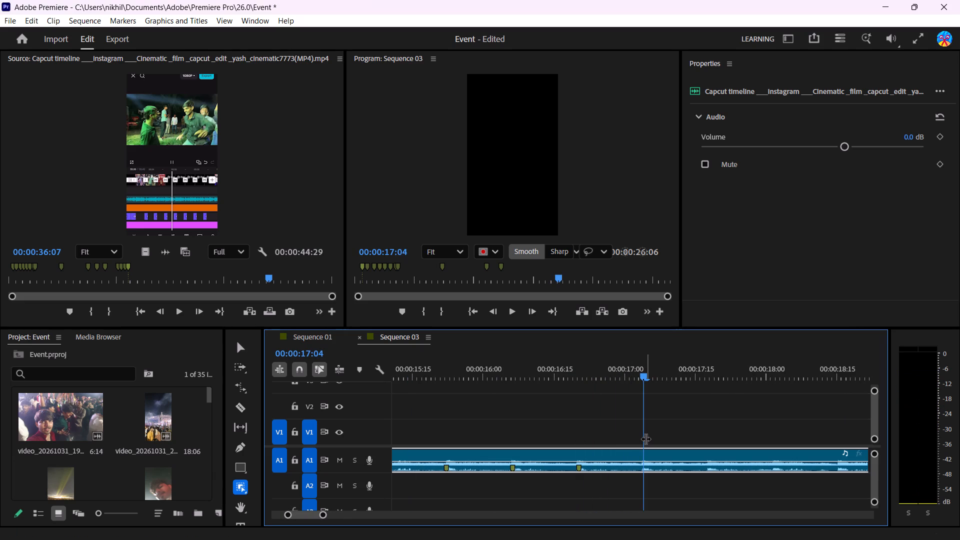
{"action": "key", "text": "m"}
Add clip markers on the next three waveform peaks of the A1 music, at 00:00:17:18, 00:00:18:02 and 00:00:18:15.
{"action": "left_click_drag", "start_coordinate": [641, 431], "coordinate": [709, 438]}
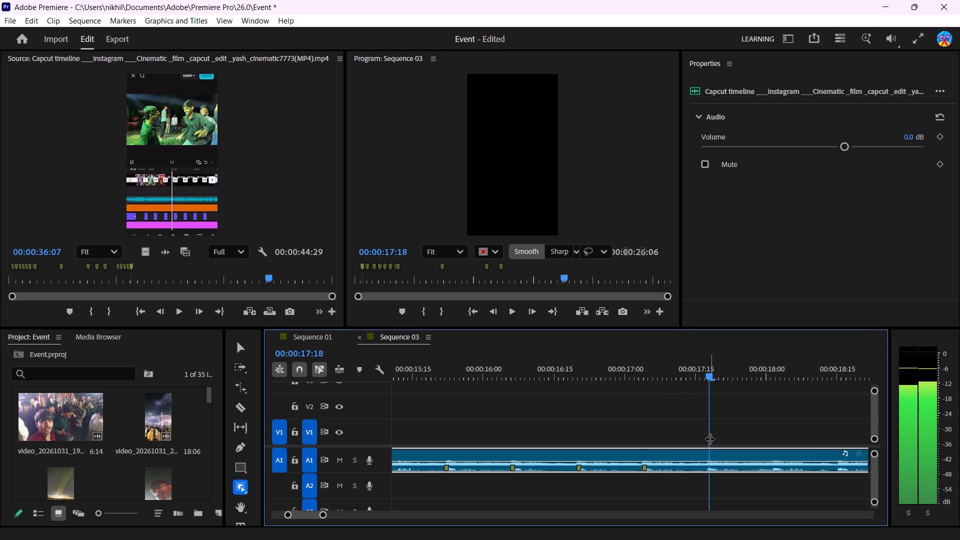
{"action": "left_click_drag", "start_coordinate": [709, 438], "coordinate": [707, 439]}
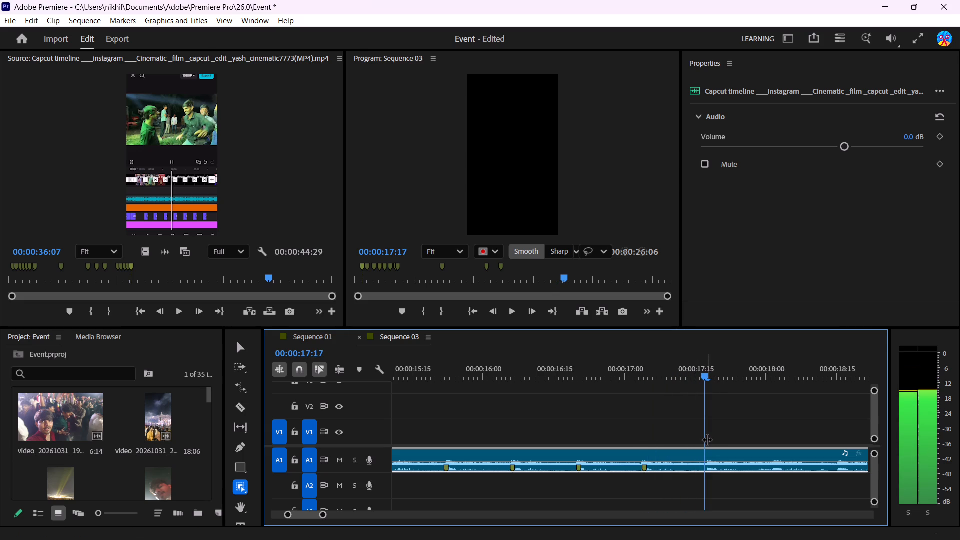
{"action": "left_click_drag", "start_coordinate": [707, 439], "coordinate": [710, 436]}
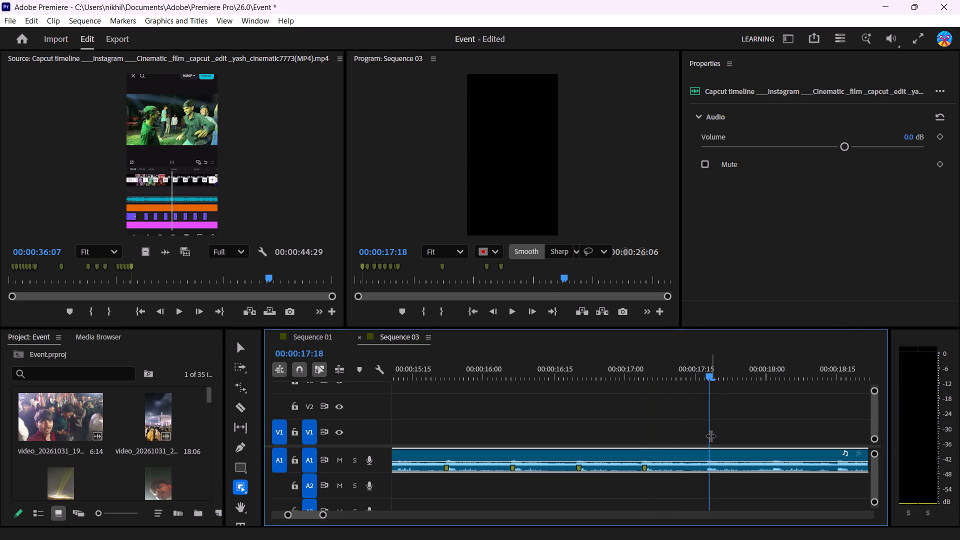
{"action": "key", "text": "m"}
{"action": "left_click_drag", "start_coordinate": [708, 435], "coordinate": [773, 427]}
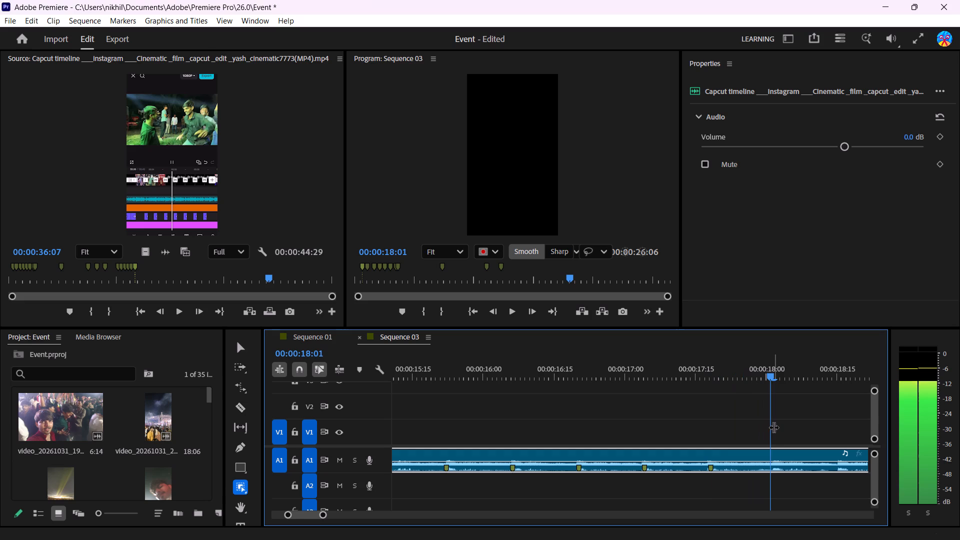
{"action": "left_click_drag", "start_coordinate": [773, 427], "coordinate": [777, 426]}
{"action": "key", "text": "m"}
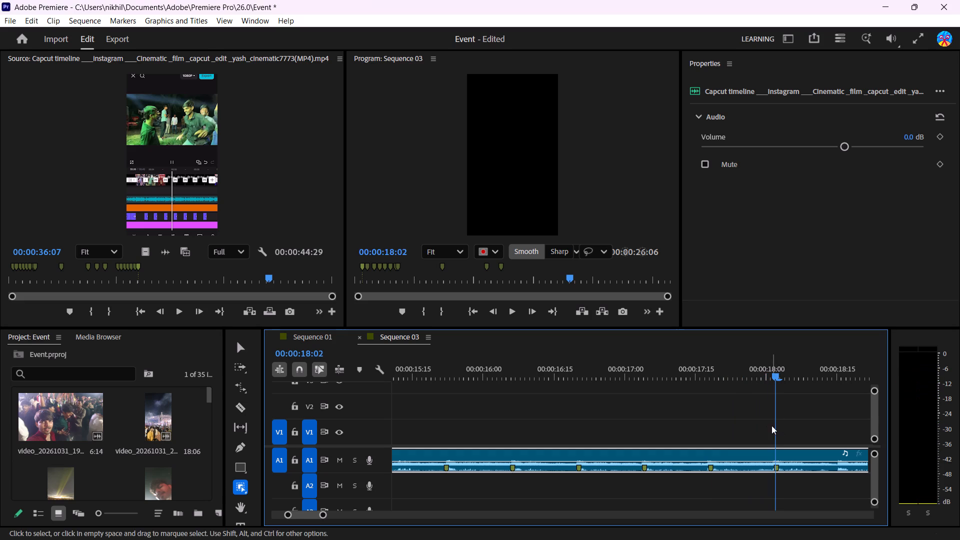
{"action": "left_click_drag", "start_coordinate": [773, 425], "coordinate": [842, 430]}
{"action": "left_click", "coordinate": [842, 430]}
{"action": "left_click_drag", "start_coordinate": [842, 430], "coordinate": [838, 433]}
{"action": "key", "text": "m"}
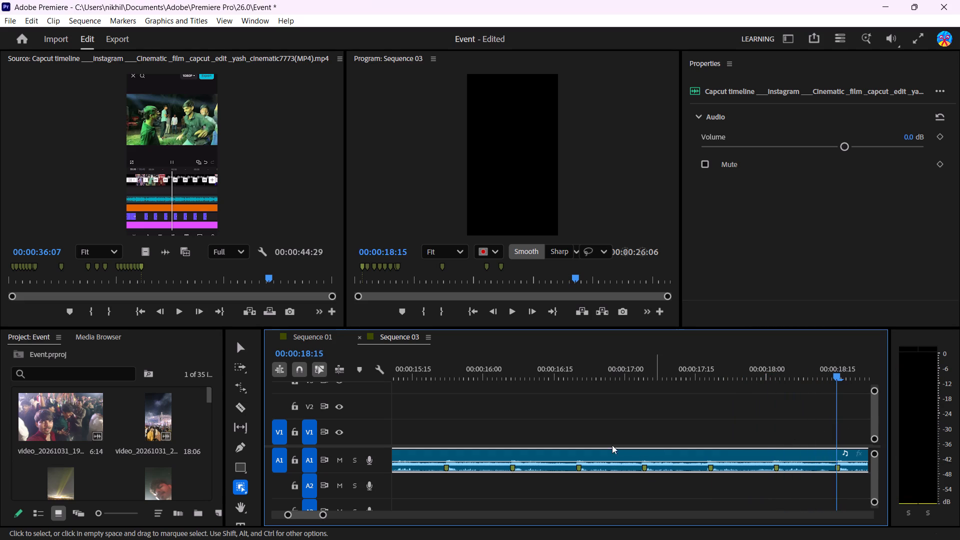
Play the A1 music from 00:00:15:14 to past 00:00:18:25 to check the new clip markers against the beat.
{"action": "double_click", "coordinate": [412, 416]}
{"action": "double_click", "coordinate": [406, 392]}
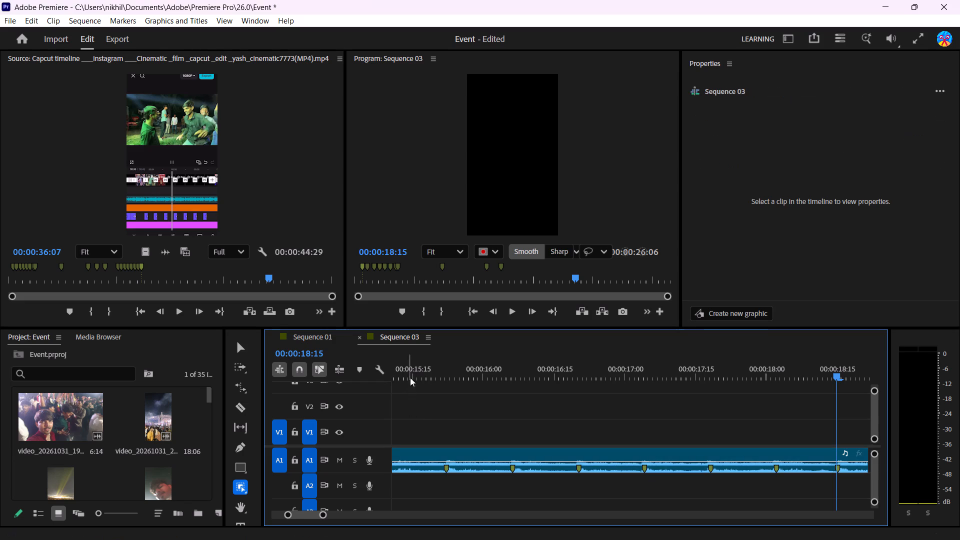
{"action": "double_click", "coordinate": [409, 373]}
{"action": "left_click", "coordinate": [417, 446]}
{"action": "left_click", "coordinate": [413, 454]}
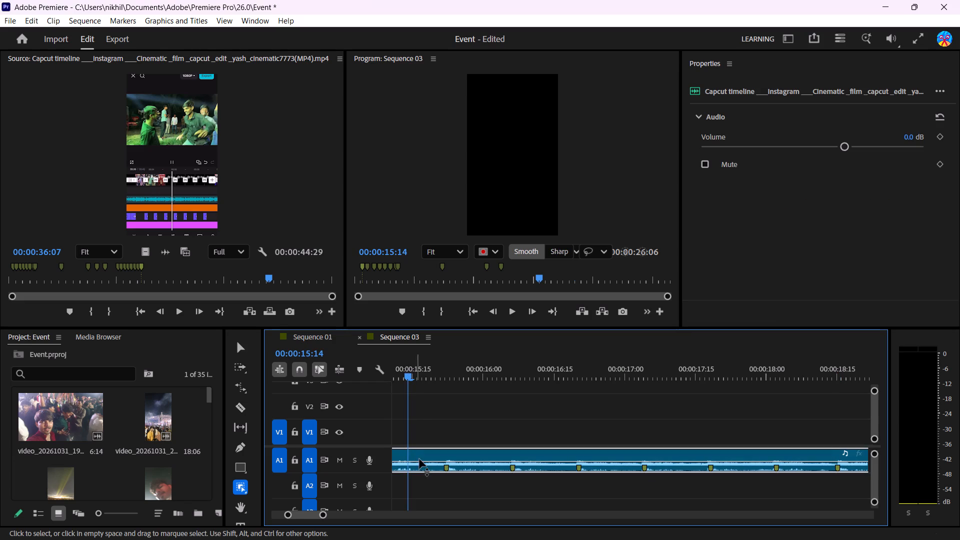
{"action": "key", "text": "space"}
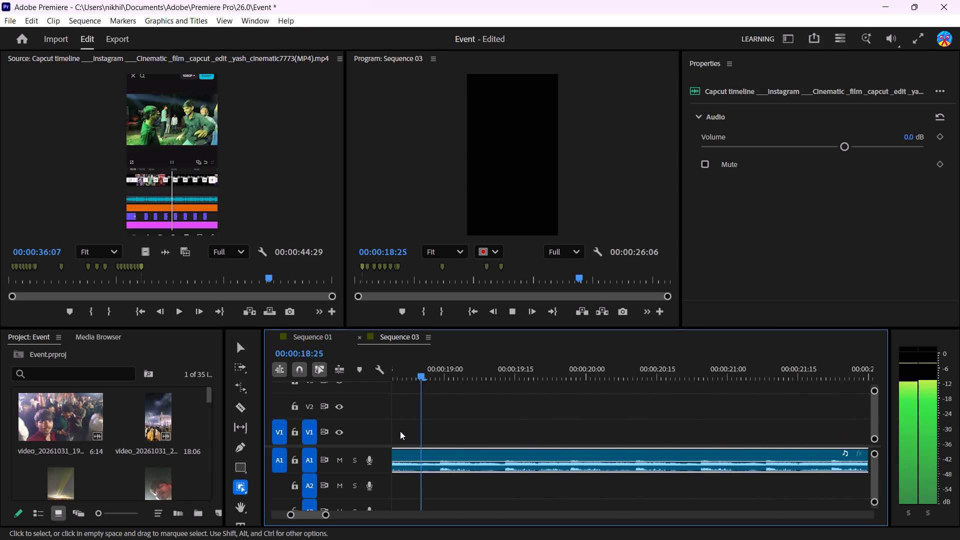
{"action": "key", "text": "space"}
Add clip markers on the next four waveform peaks of the A1 music, at 00:00:18:29, 00:00:19:13, 00:00:19:27 and 00:00:20:11.
{"action": "left_click_drag", "start_coordinate": [448, 409], "coordinate": [443, 411]}
{"action": "key", "text": "m"}
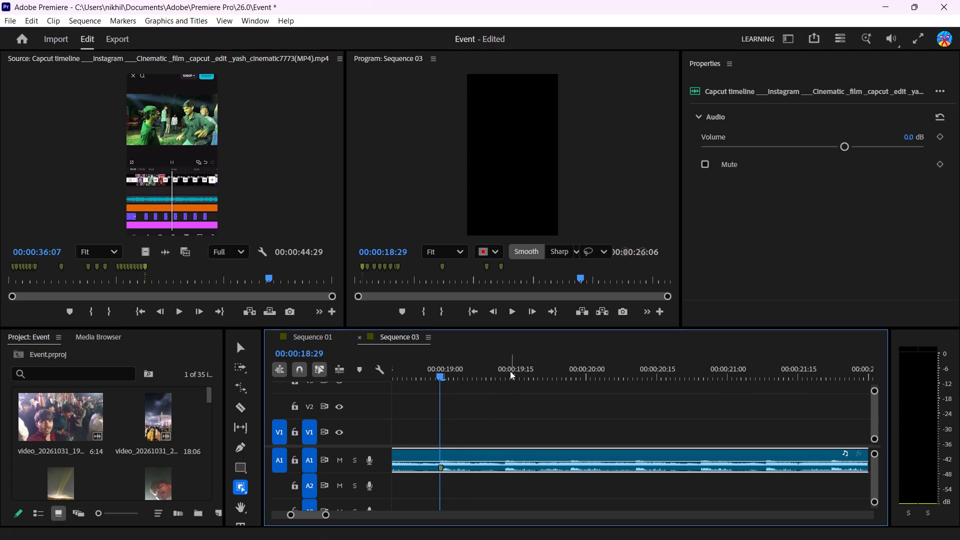
{"action": "double_click", "coordinate": [505, 378]}
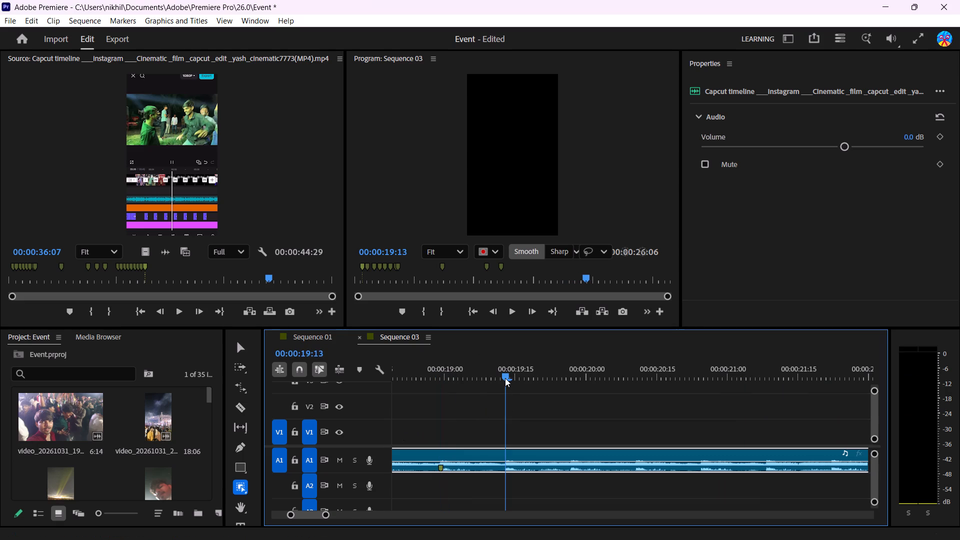
{"action": "key", "text": "m"}
{"action": "double_click", "coordinate": [573, 378]}
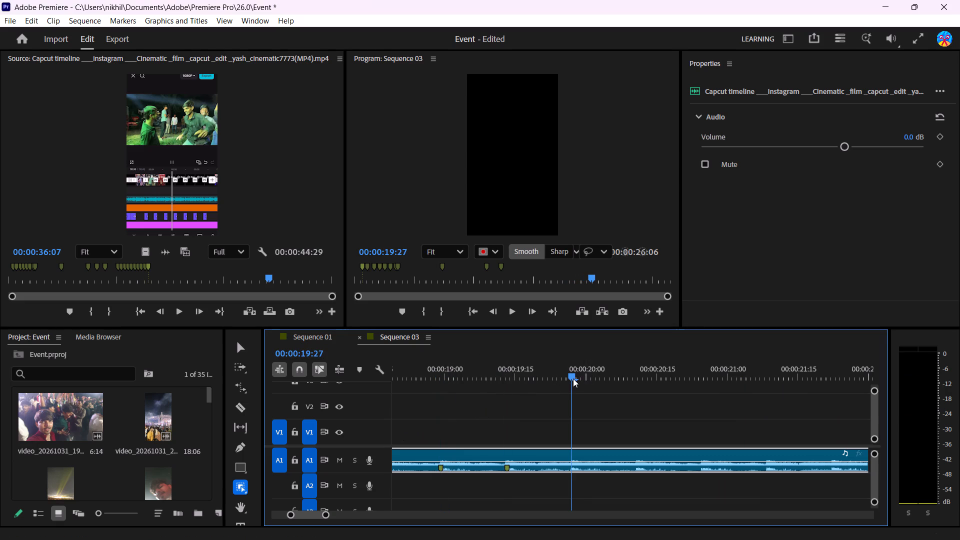
{"action": "left_click", "coordinate": [572, 391]}
{"action": "key", "text": "m"}
{"action": "left_click_drag", "start_coordinate": [572, 387], "coordinate": [631, 385]}
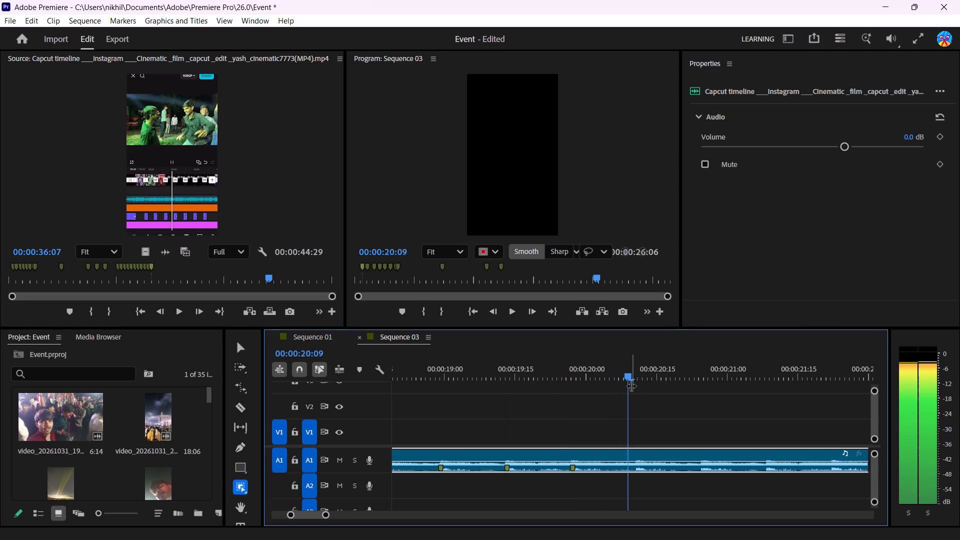
{"action": "left_click_drag", "start_coordinate": [631, 385], "coordinate": [637, 387]}
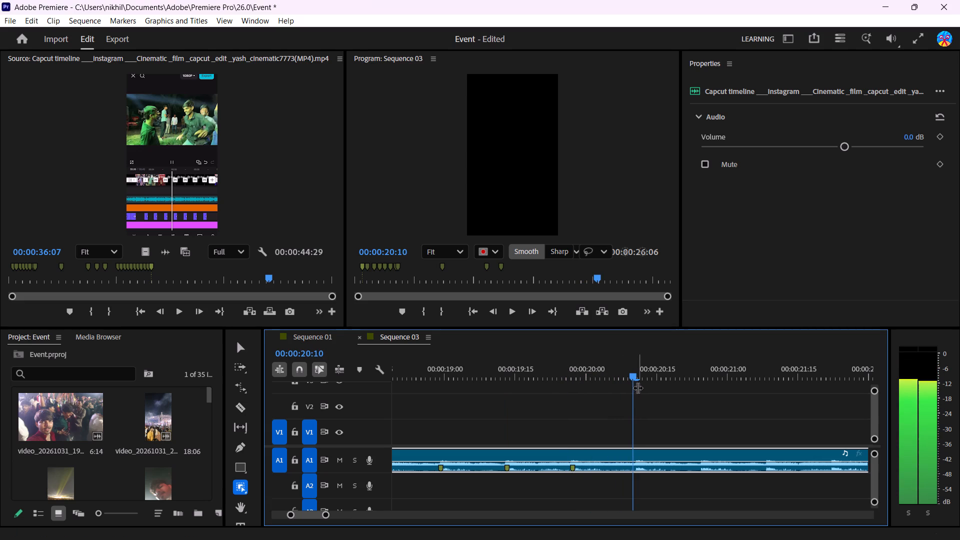
{"action": "left_click_drag", "start_coordinate": [637, 387], "coordinate": [638, 387]}
{"action": "left_click", "coordinate": [637, 394]}
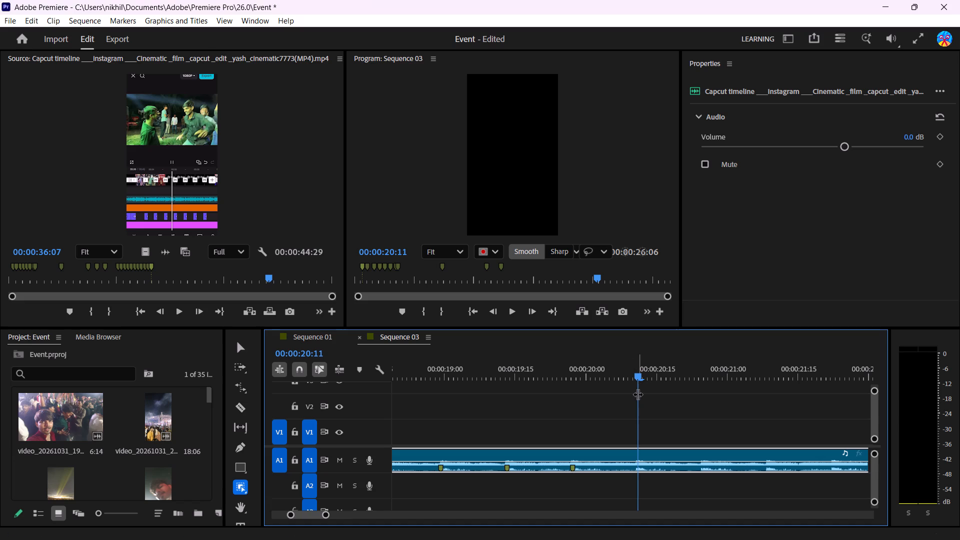
{"action": "key", "text": "m"}
Add clip markers on the following two waveform peaks of the A1 music, at about 00:00:20:24 and 00:00:21:08.
{"action": "left_click_drag", "start_coordinate": [638, 394], "coordinate": [704, 391]}
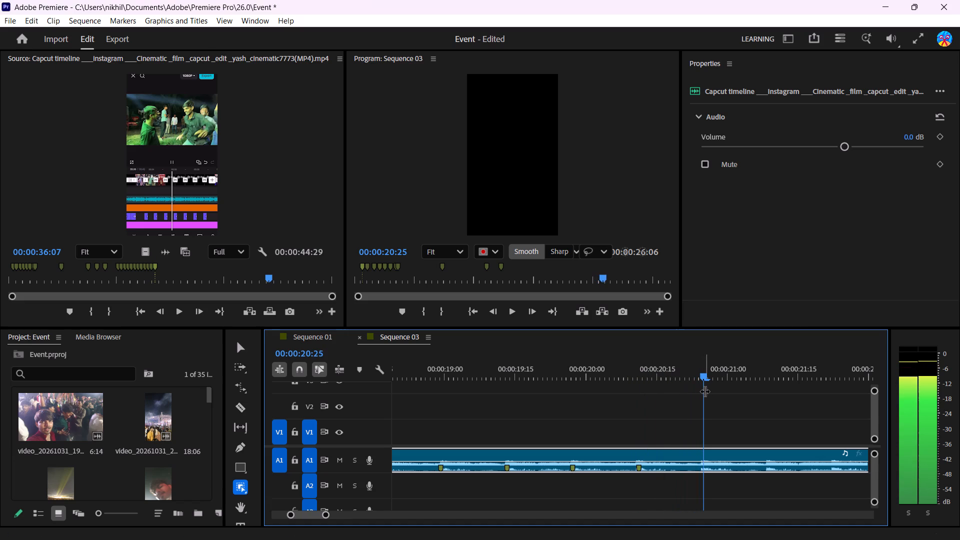
{"action": "left_click_drag", "start_coordinate": [704, 391], "coordinate": [703, 392]}
{"action": "key", "text": "m"}
{"action": "left_click_drag", "start_coordinate": [698, 390], "coordinate": [716, 392]}
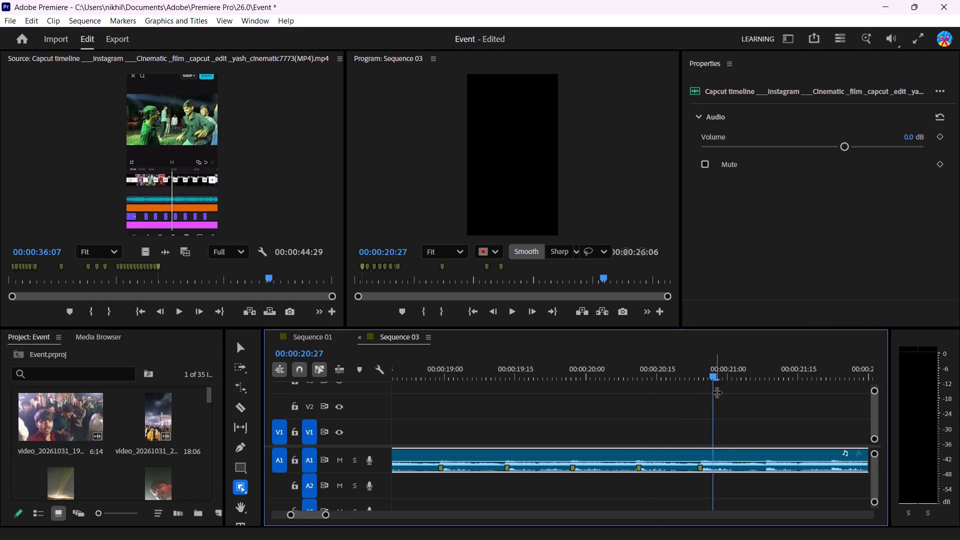
{"action": "left_click_drag", "start_coordinate": [716, 392], "coordinate": [770, 395]}
{"action": "left_click", "coordinate": [767, 395]}
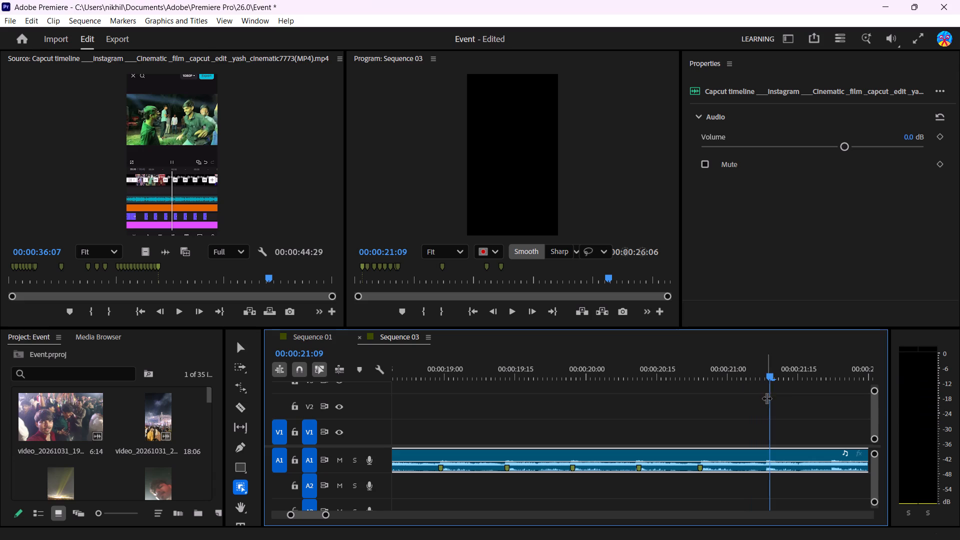
{"action": "key", "text": "m"}
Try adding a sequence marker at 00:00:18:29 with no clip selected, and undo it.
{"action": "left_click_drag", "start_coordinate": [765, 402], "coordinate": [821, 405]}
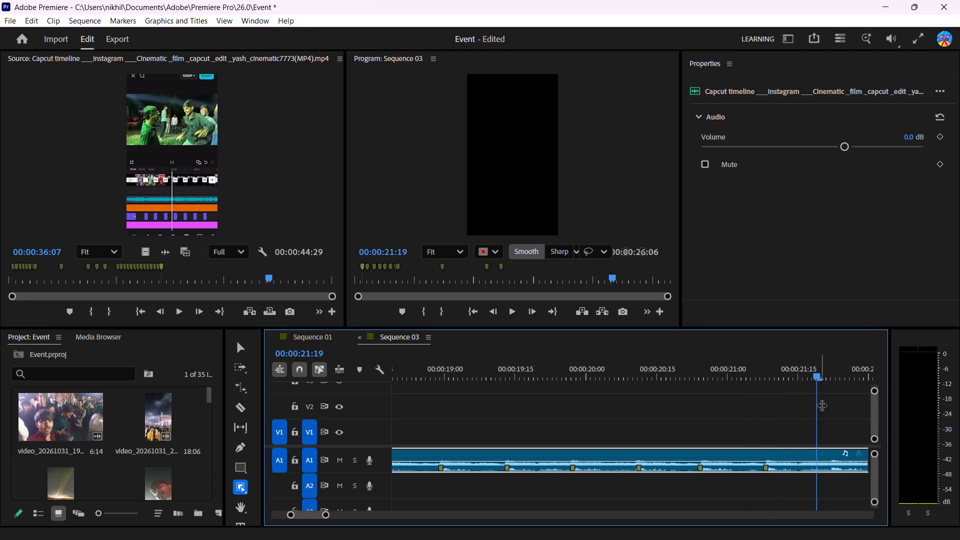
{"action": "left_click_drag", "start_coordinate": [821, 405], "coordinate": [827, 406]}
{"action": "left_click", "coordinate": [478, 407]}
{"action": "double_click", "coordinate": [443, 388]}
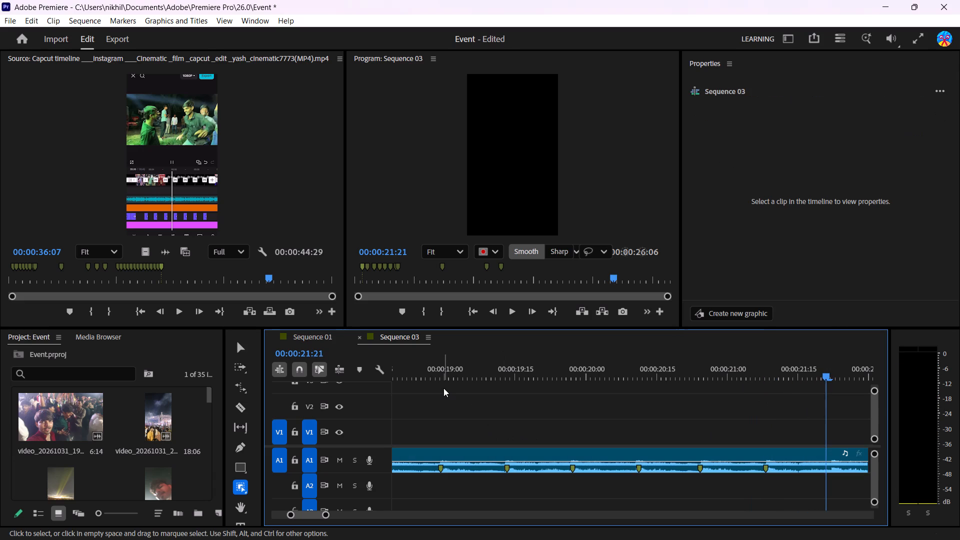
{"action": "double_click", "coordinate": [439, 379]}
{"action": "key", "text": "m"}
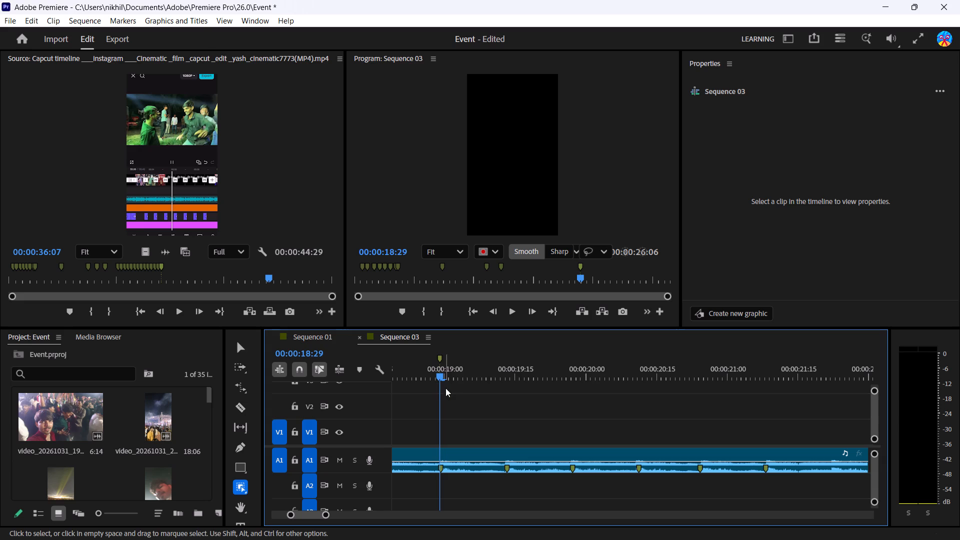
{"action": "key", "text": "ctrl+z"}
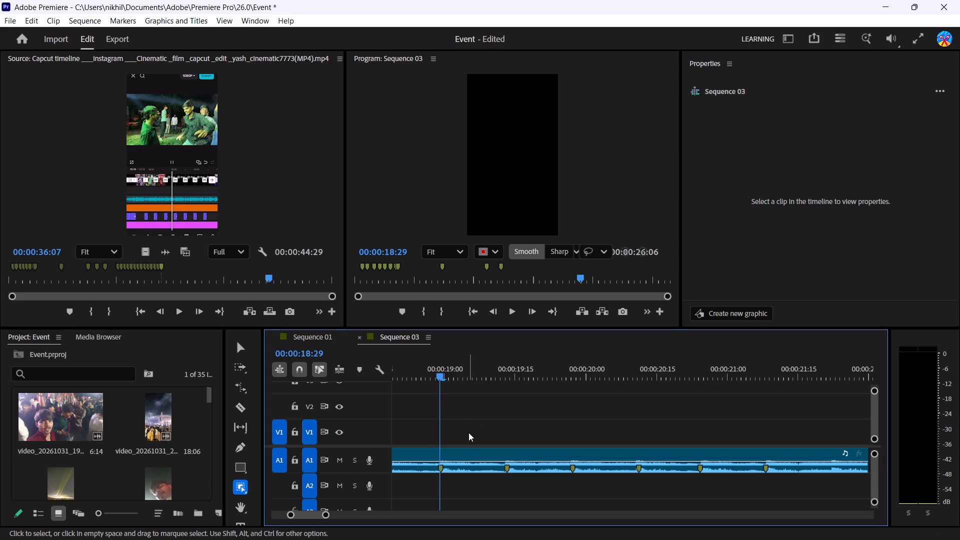
Play the A1 music from 00:00:18:29 and again from the sequence start to past 00:00:22:00 to check the markers against the beats.
{"action": "key", "text": "space"}
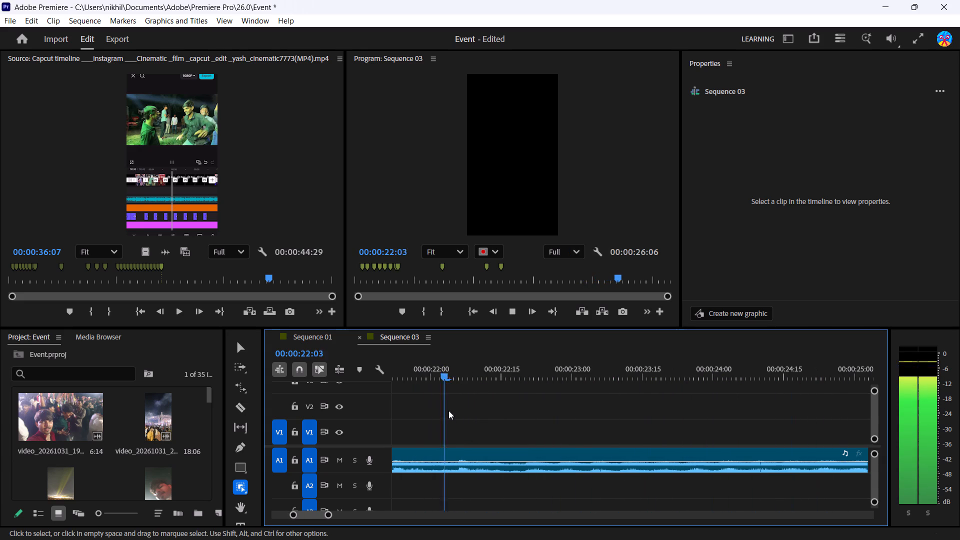
{"action": "key", "text": "space"}
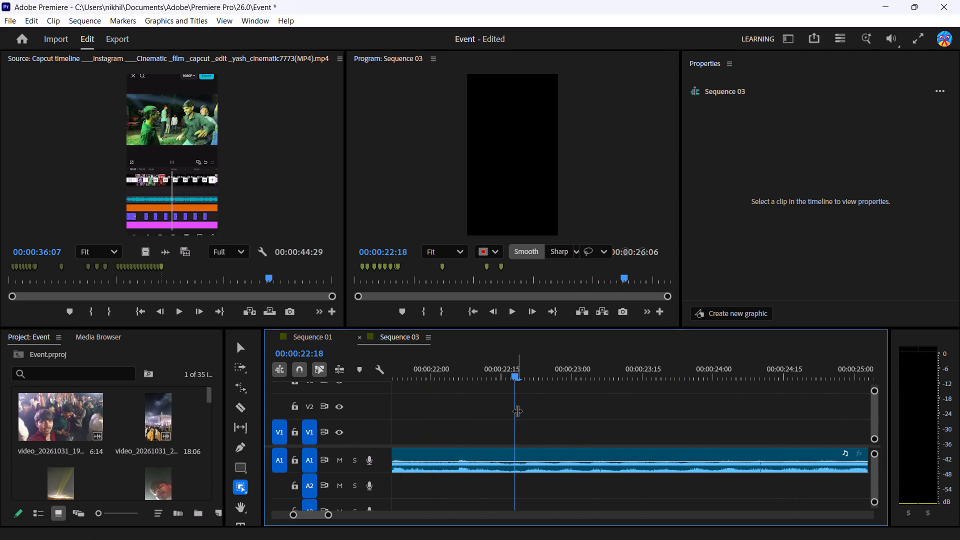
{"action": "left_click_drag", "start_coordinate": [515, 410], "coordinate": [601, 432]}
{"action": "key", "text": "space"}
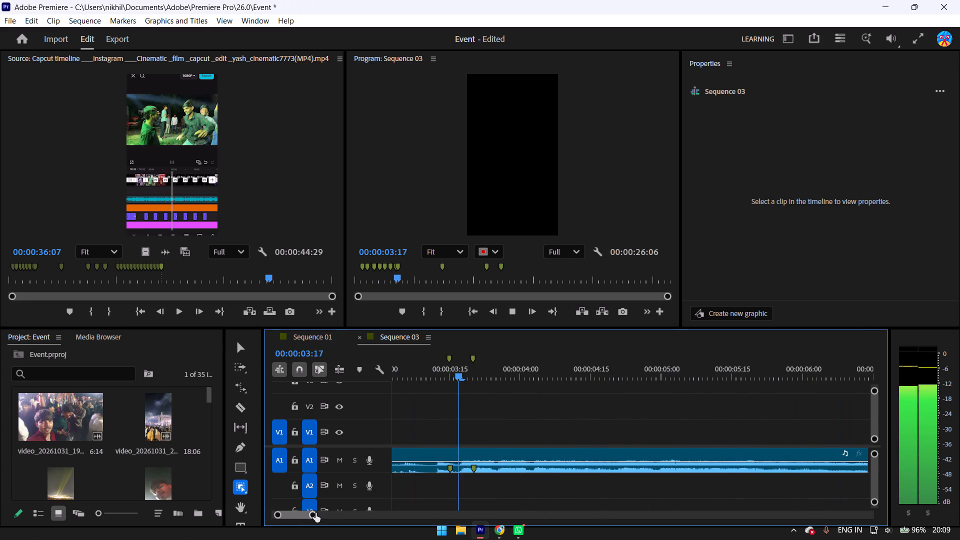
{"action": "left_click_drag", "start_coordinate": [315, 513], "coordinate": [383, 508]}
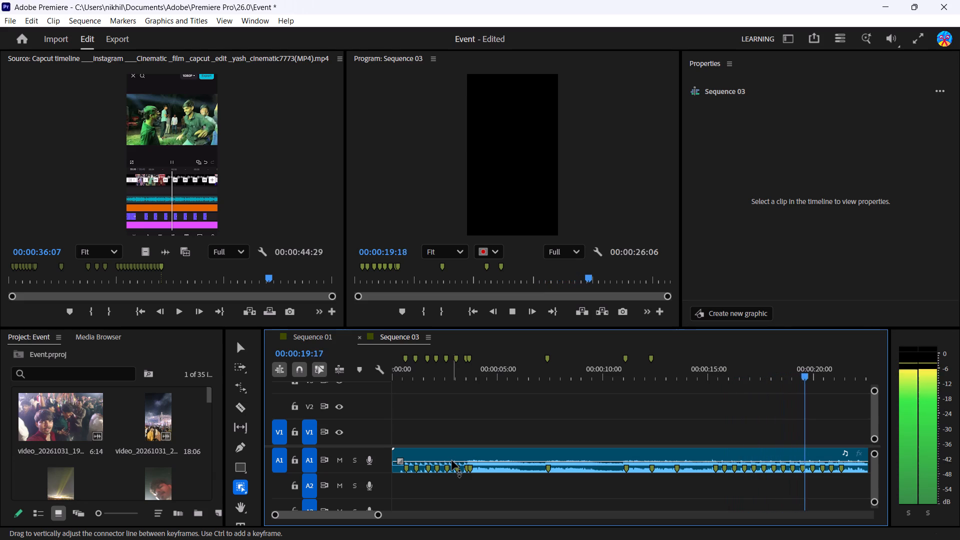
{"action": "key", "text": "space"}
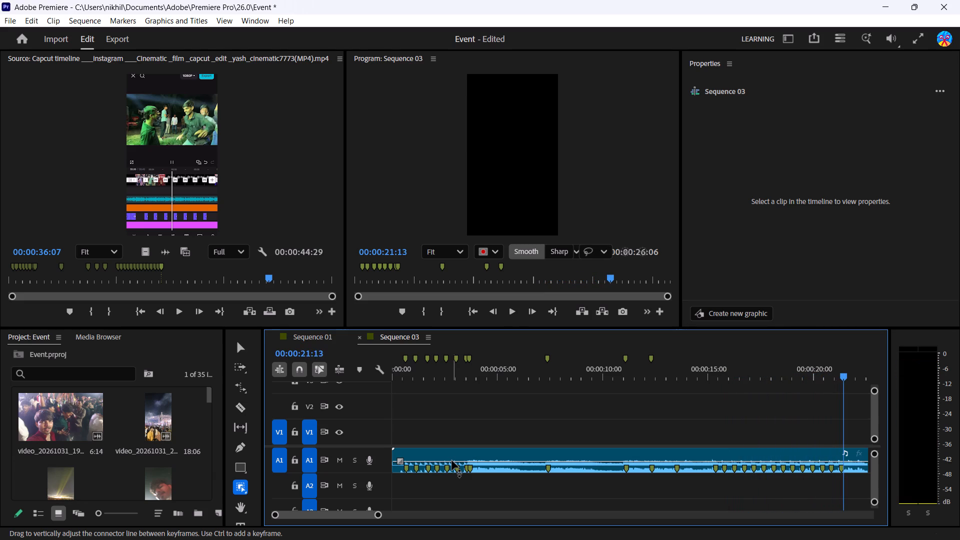
{"action": "left_click_drag", "start_coordinate": [361, 516], "coordinate": [372, 519]}
{"action": "key", "text": "space"}
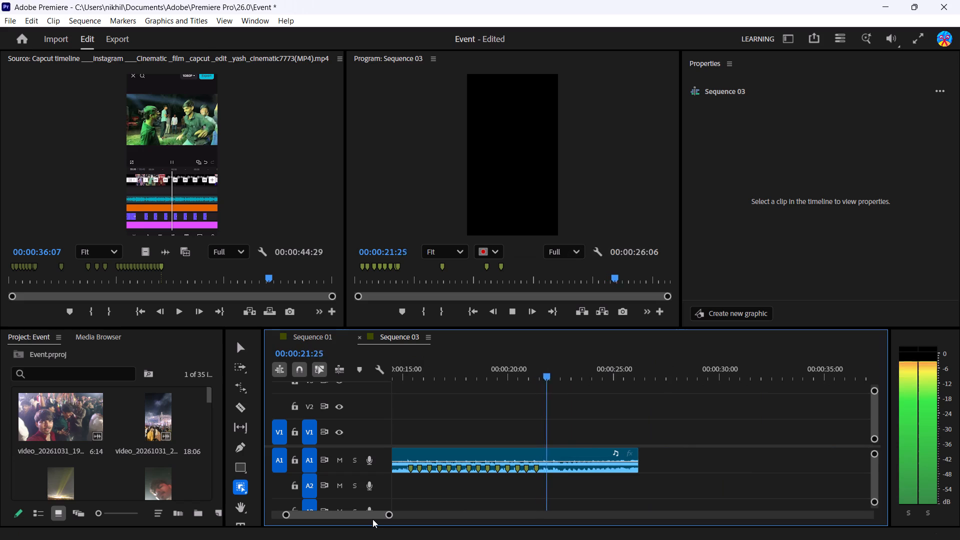
{"action": "key", "text": "space"}
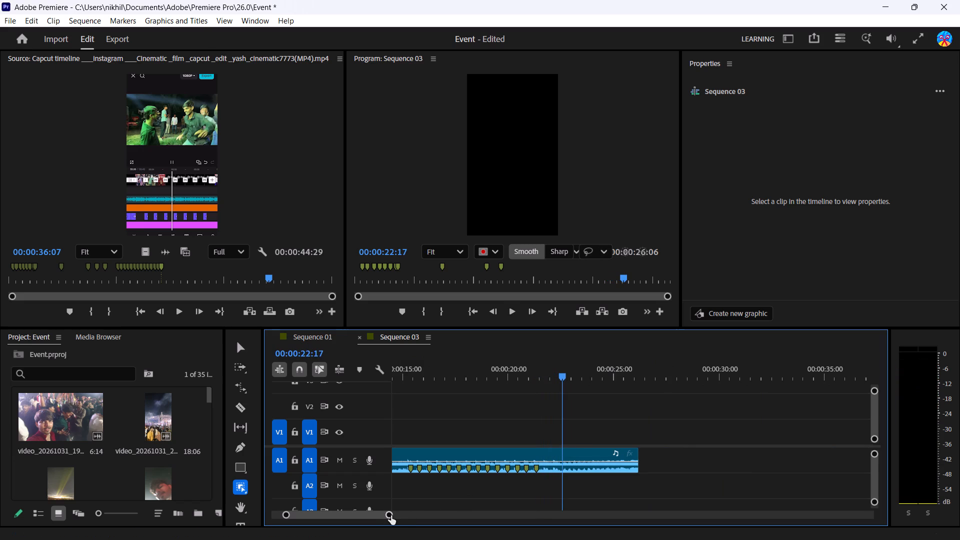
Pinpoint the next waveform peak after the last clip marker and add a clip marker to the A1 music at 00:00:21:22.
{"action": "left_click_drag", "start_coordinate": [390, 515], "coordinate": [326, 527]}
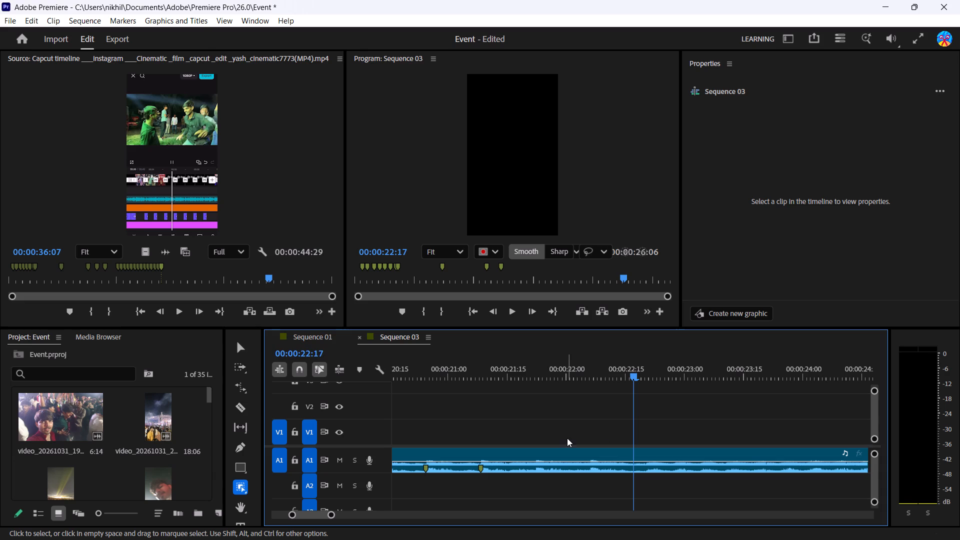
{"action": "left_click_drag", "start_coordinate": [634, 412], "coordinate": [565, 443]}
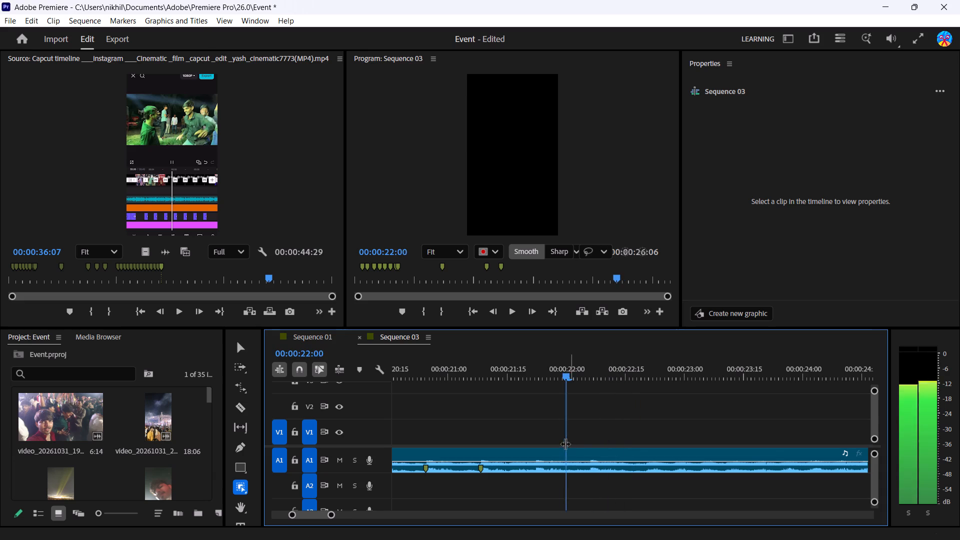
{"action": "left_click_drag", "start_coordinate": [565, 443], "coordinate": [535, 462]}
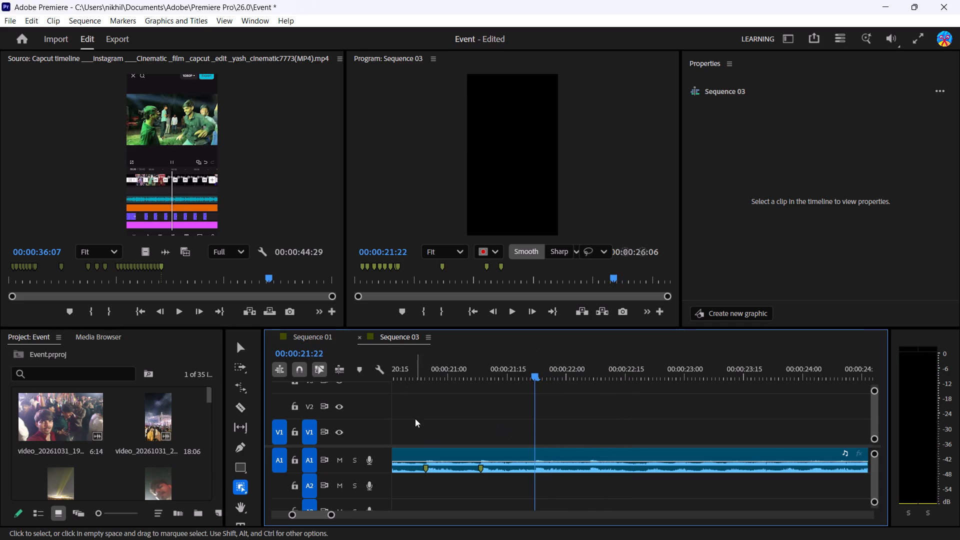
{"action": "double_click", "coordinate": [527, 456]}
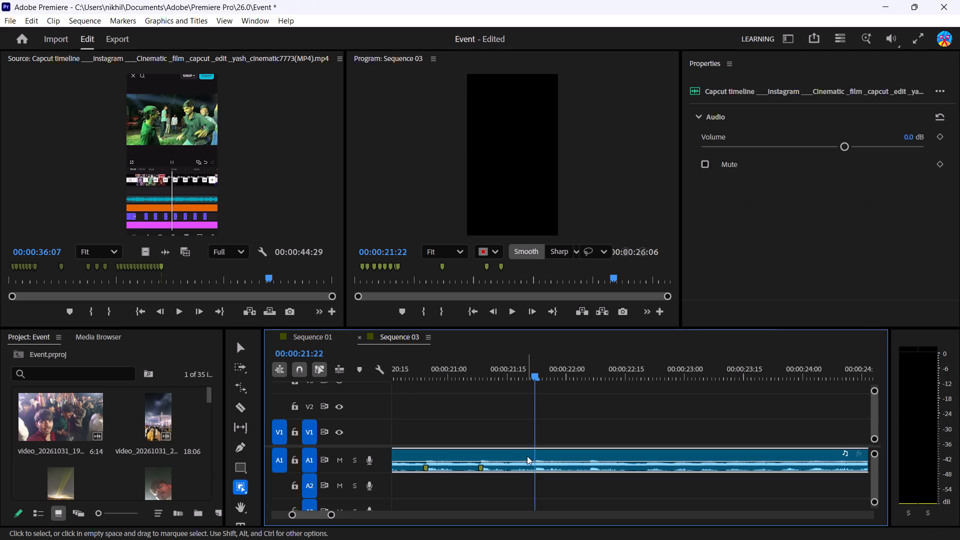
{"action": "key", "text": "m"}
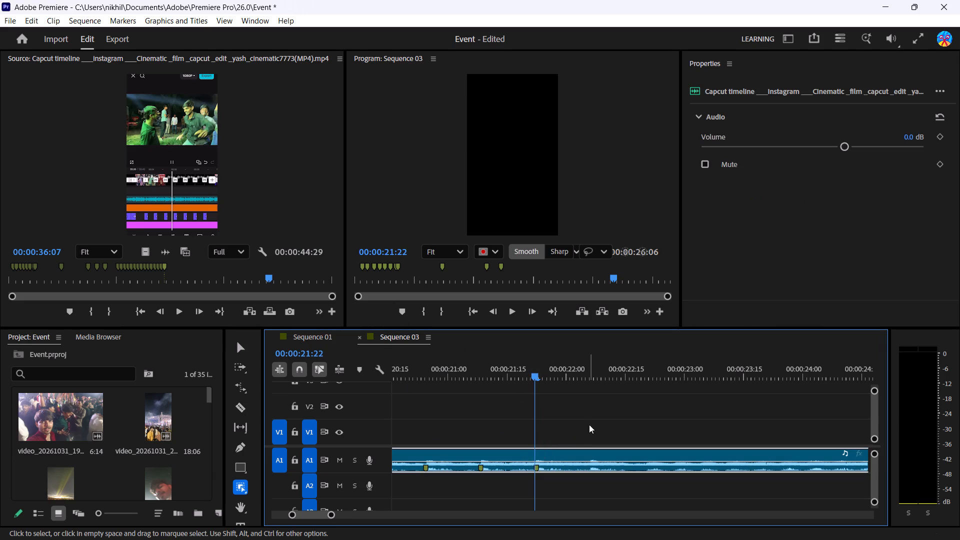
Add clip markers on the next two beats of the A1 music, at 00:00:22:06 and 00:00:22:21.
{"action": "double_click", "coordinate": [589, 420]}
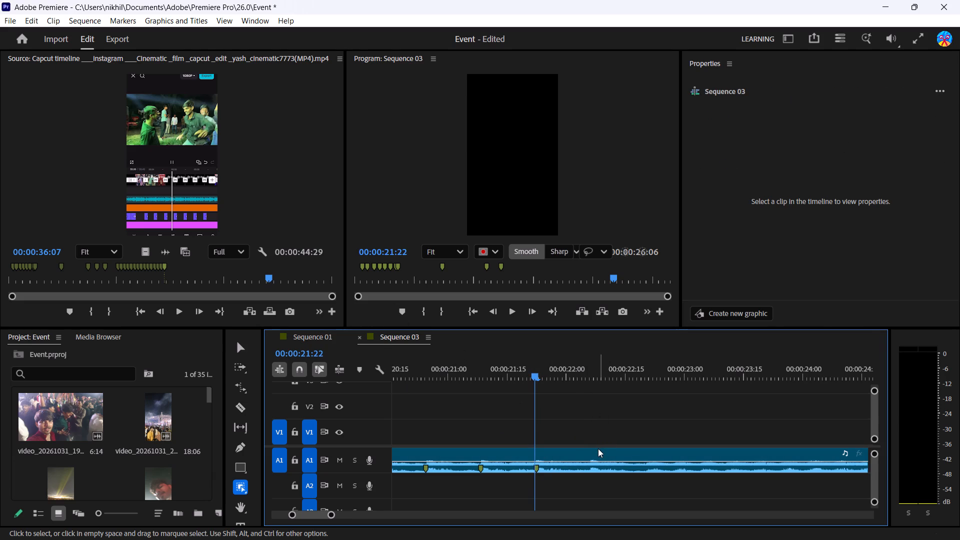
{"action": "double_click", "coordinate": [589, 448]}
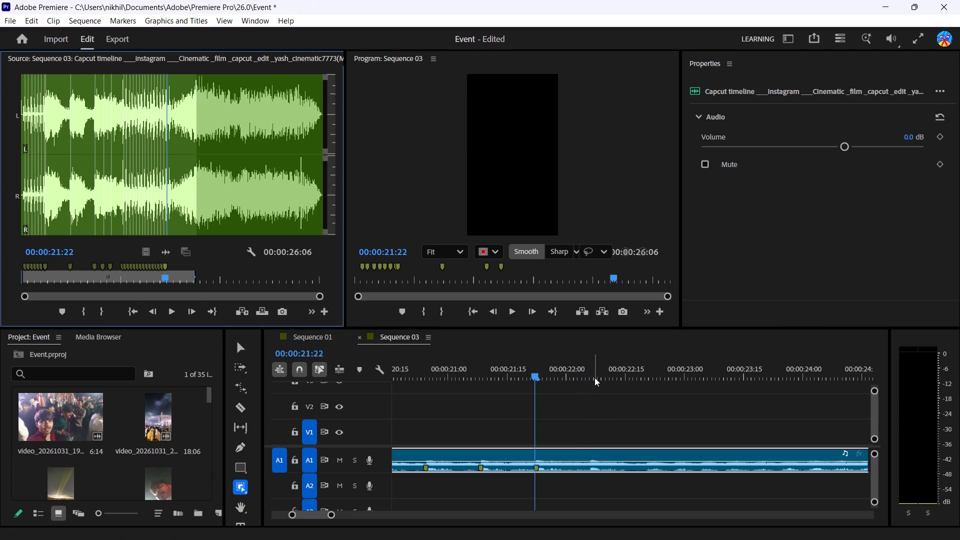
{"action": "double_click", "coordinate": [592, 378]}
{"action": "key", "text": "m"}
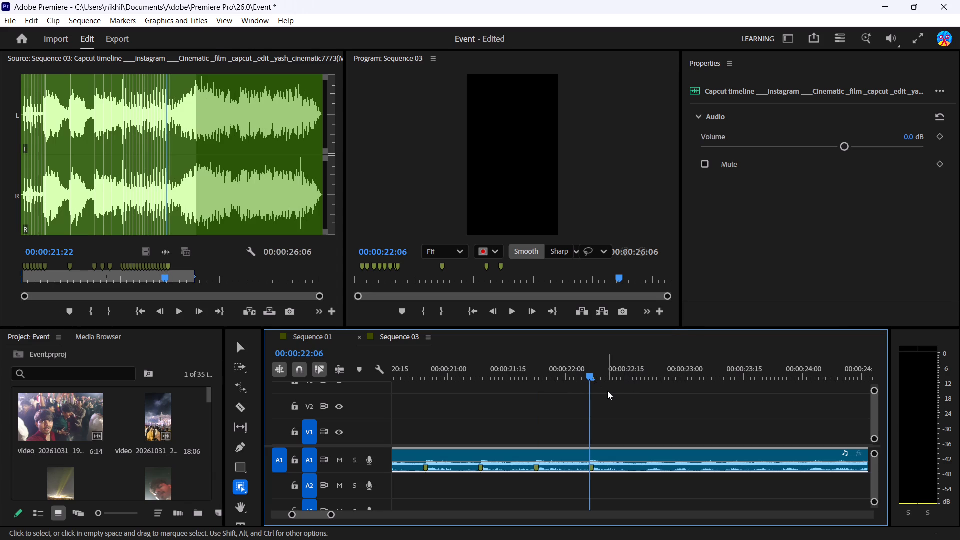
{"action": "key", "text": "space"}
{"action": "key", "text": "space"}
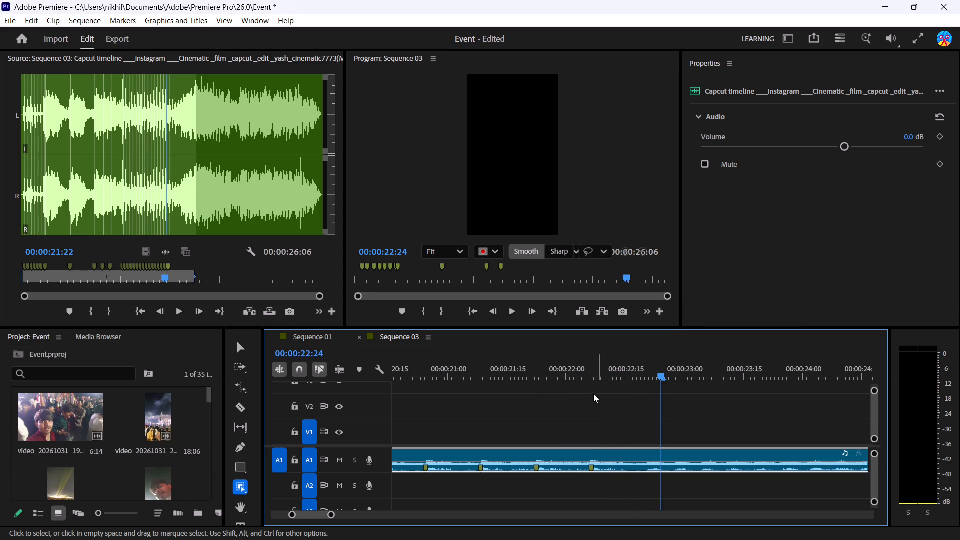
{"action": "key", "text": "space"}
{"action": "key", "text": "space"}
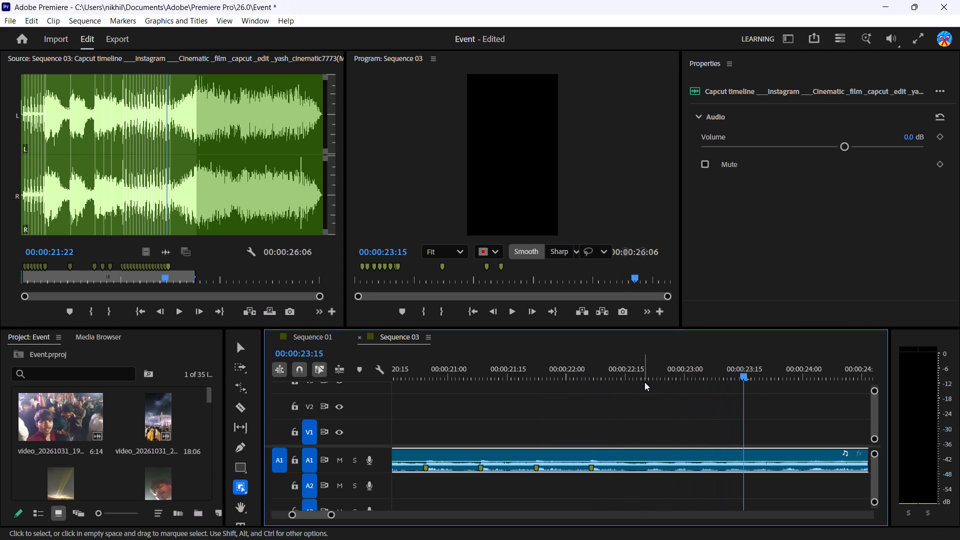
{"action": "double_click", "coordinate": [648, 379]}
{"action": "left_click_drag", "start_coordinate": [642, 382], "coordinate": [652, 384]}
{"action": "key", "text": "m"}
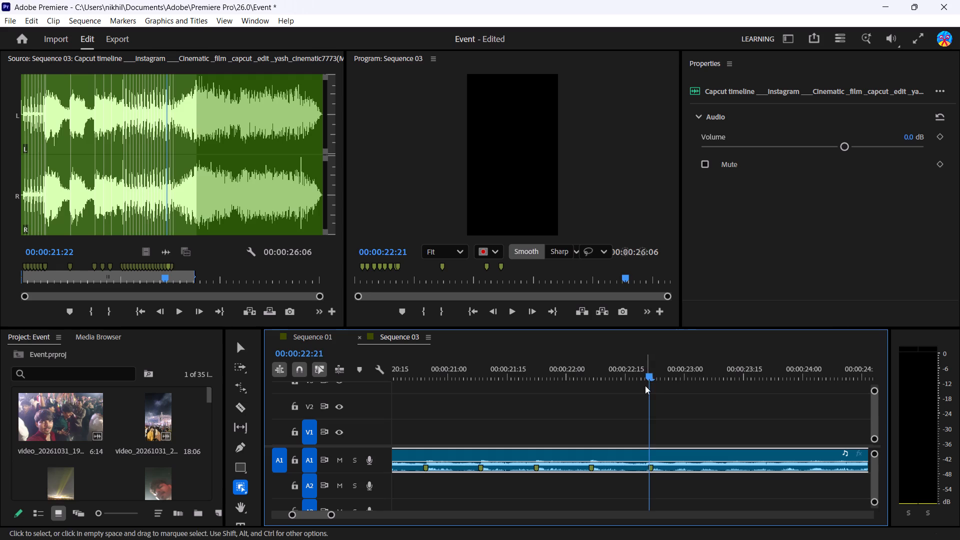
Deselect the music clip and add a sequence marker at 00:00:22:28.
{"action": "double_click", "coordinate": [686, 372]}
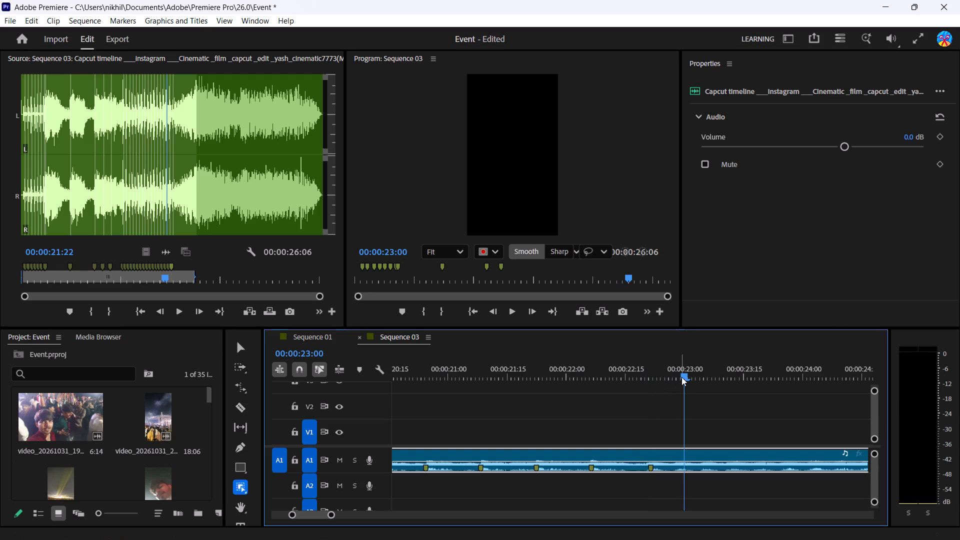
{"action": "left_click_drag", "start_coordinate": [683, 377], "coordinate": [681, 384]}
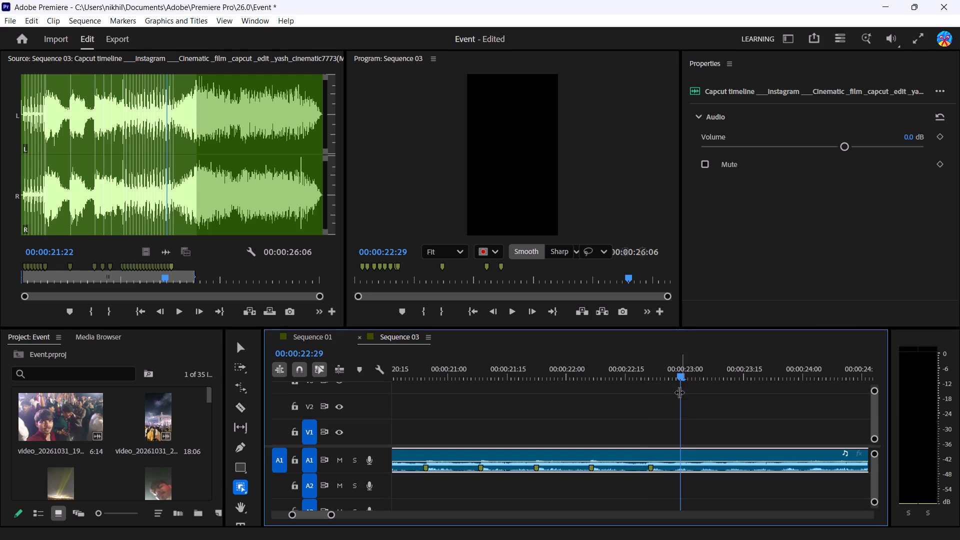
{"action": "double_click", "coordinate": [677, 393]}
{"action": "left_click", "coordinate": [682, 391]}
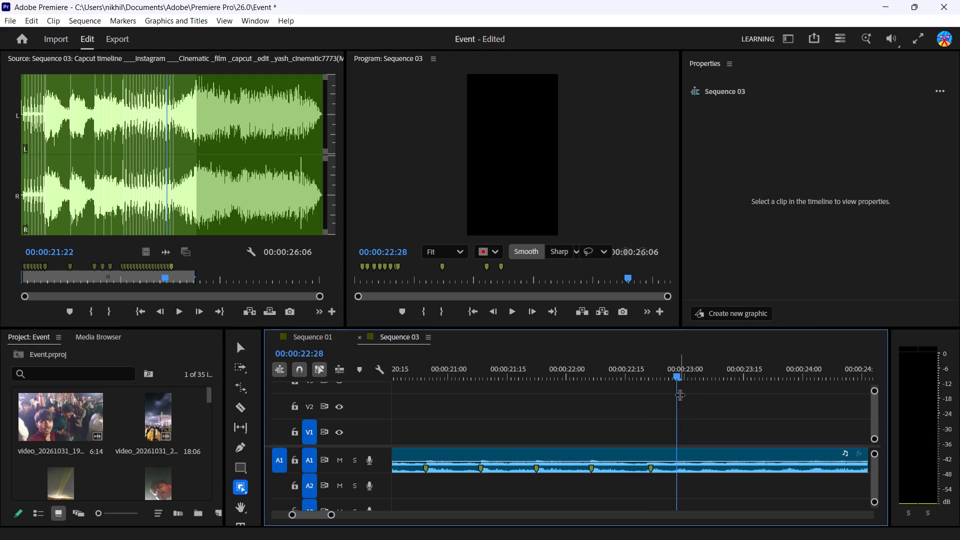
{"action": "key", "text": "m"}
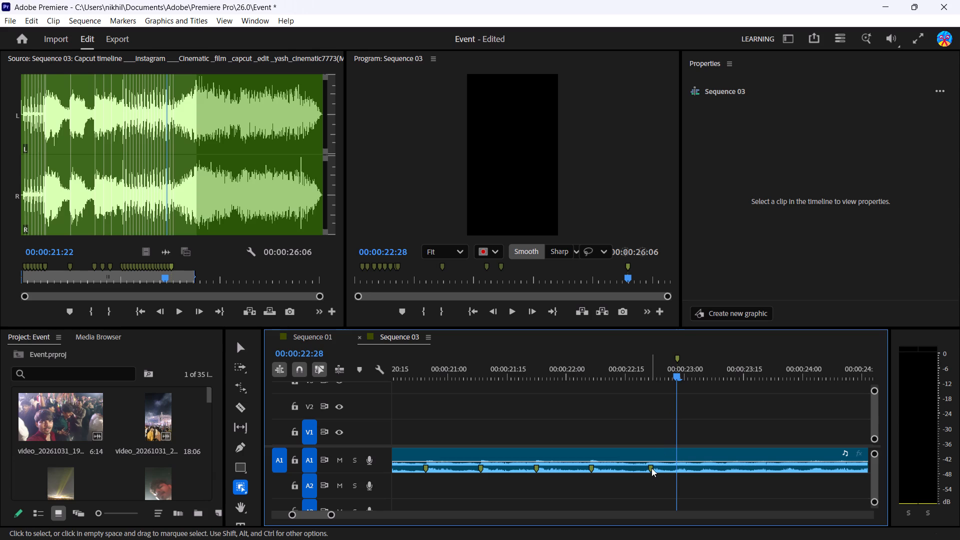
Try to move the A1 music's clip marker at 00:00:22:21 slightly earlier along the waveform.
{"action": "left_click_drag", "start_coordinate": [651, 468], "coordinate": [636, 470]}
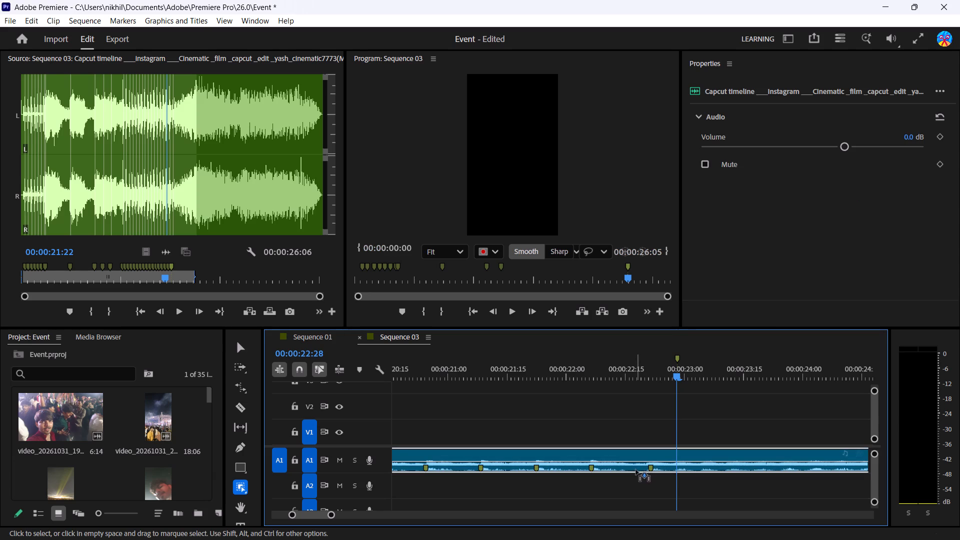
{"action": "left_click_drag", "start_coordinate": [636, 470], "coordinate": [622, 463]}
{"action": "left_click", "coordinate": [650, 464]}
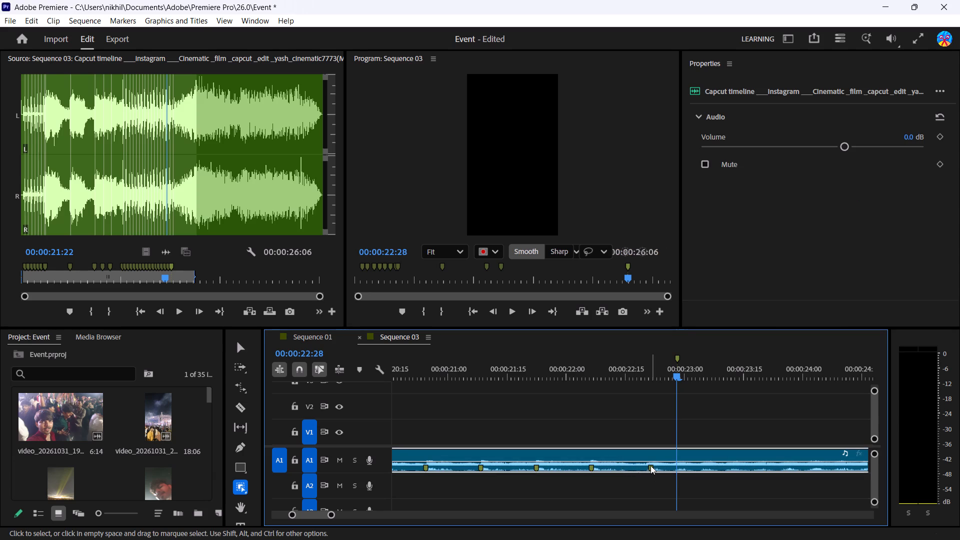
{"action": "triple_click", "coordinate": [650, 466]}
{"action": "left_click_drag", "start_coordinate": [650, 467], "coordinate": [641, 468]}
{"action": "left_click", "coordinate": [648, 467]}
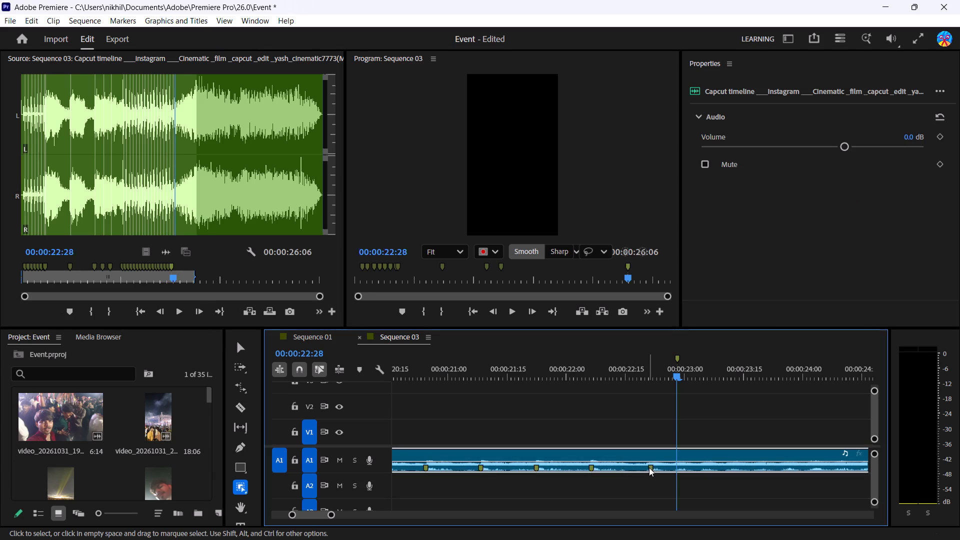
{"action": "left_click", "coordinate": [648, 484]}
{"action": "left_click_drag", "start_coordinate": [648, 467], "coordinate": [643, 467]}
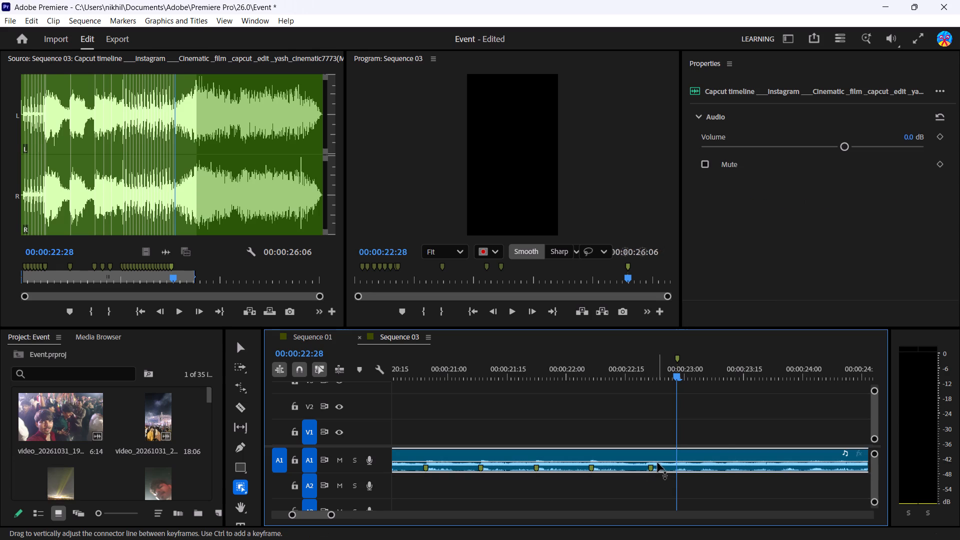
Play on from 00:00:22:28 to hear the beat, and add a clip marker to the A1 music at 00:00:22:29.
{"action": "key", "text": "space"}
{"action": "key", "text": "space"}
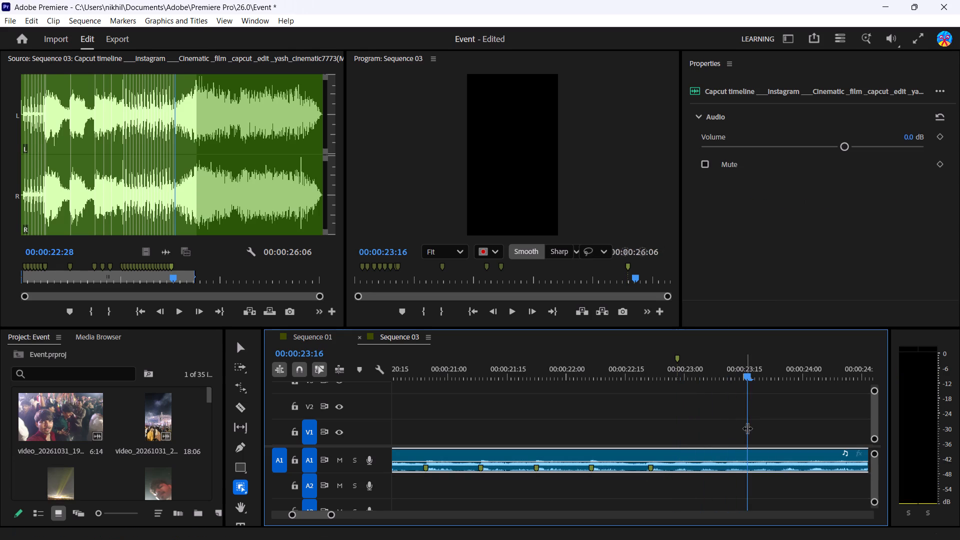
{"action": "left_click_drag", "start_coordinate": [744, 425], "coordinate": [692, 450]}
{"action": "left_click", "coordinate": [692, 450]}
{"action": "left_click", "coordinate": [679, 456]}
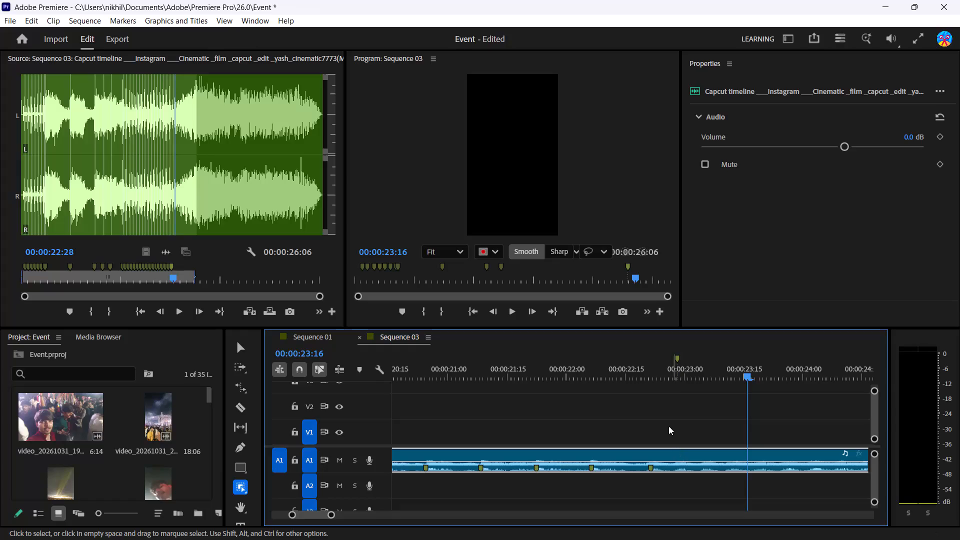
{"action": "double_click", "coordinate": [682, 379]}
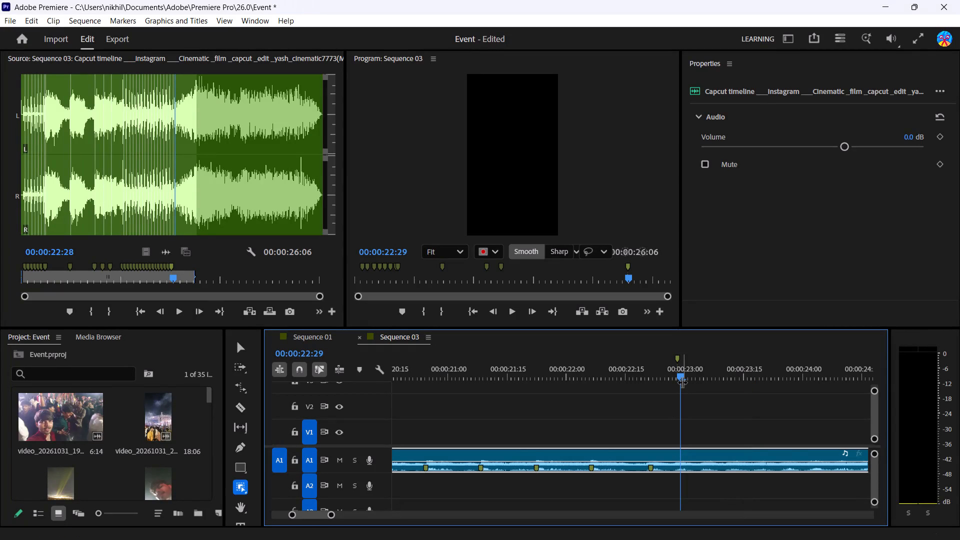
{"action": "key", "text": "m"}
Add clip markers on the following waveform peaks of the A1 music, at 00:00:23:06, 00:00:23:14, 00:00:23:26 and 00:00:24:03.
{"action": "double_click", "coordinate": [707, 384]}
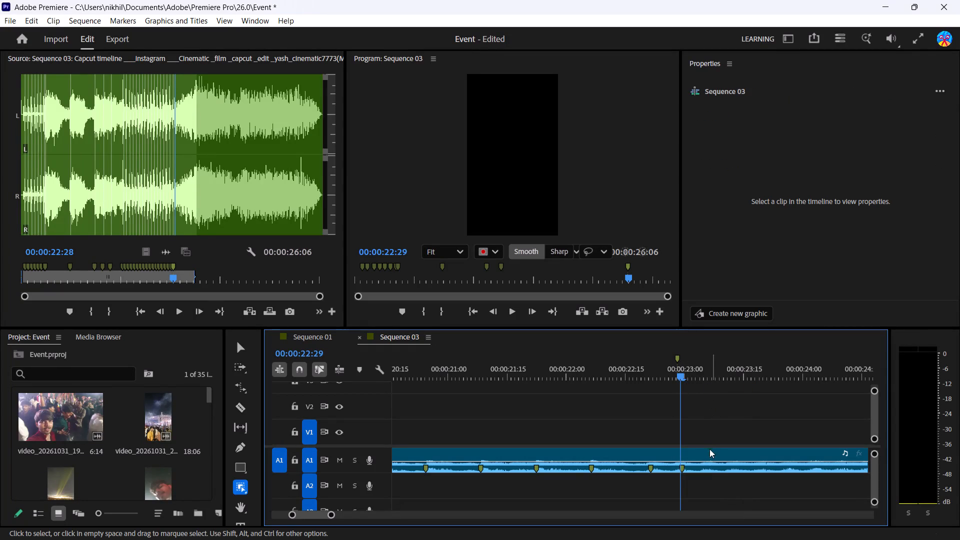
{"action": "double_click", "coordinate": [707, 467]}
{"action": "left_click", "coordinate": [710, 376]}
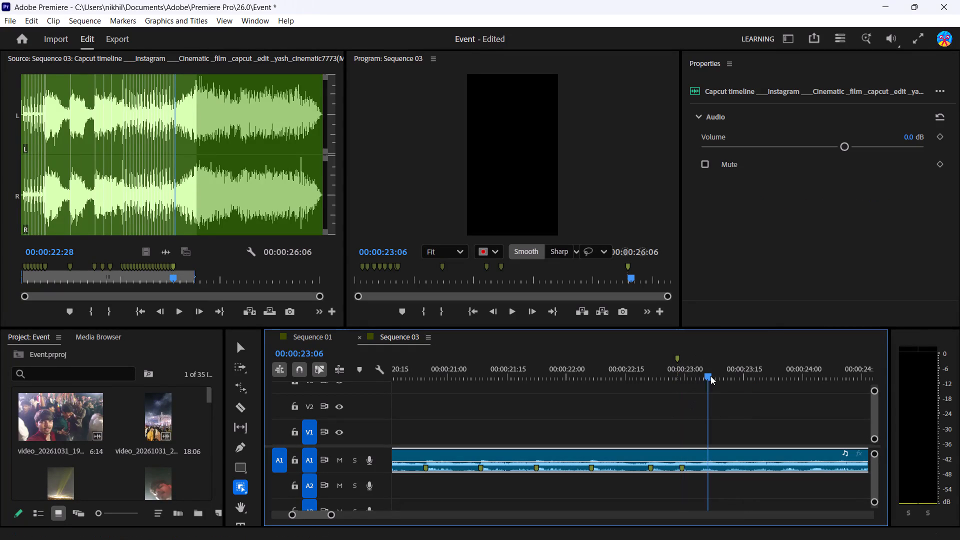
{"action": "key", "text": "m"}
{"action": "double_click", "coordinate": [739, 378]}
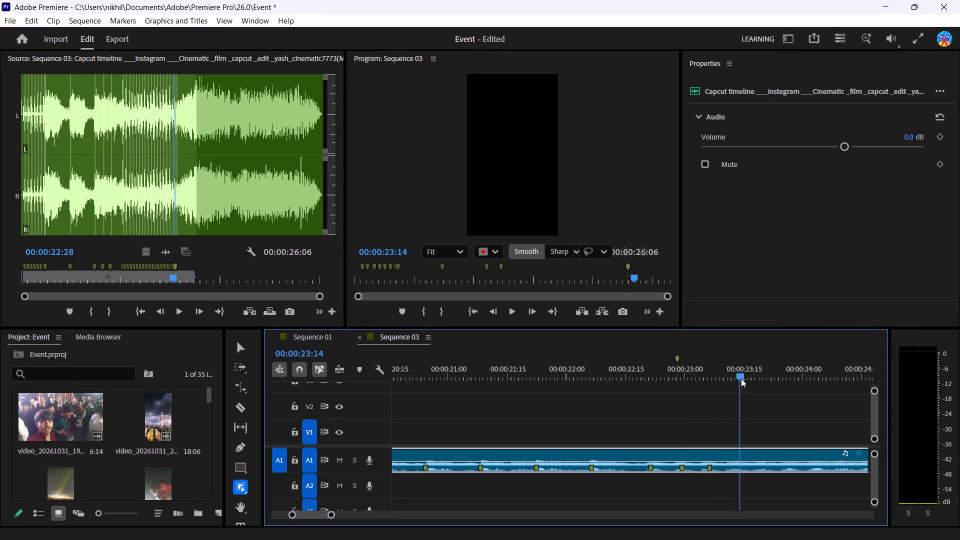
{"action": "key", "text": "m"}
{"action": "double_click", "coordinate": [793, 381]}
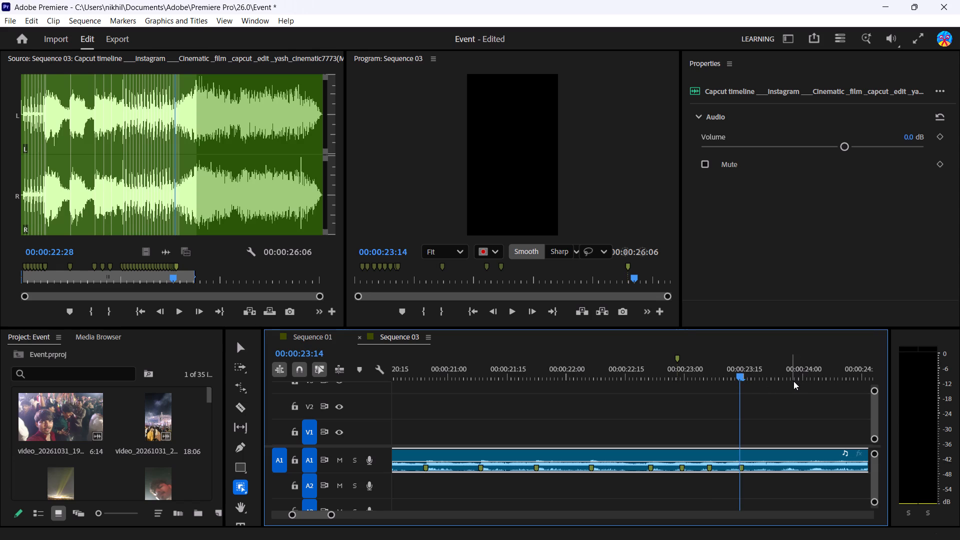
{"action": "double_click", "coordinate": [788, 377]}
{"action": "key", "text": "m"}
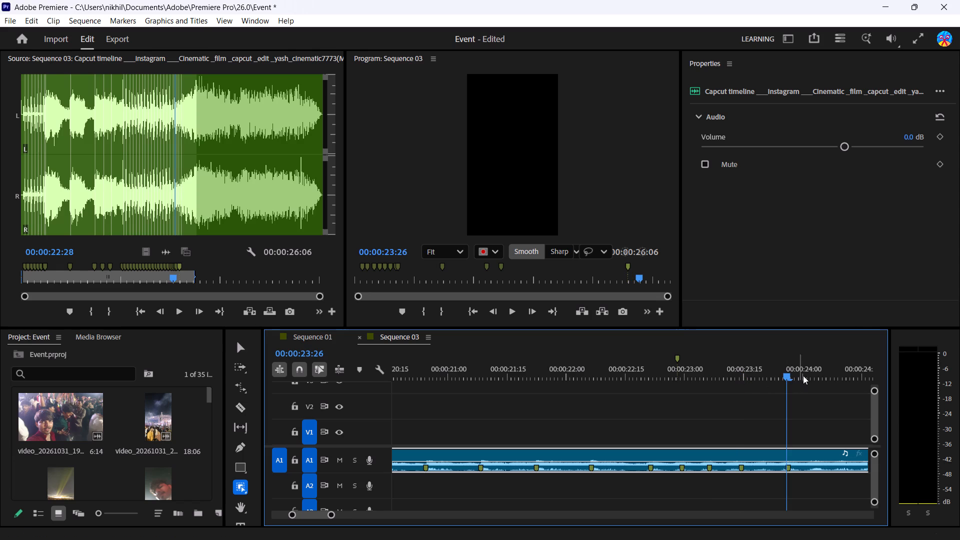
{"action": "double_click", "coordinate": [824, 375]}
{"action": "double_click", "coordinate": [814, 377]}
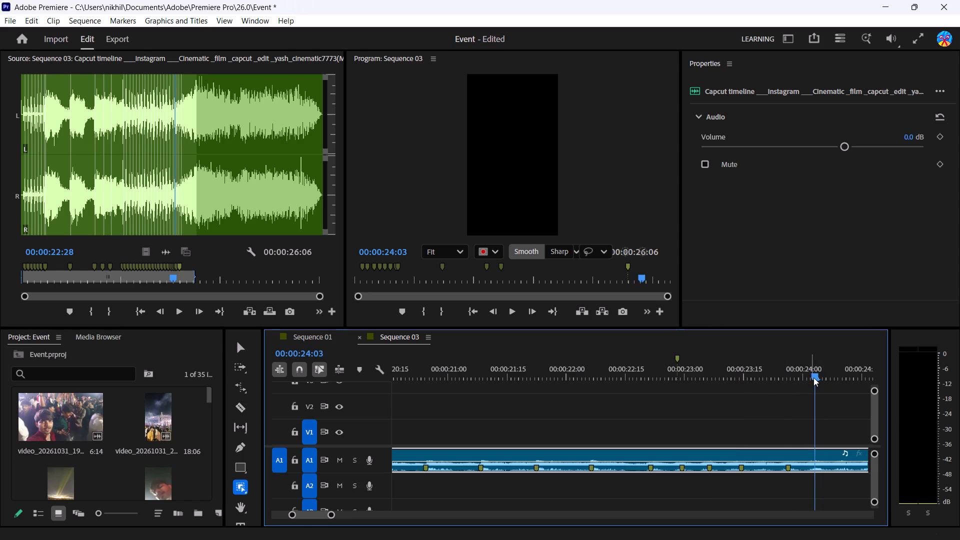
{"action": "key", "text": "m"}
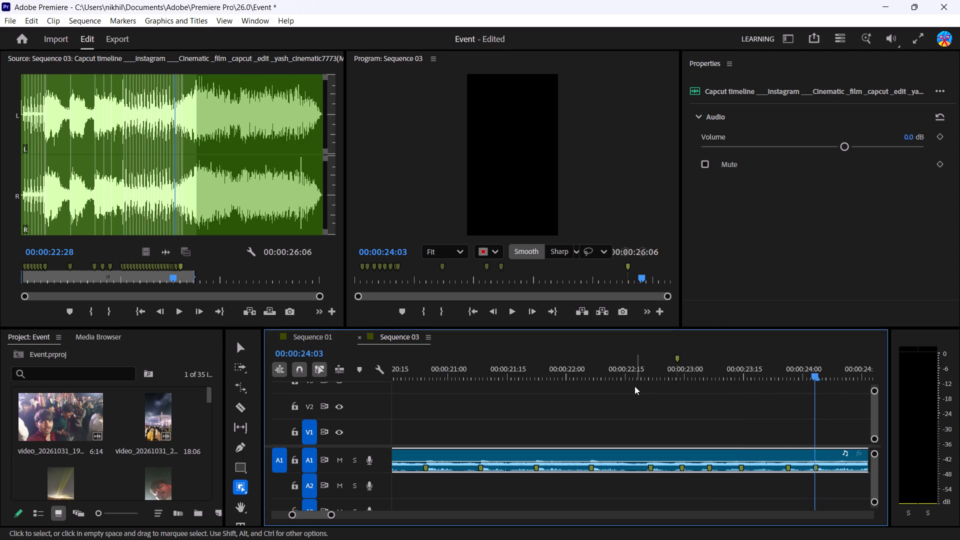
Play the A1 music from about 00:00:20:25 to past 00:00:24:20 to check the new markers against the beats.
{"action": "left_click", "coordinate": [430, 380]}
{"action": "key", "text": "space"}
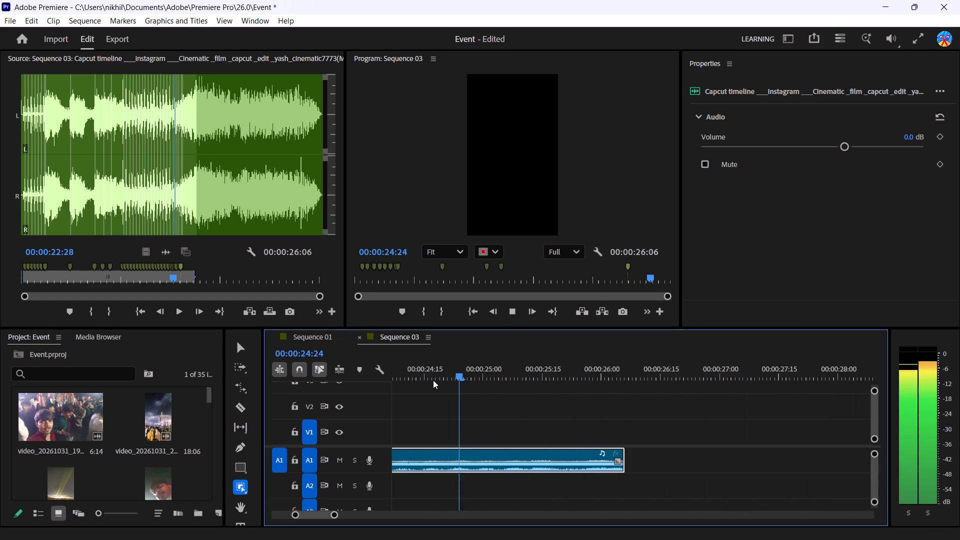
{"action": "key", "text": "space"}
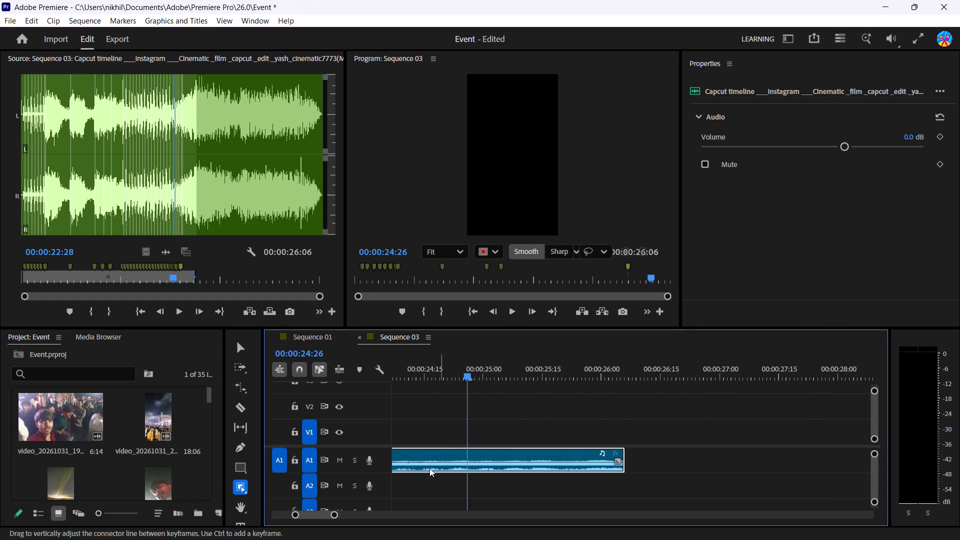
Add a missing clip marker to the A1 music at 00:00:23:19, between the existing markers at 00:00:23:14 and 00:00:23:26.
{"action": "left_click", "coordinate": [315, 512]}
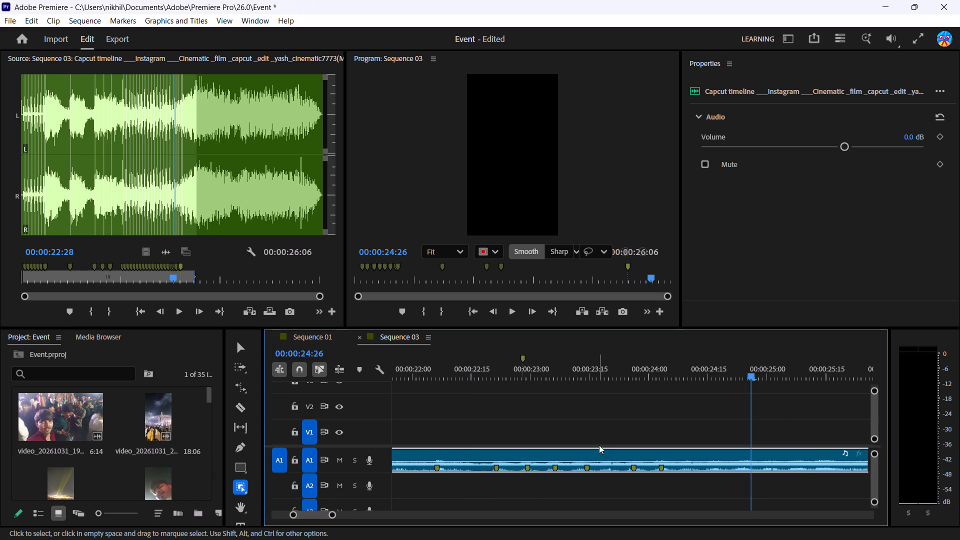
{"action": "double_click", "coordinate": [607, 378]}
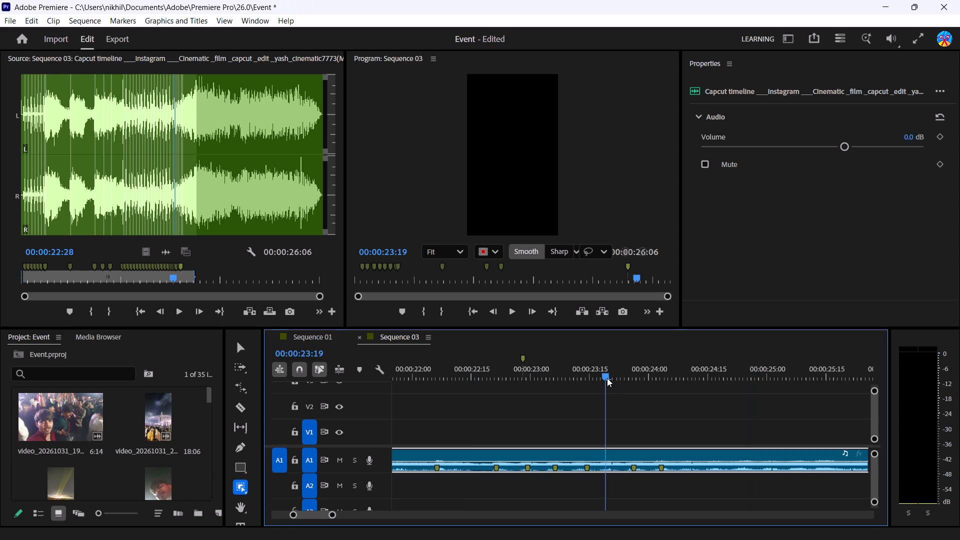
{"action": "key", "text": "m"}
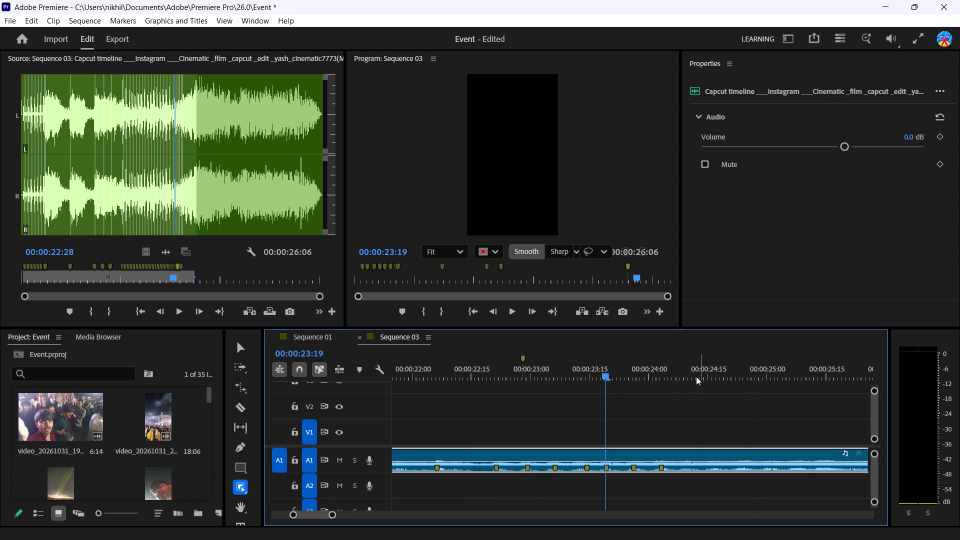
Add clip markers on the remaining beats toward the end of the A1 music, at 00:00:24:16, 00:00:24:23 and 00:00:25:08.
{"action": "double_click", "coordinate": [696, 376]}
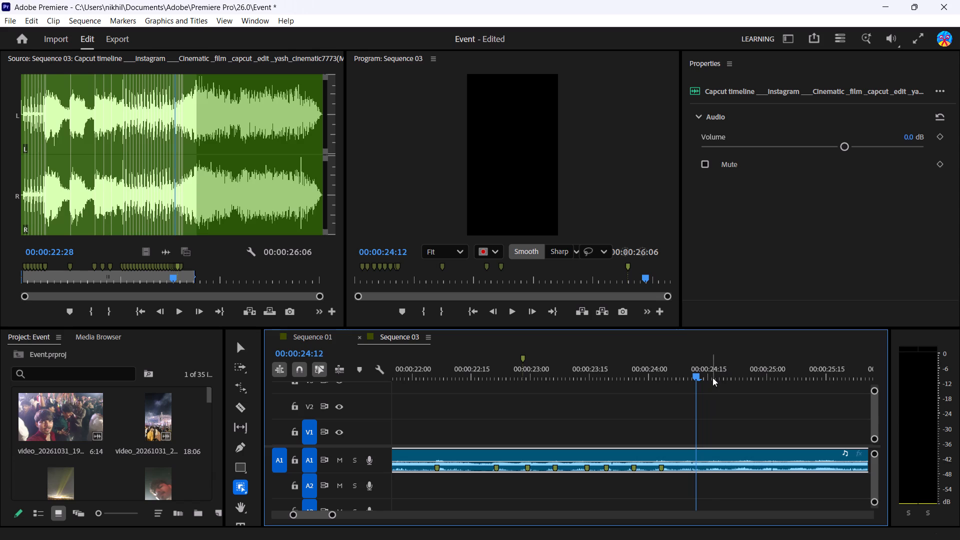
{"action": "double_click", "coordinate": [713, 377]}
{"action": "key", "text": "m"}
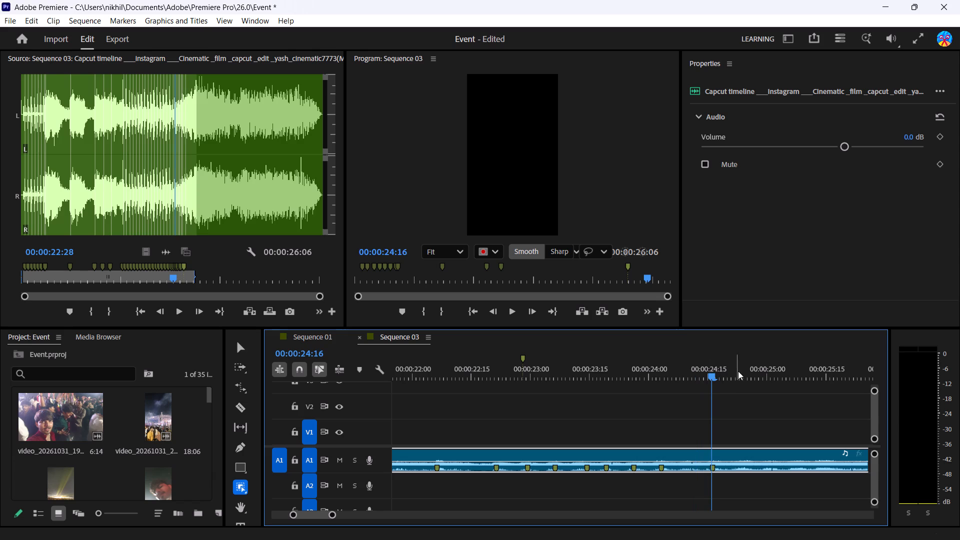
{"action": "double_click", "coordinate": [756, 377]}
{"action": "double_click", "coordinate": [745, 379]}
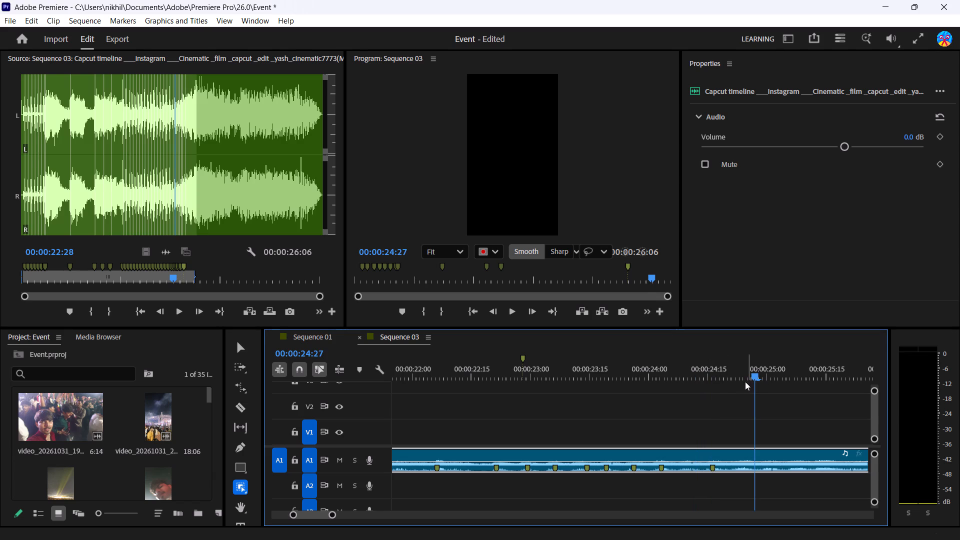
{"action": "double_click", "coordinate": [741, 378]}
{"action": "key", "text": "m"}
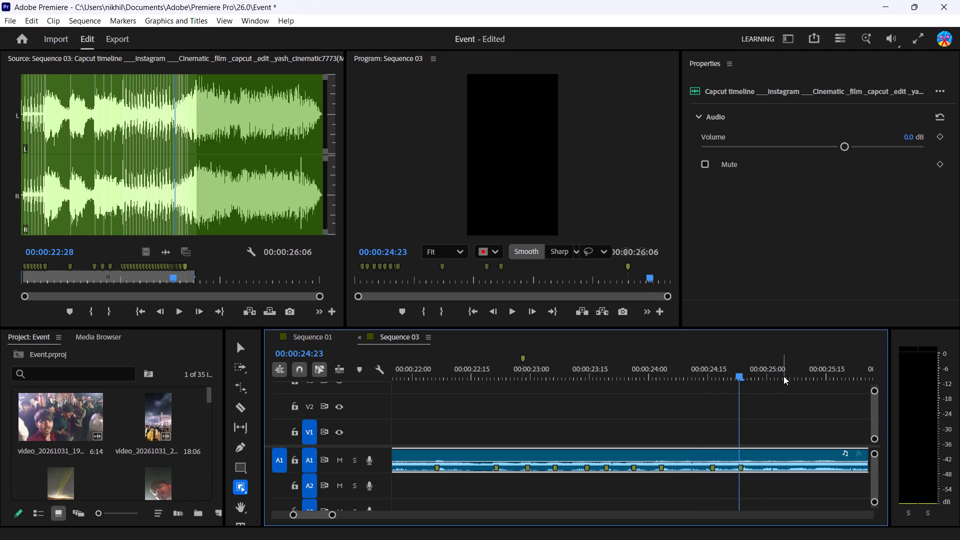
{"action": "key", "text": "space"}
{"action": "key", "text": "space"}
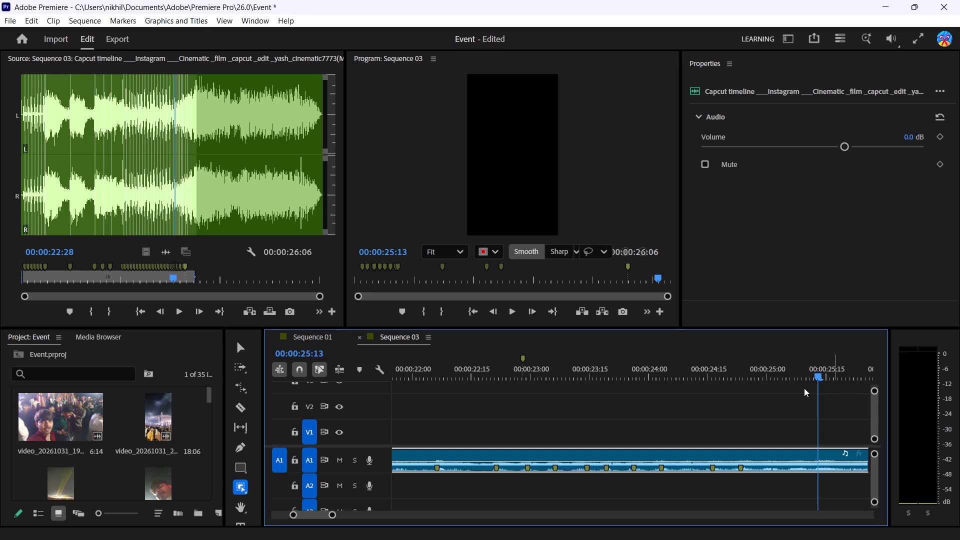
{"action": "double_click", "coordinate": [800, 378]}
{"action": "key", "text": "m"}
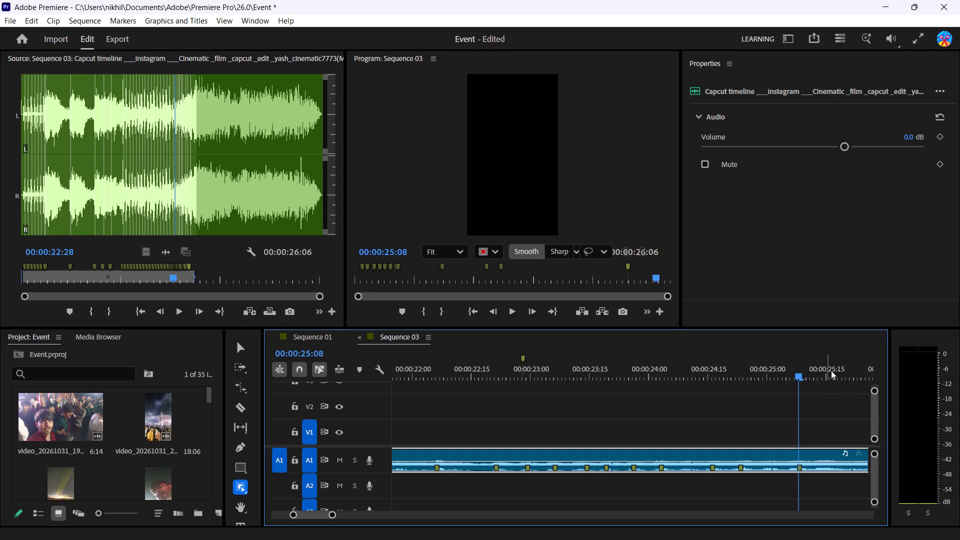
Play the end of the A1 music, and replay it from the sequence start to check all markers against the beats.
{"action": "key", "text": "space"}
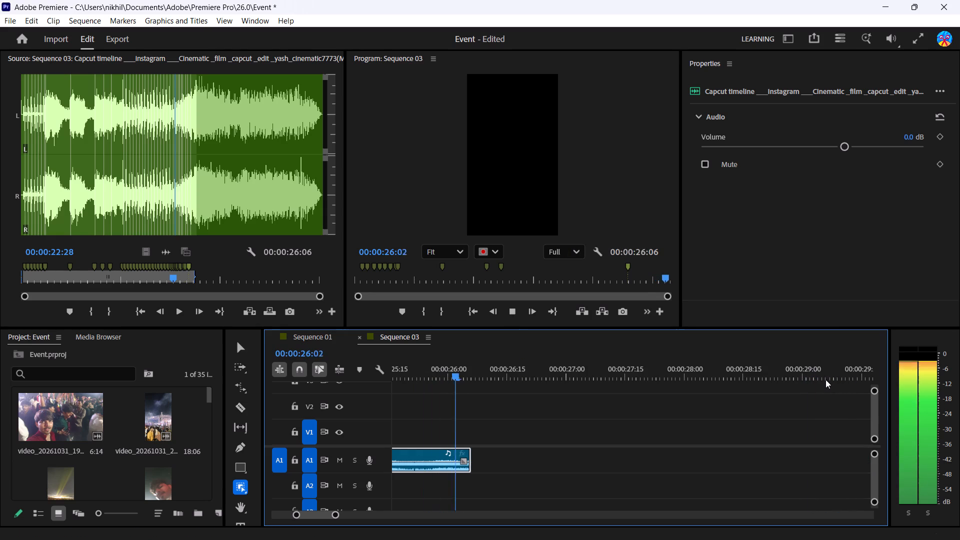
{"action": "left_click_drag", "start_coordinate": [471, 400], "coordinate": [408, 415]}
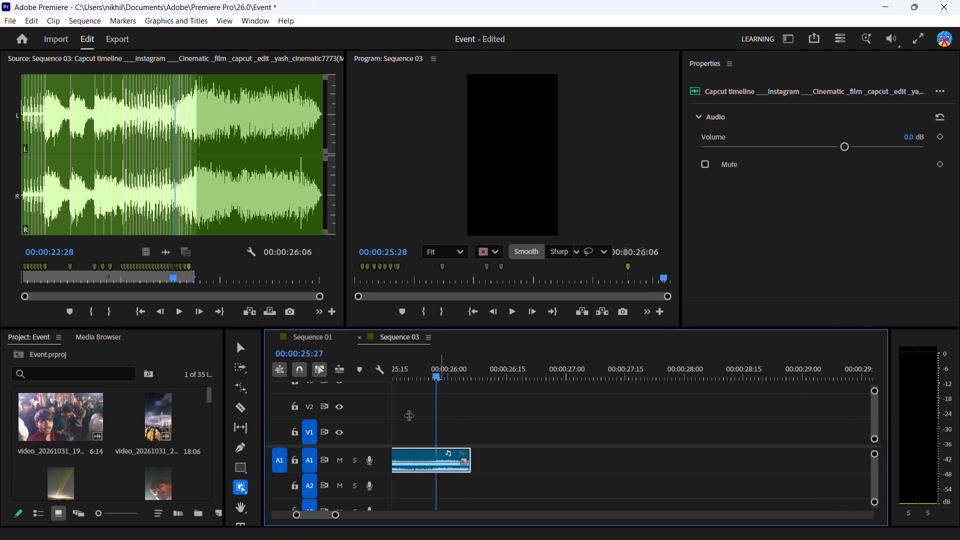
{"action": "left_click_drag", "start_coordinate": [408, 415], "coordinate": [202, 447]}
{"action": "key", "text": "space"}
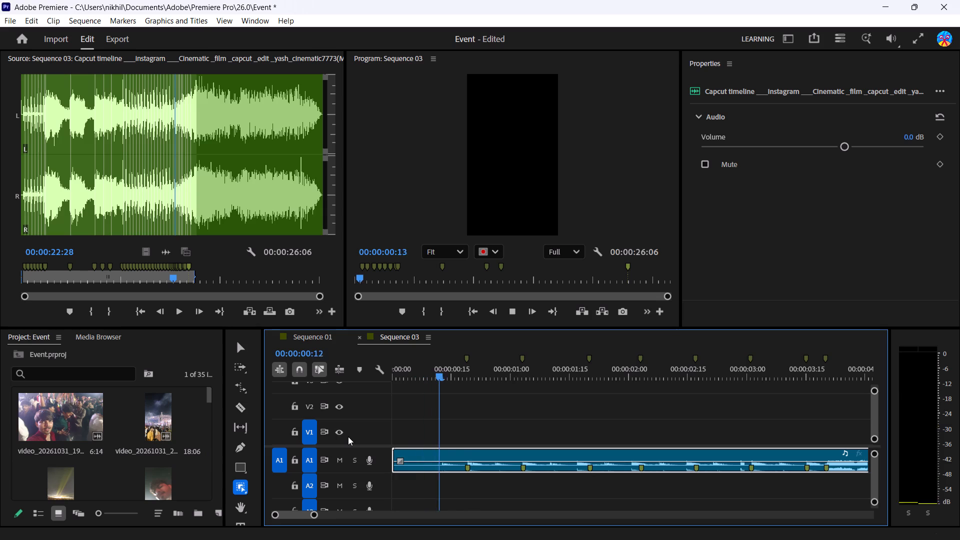
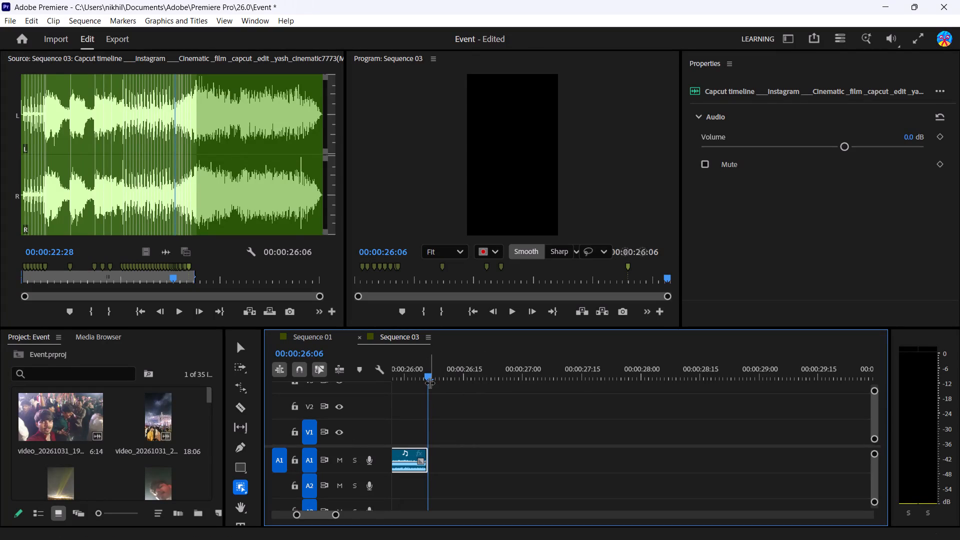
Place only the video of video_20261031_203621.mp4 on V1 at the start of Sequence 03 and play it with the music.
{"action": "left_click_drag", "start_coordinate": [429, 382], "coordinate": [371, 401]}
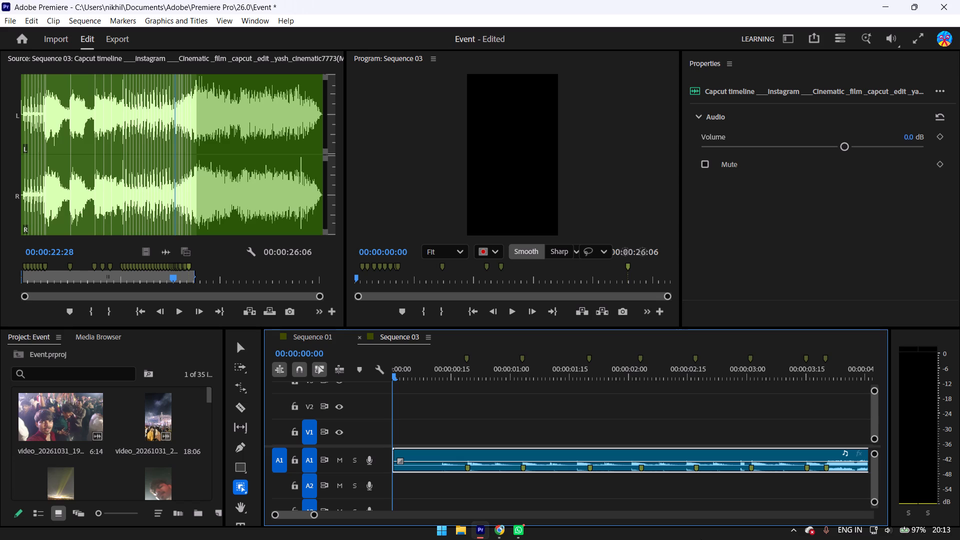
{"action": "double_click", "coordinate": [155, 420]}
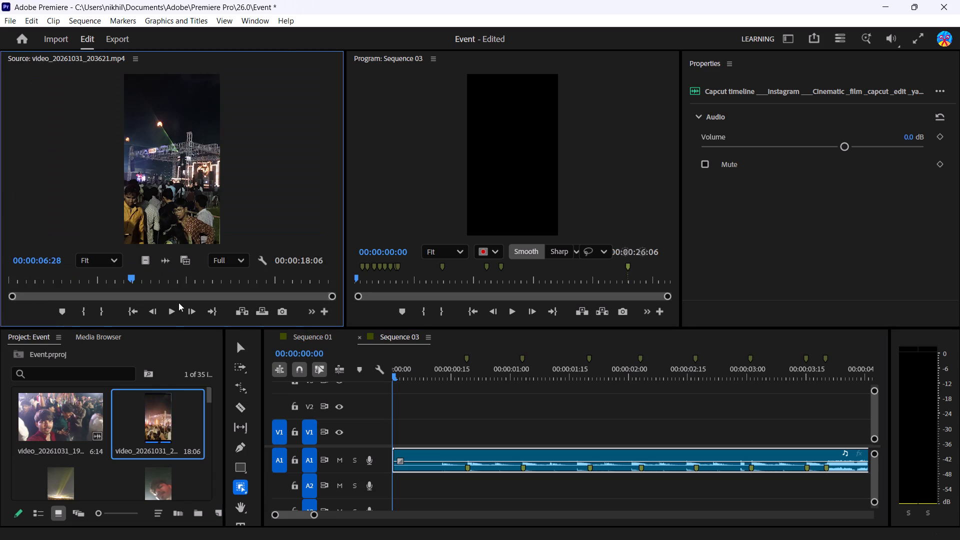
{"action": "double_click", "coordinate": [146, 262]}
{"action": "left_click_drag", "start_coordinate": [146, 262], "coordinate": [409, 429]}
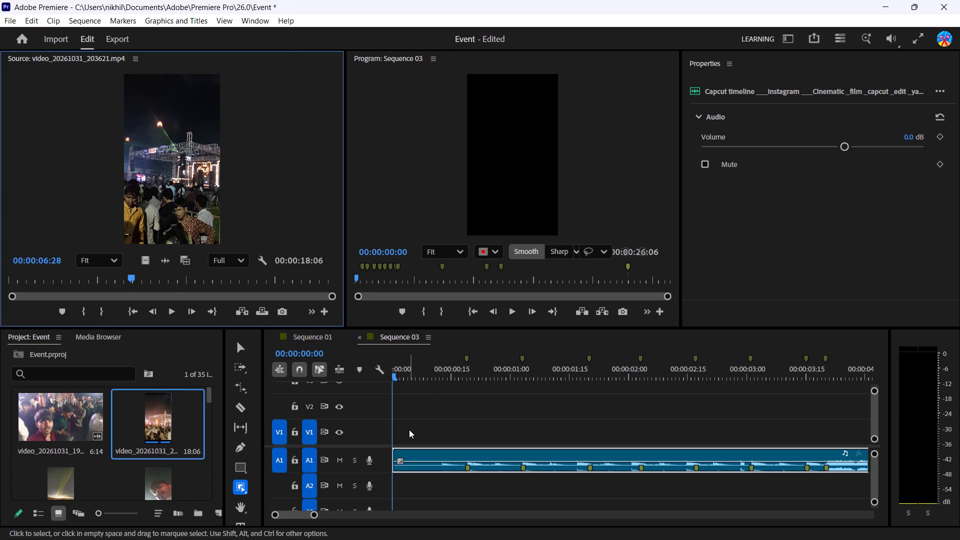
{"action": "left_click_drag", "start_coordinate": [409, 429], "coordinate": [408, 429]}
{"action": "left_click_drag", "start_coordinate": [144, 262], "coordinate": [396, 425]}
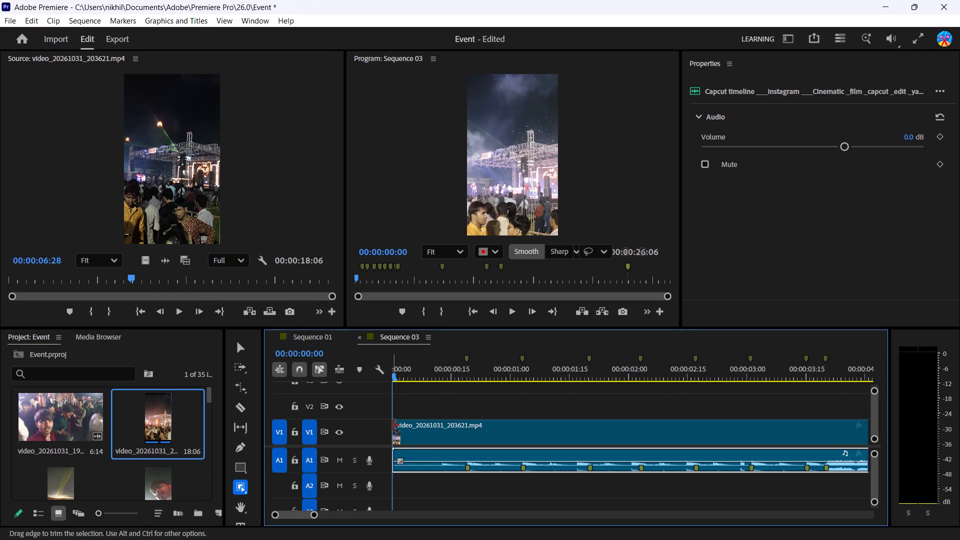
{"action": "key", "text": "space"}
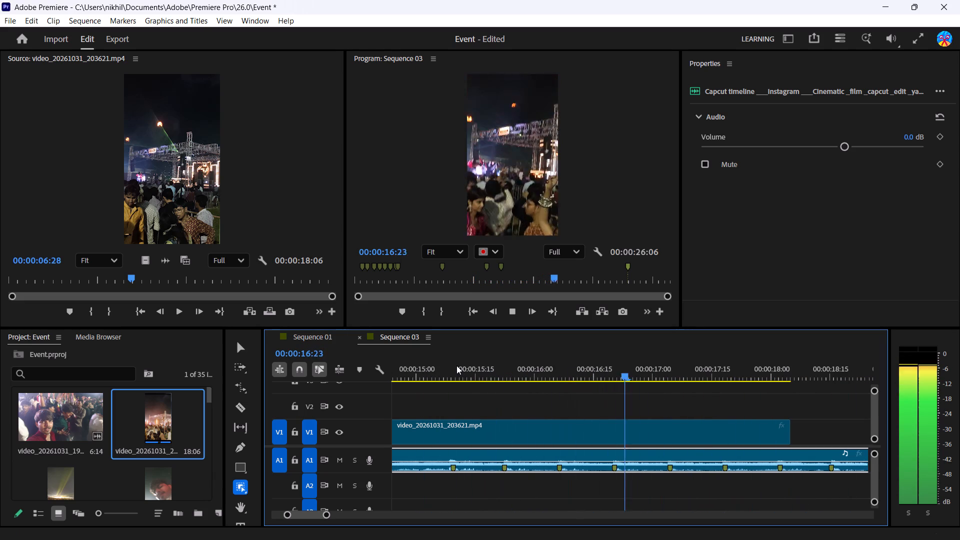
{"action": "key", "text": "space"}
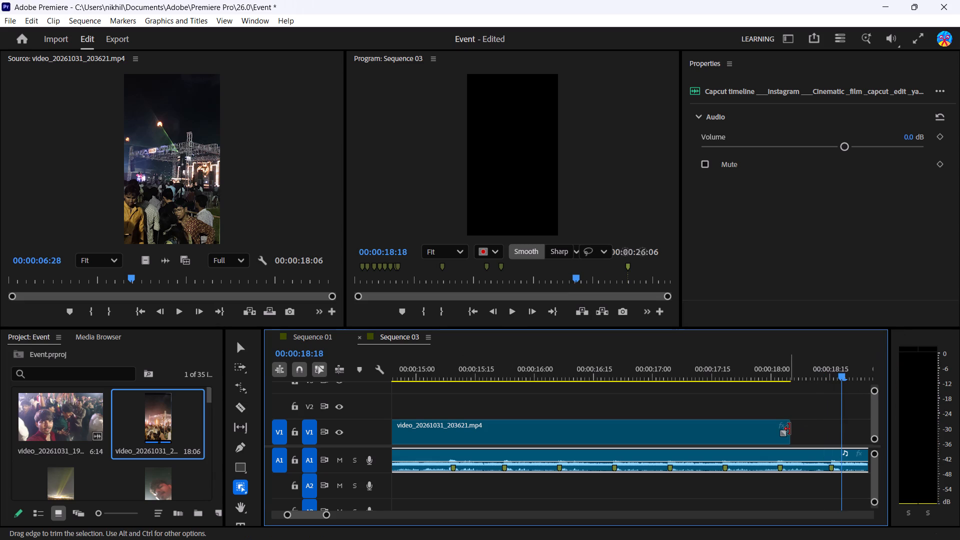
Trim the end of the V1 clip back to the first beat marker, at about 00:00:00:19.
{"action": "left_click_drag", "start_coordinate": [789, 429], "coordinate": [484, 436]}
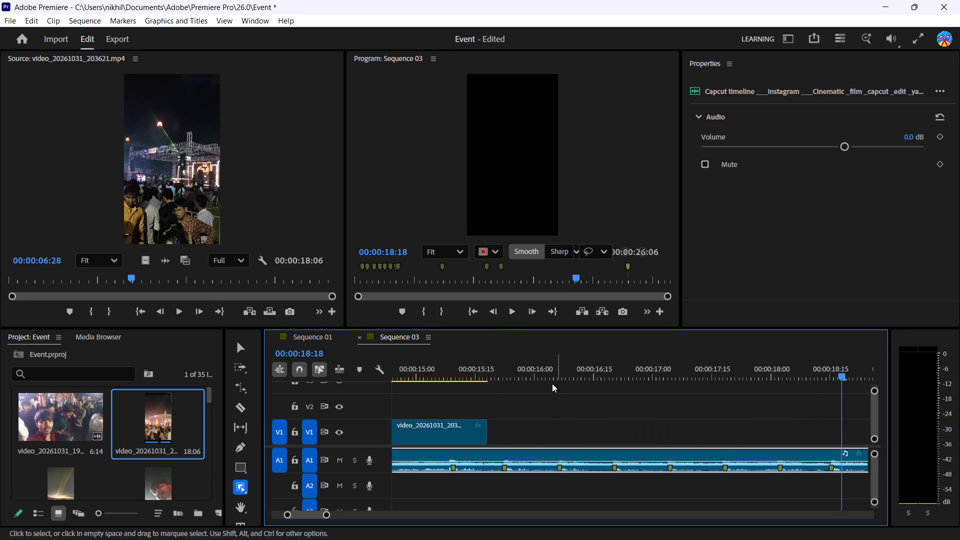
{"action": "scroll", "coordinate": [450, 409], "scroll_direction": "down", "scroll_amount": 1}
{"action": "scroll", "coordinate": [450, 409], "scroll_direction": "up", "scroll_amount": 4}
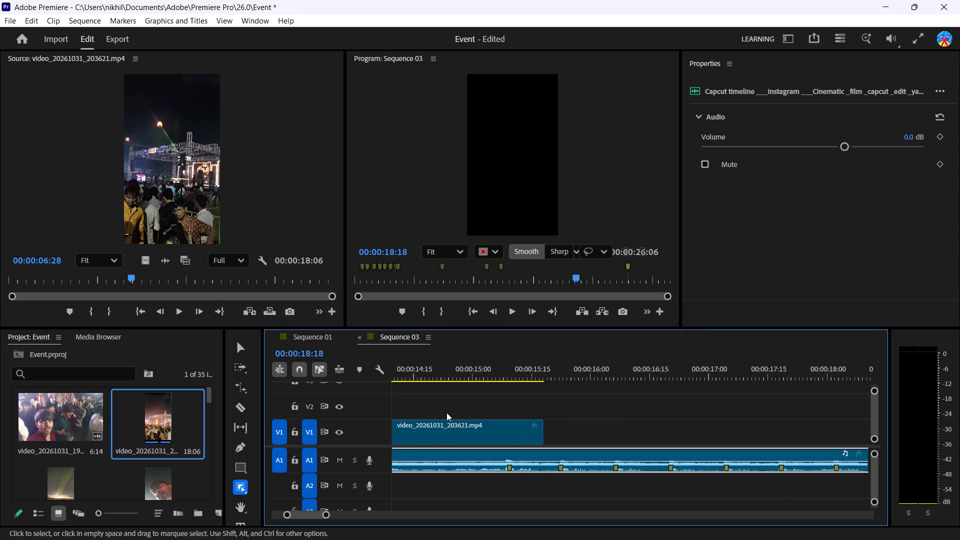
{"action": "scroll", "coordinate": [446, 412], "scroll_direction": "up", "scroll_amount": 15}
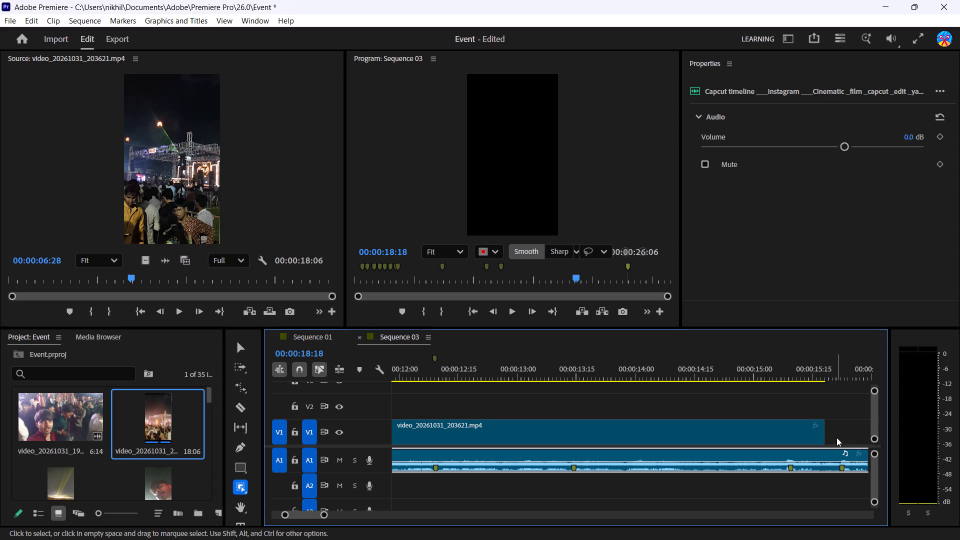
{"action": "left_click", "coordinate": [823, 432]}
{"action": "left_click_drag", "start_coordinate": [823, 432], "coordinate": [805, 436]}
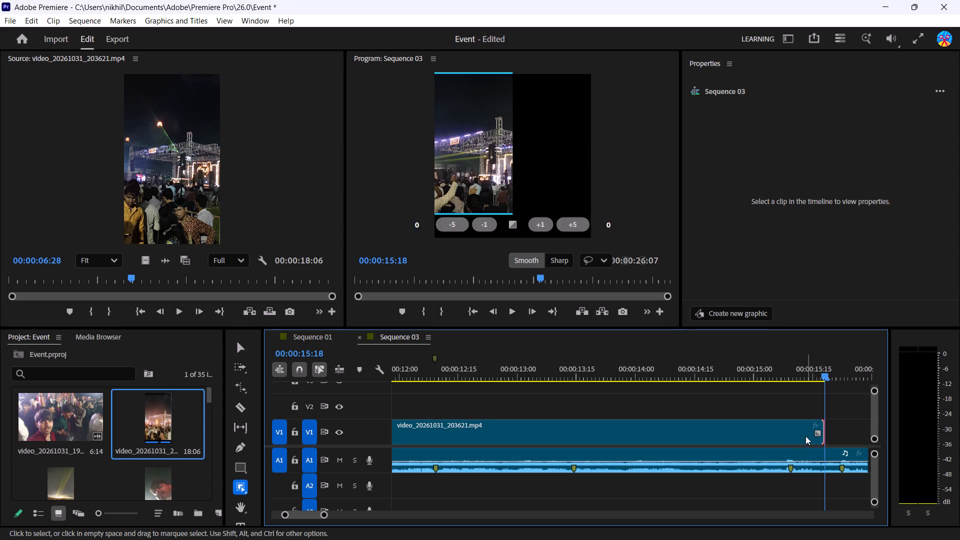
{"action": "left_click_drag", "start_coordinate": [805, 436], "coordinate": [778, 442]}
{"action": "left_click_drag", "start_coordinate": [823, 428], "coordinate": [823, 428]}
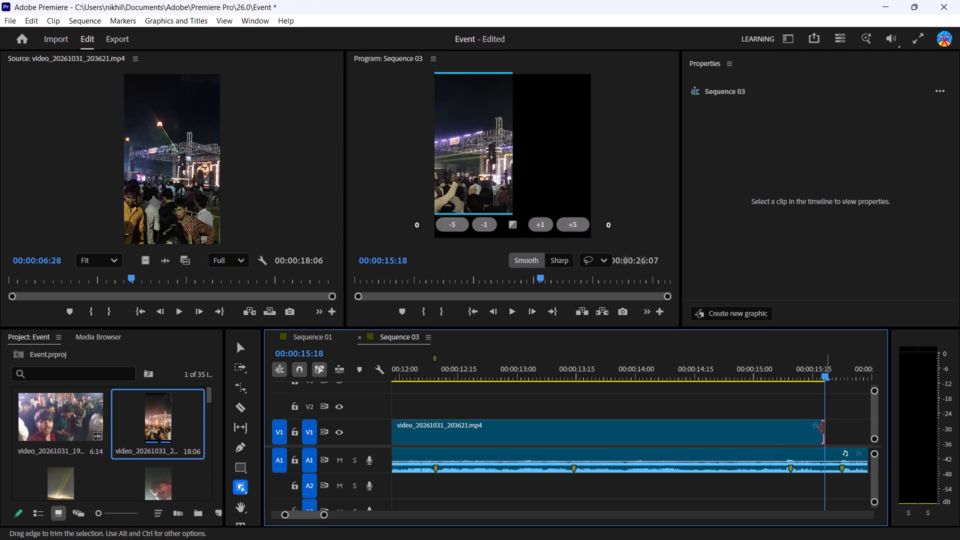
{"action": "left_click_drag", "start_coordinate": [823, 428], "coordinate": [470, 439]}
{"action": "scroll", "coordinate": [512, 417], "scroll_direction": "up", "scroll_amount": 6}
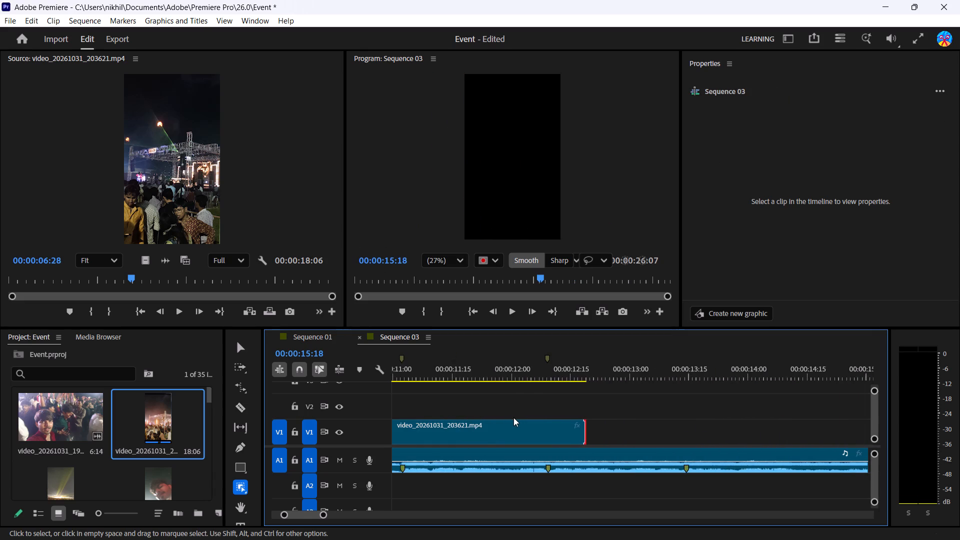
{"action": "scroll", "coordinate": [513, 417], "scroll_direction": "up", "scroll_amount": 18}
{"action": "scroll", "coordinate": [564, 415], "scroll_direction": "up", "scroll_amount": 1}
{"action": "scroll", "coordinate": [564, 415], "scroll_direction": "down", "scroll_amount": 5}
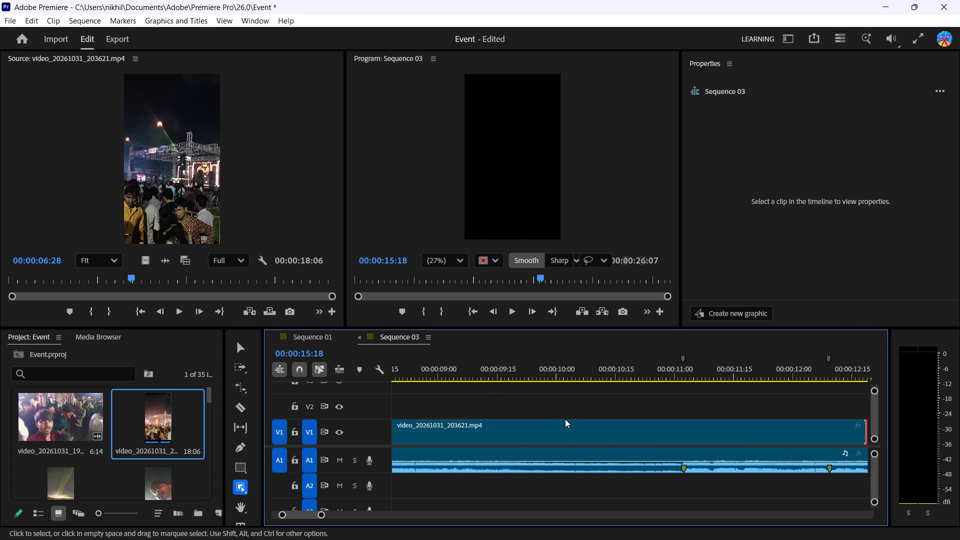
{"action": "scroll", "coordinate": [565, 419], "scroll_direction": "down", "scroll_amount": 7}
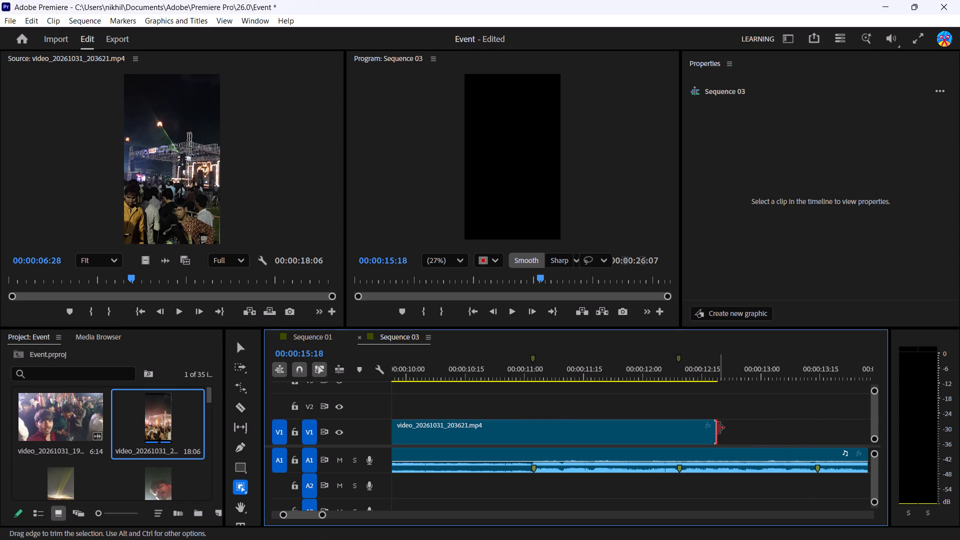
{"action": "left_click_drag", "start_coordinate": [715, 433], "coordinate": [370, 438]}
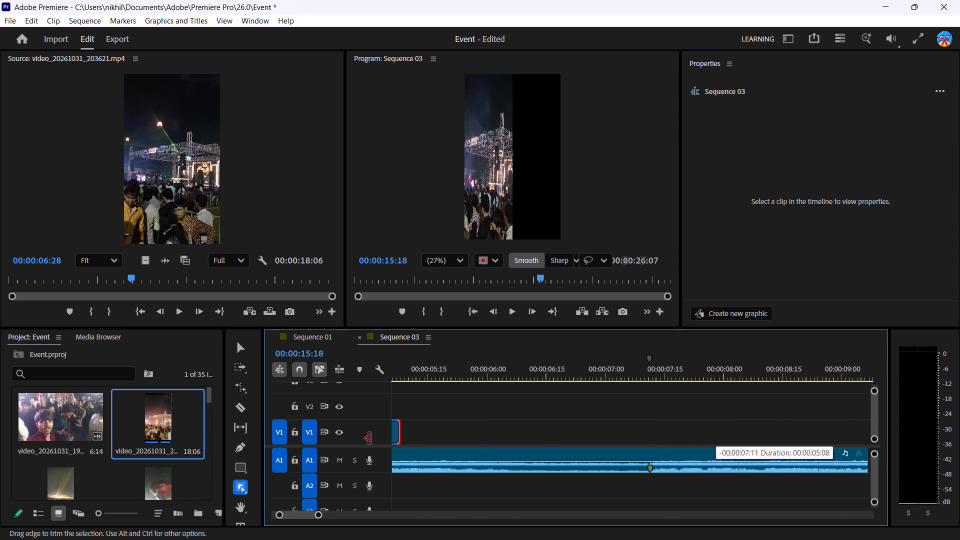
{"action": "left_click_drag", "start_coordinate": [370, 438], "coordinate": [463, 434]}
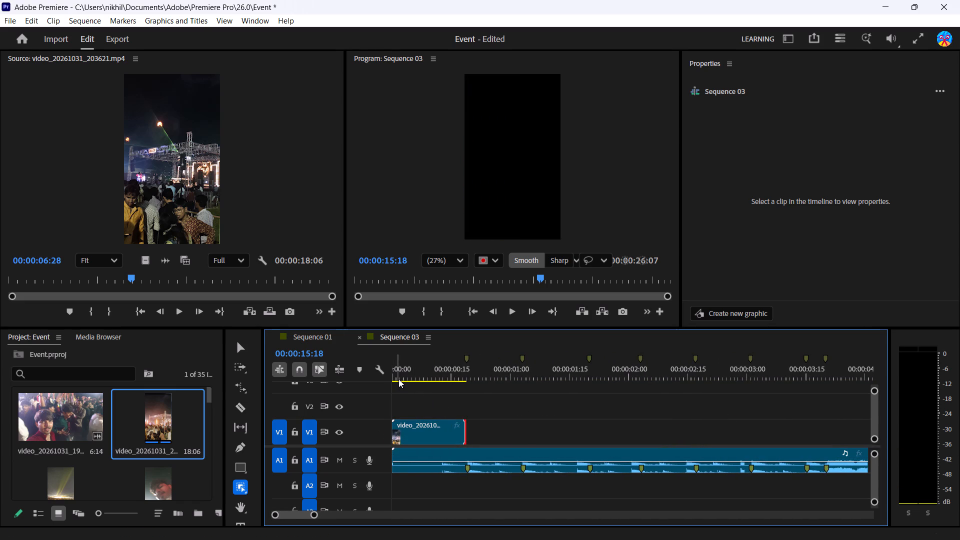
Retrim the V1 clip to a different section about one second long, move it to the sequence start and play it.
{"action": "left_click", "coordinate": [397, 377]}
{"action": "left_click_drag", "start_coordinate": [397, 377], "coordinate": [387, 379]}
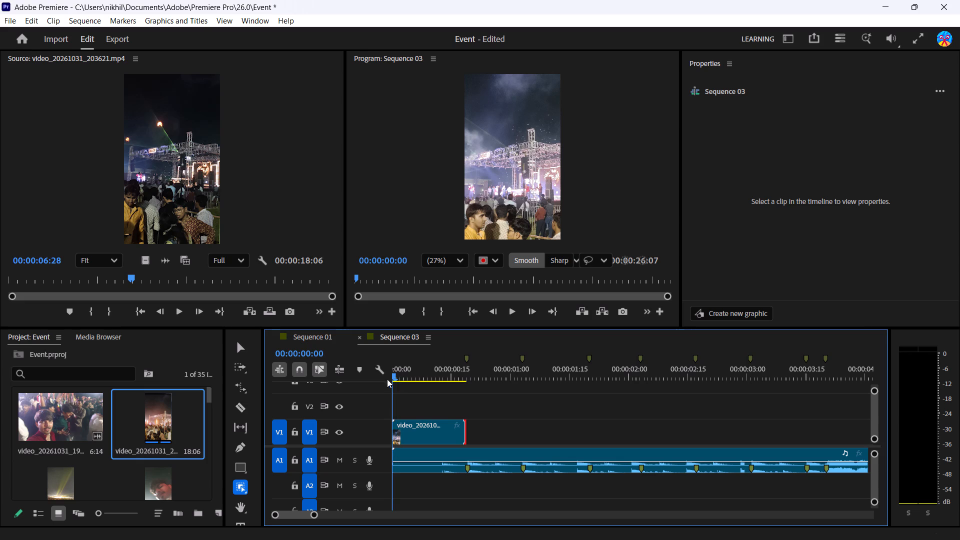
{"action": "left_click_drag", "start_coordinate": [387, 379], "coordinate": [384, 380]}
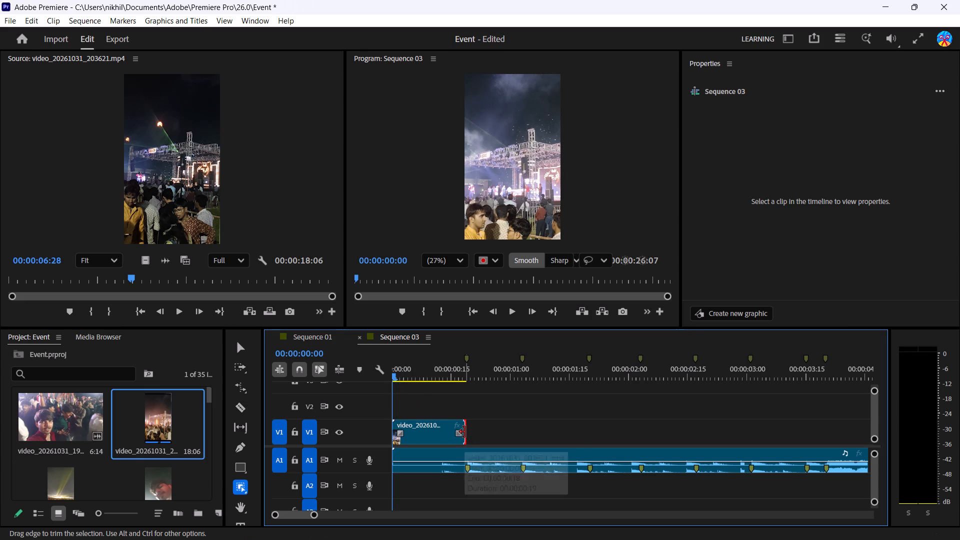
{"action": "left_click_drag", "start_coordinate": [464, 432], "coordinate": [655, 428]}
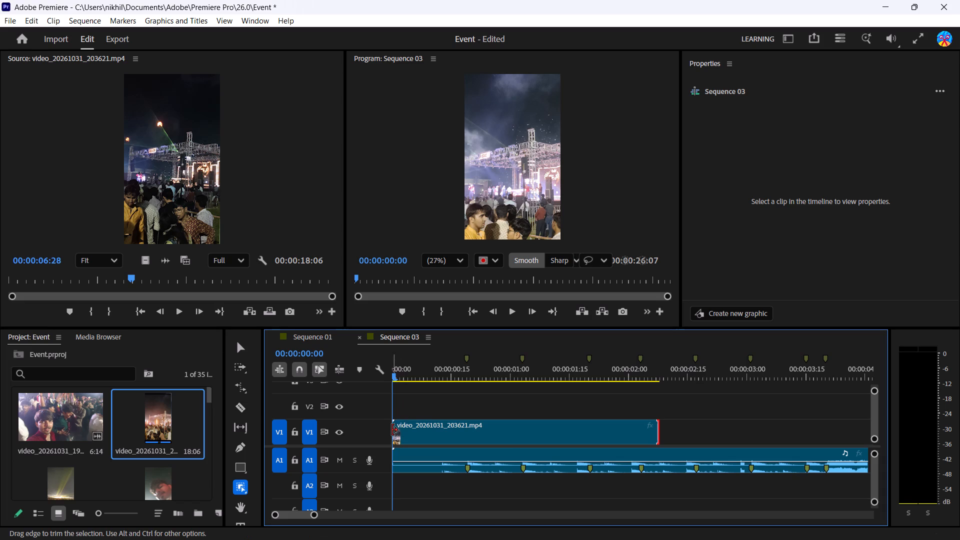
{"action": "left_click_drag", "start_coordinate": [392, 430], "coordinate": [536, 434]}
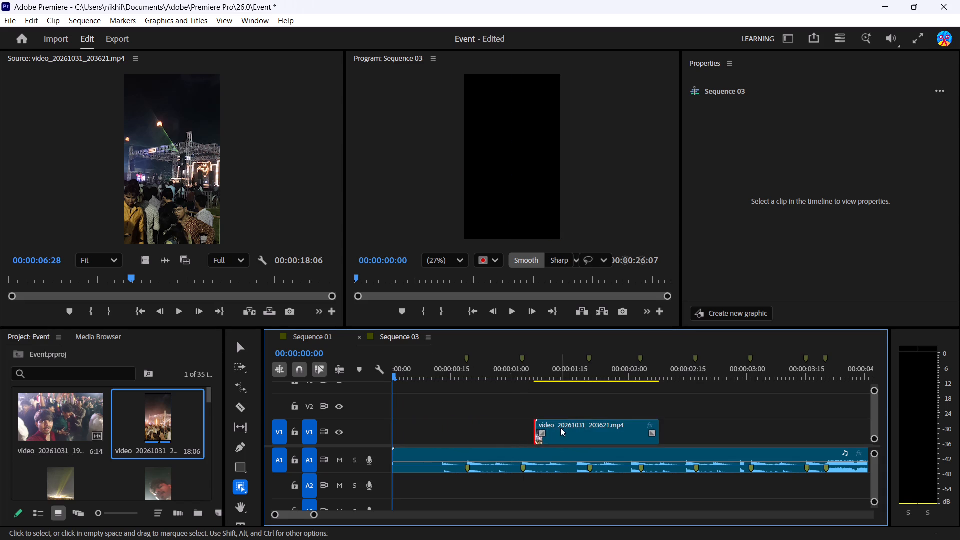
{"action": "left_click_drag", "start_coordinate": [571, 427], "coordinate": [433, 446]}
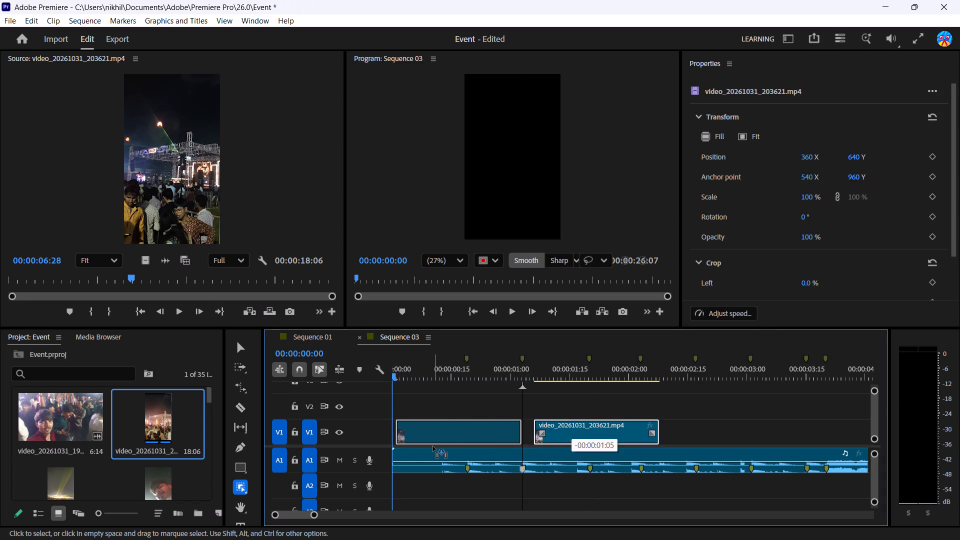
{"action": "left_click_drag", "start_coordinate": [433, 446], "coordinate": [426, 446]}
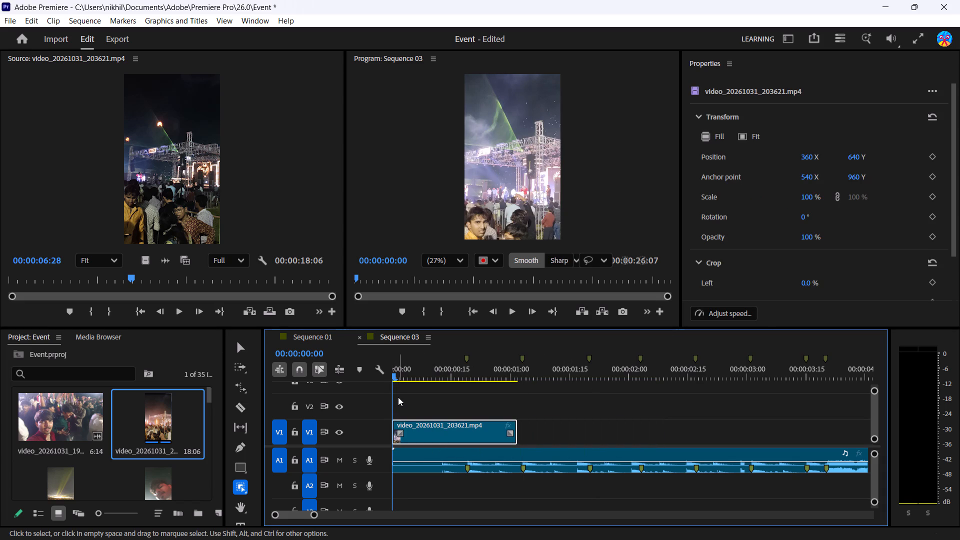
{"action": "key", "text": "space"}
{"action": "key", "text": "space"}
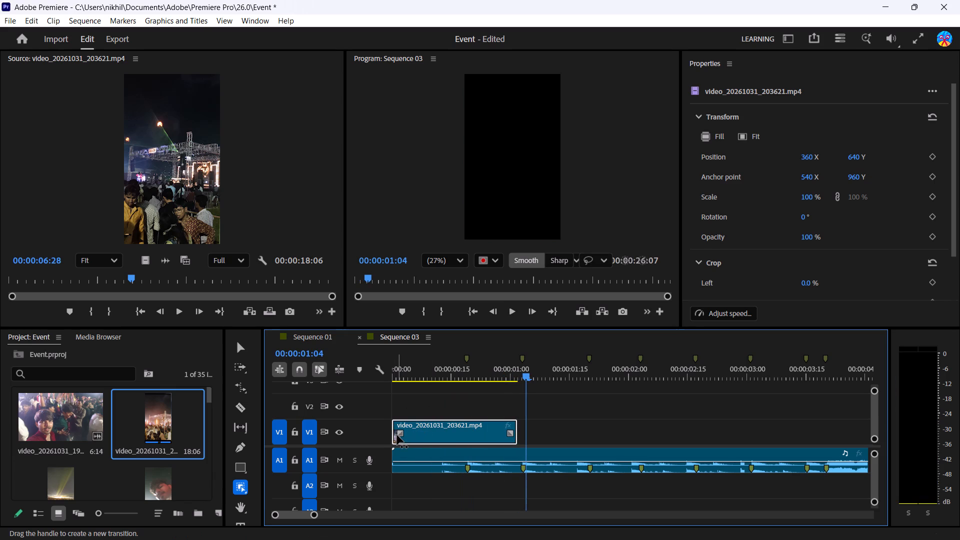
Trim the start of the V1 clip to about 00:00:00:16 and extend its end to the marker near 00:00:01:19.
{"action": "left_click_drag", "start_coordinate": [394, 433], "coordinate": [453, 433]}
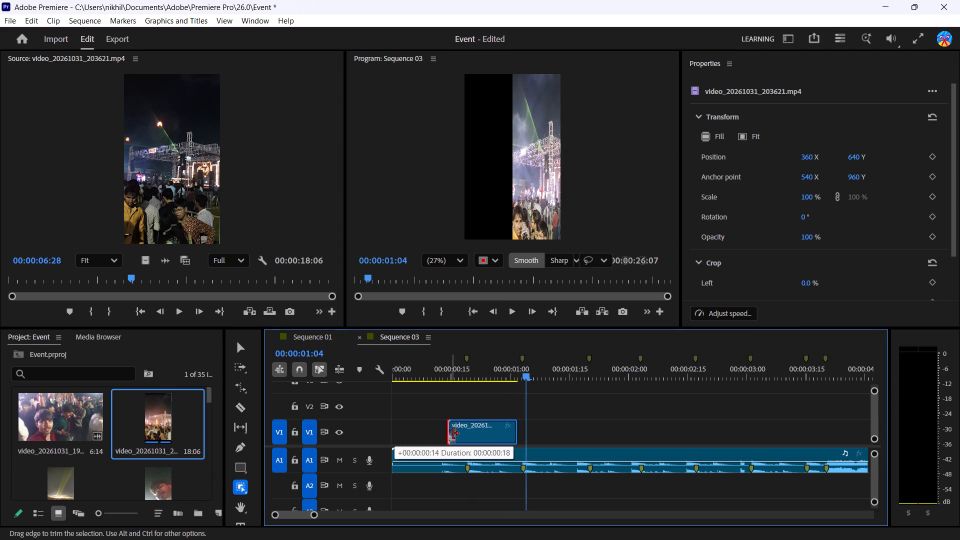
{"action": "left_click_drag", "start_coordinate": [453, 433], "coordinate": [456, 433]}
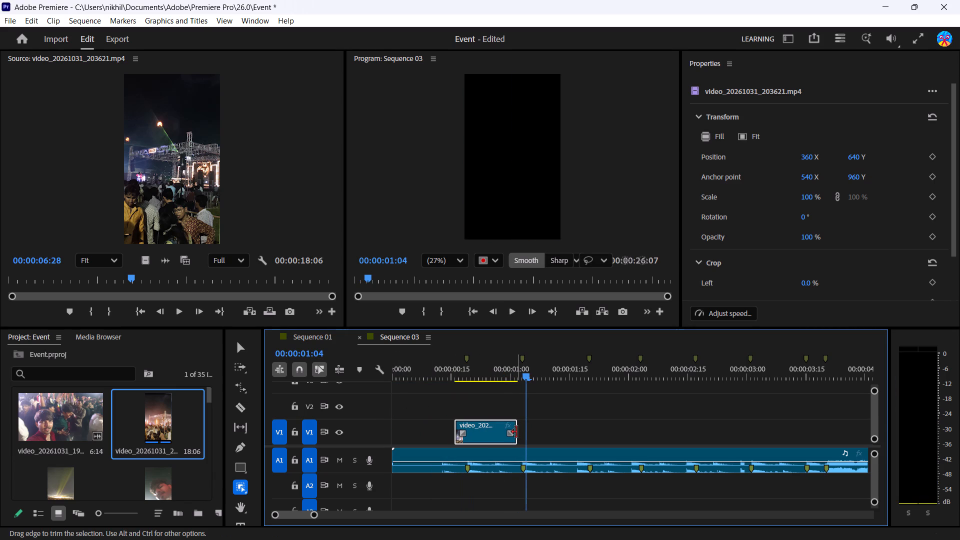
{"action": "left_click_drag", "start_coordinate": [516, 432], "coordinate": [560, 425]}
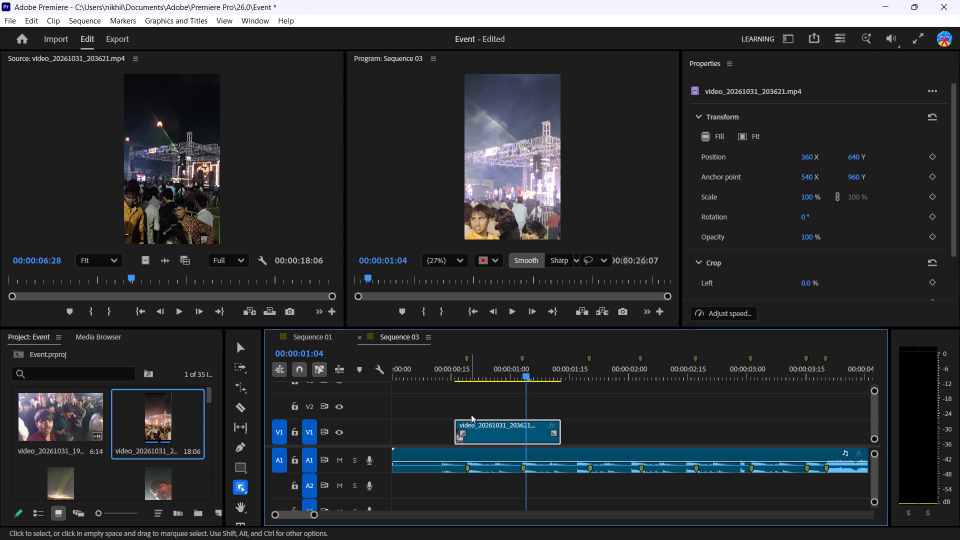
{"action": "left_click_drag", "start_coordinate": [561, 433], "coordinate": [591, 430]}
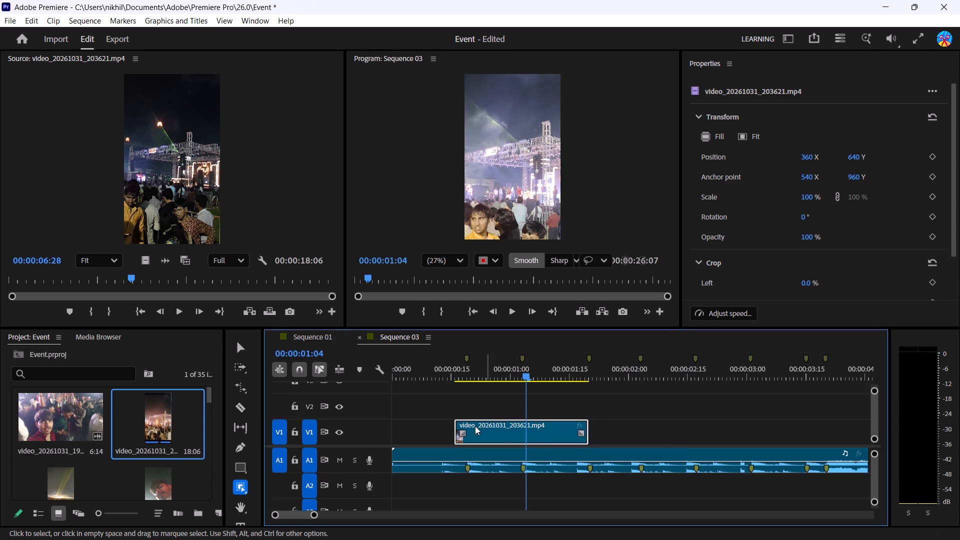
Find video_20261031_191136.mp4 in the project footage and load it into the Source monitor.
{"action": "scroll", "coordinate": [135, 451], "scroll_direction": "down", "scroll_amount": 1}
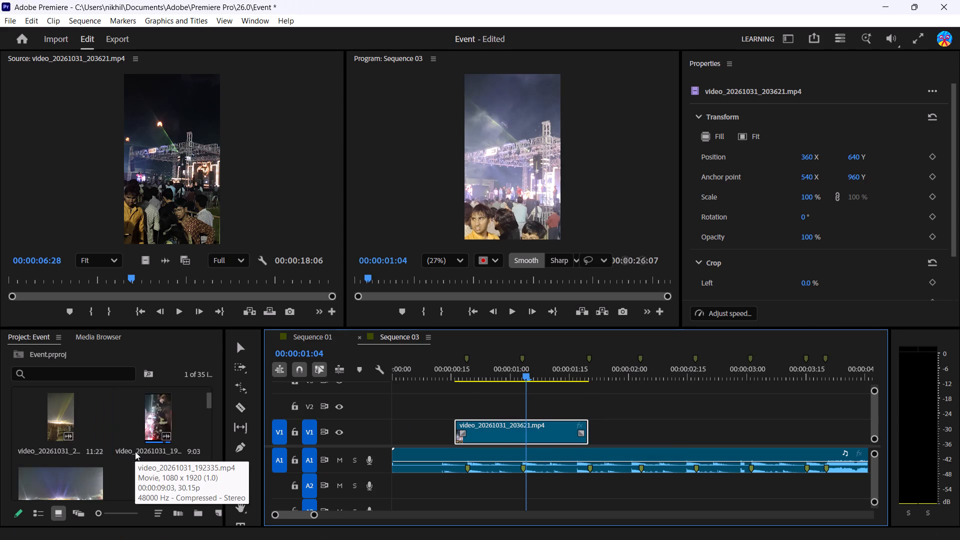
{"action": "scroll", "coordinate": [135, 451], "scroll_direction": "down", "scroll_amount": 3}
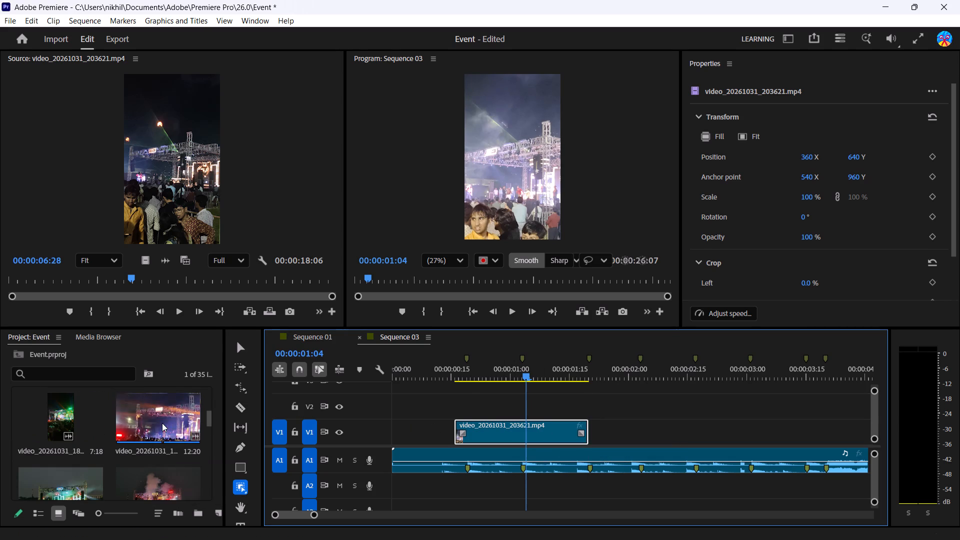
{"action": "left_click_drag", "start_coordinate": [146, 421], "coordinate": [330, 427]}
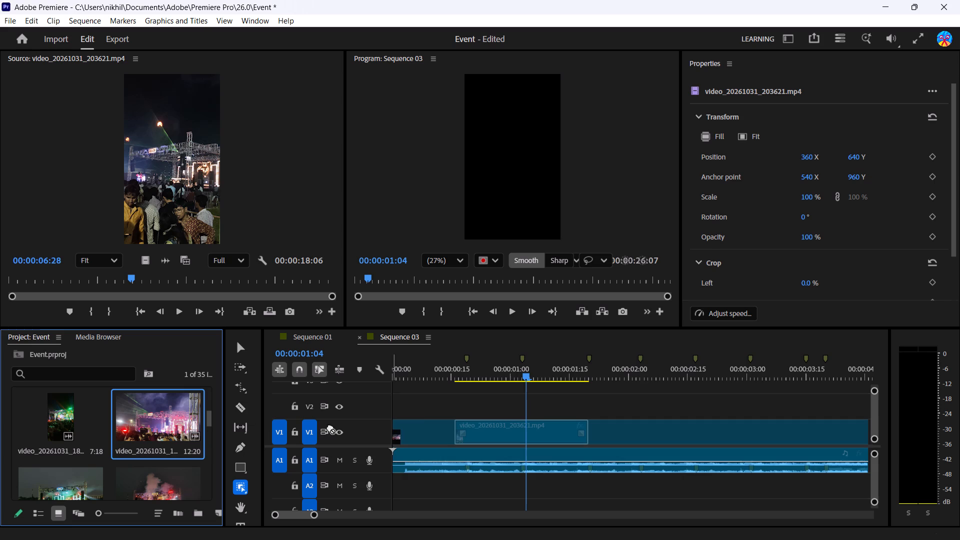
{"action": "left_click_drag", "start_coordinate": [330, 427], "coordinate": [155, 424]}
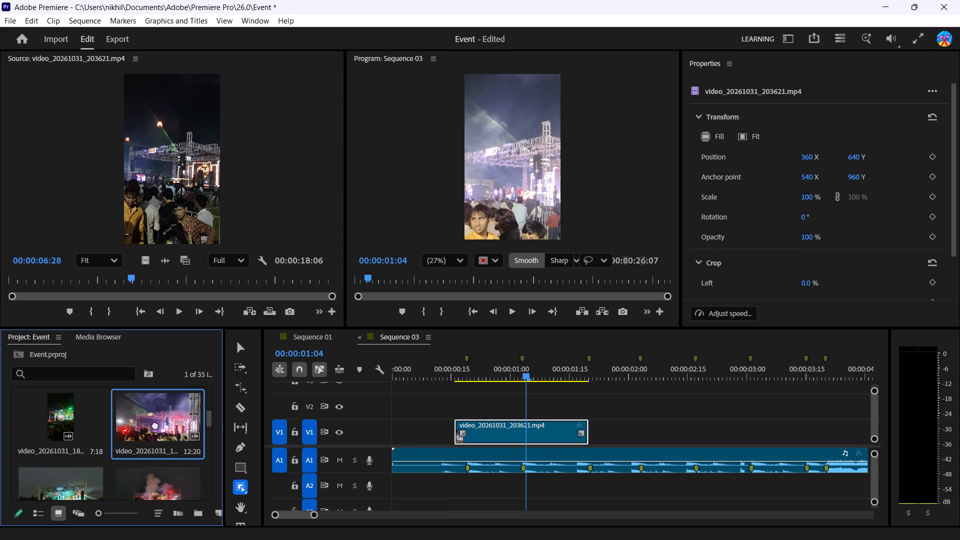
{"action": "left_click_drag", "start_coordinate": [155, 424], "coordinate": [136, 158]}
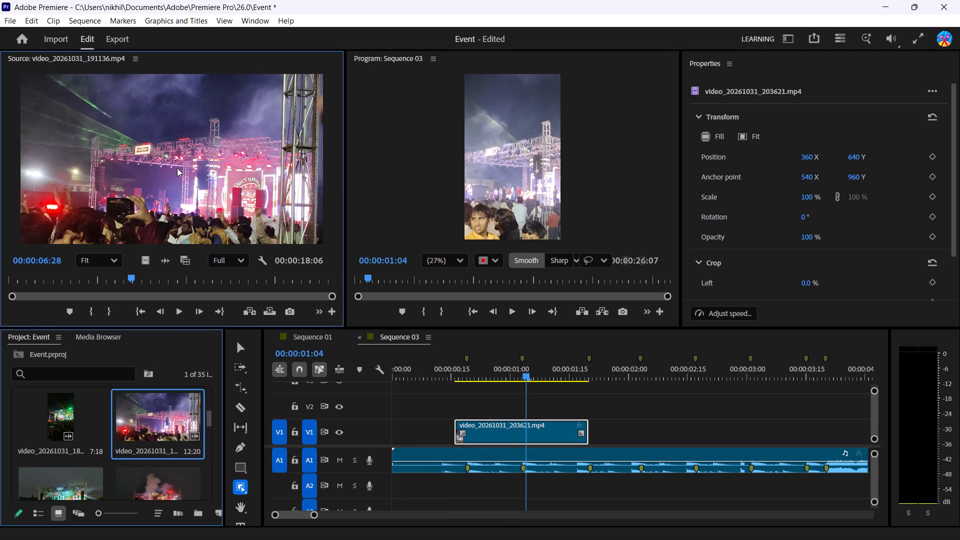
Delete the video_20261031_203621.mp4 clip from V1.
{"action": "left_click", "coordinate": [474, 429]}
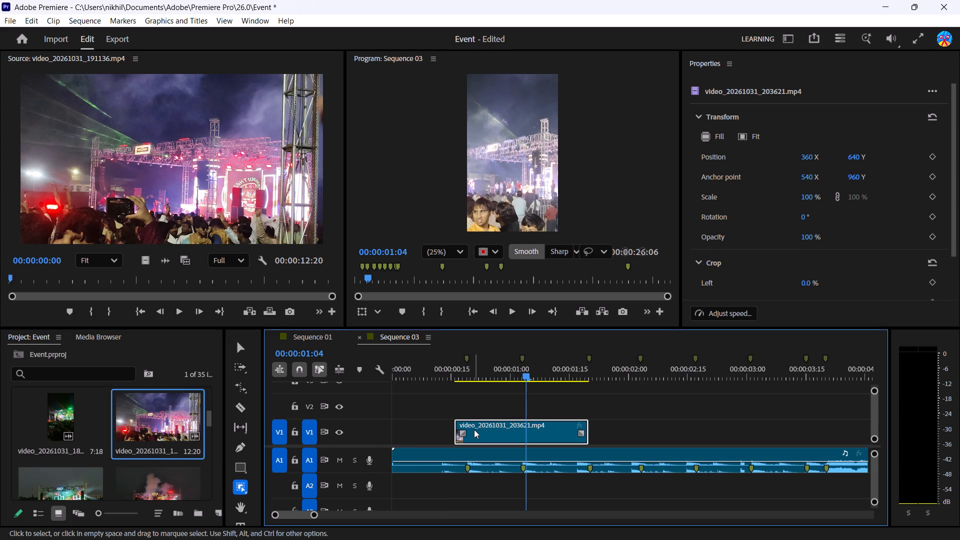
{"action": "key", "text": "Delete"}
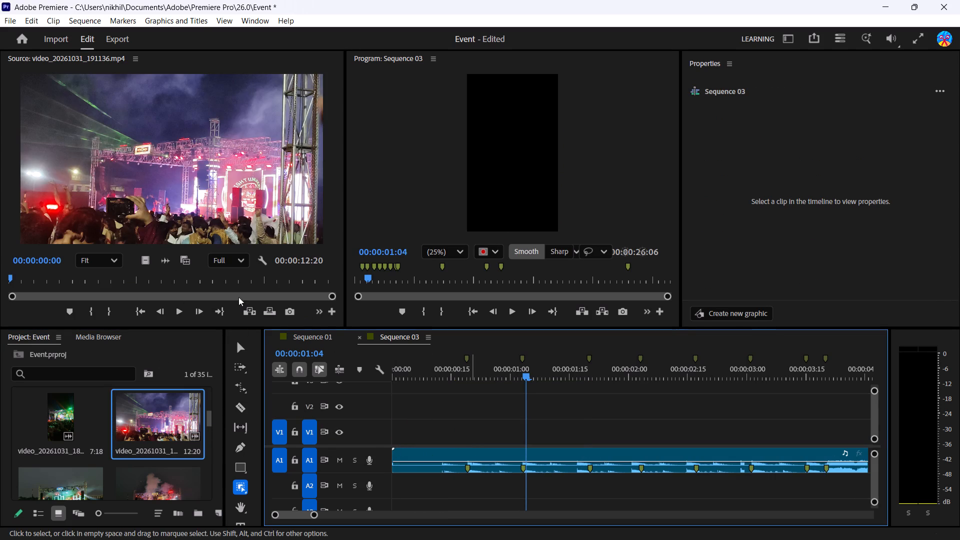
Place only the video of video_20261031_191136.mp4 on V1 at the start of Sequence 03.
{"action": "left_click_drag", "start_coordinate": [147, 265], "coordinate": [358, 366]}
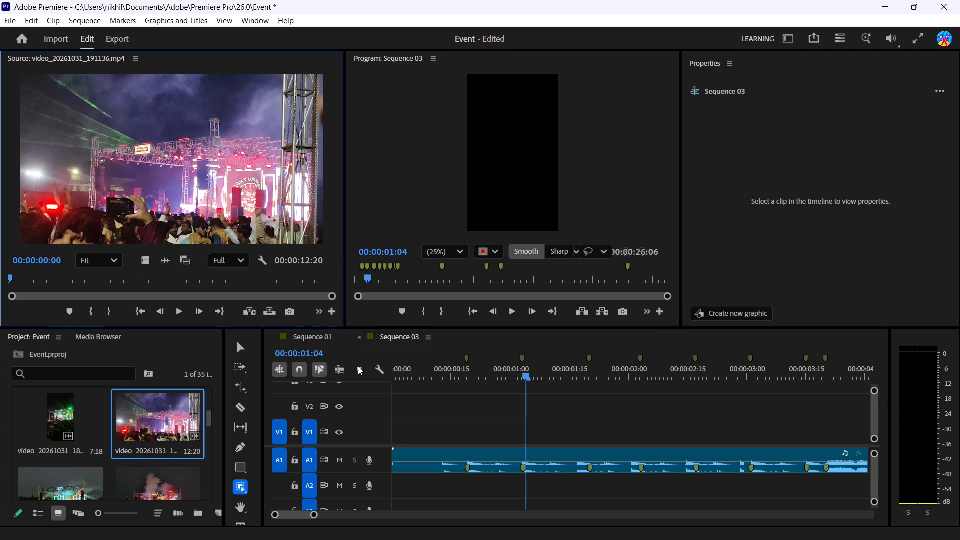
{"action": "left_click_drag", "start_coordinate": [358, 366], "coordinate": [394, 427]}
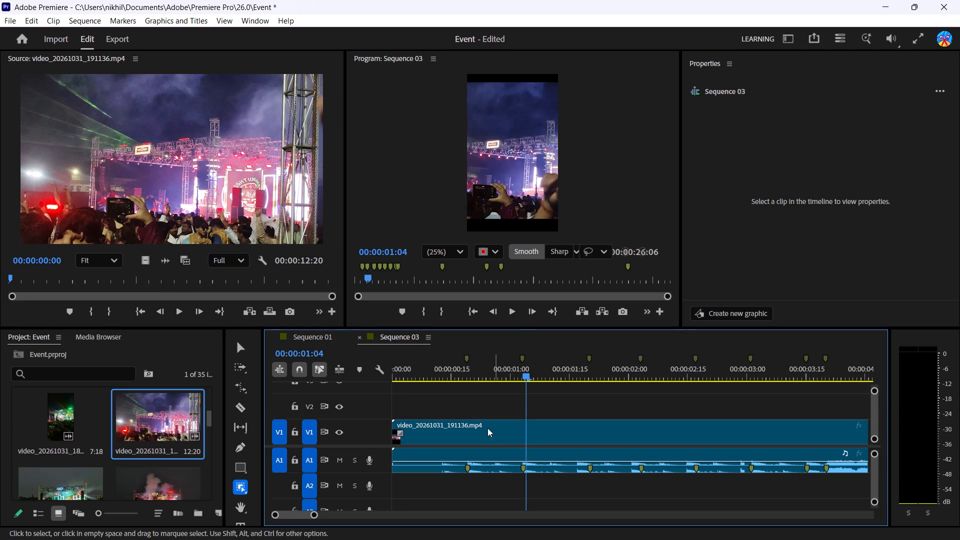
Set the rotation of the video_20261031_191136.mp4 clip on V1 to 90°.
{"action": "left_click", "coordinate": [476, 436]}
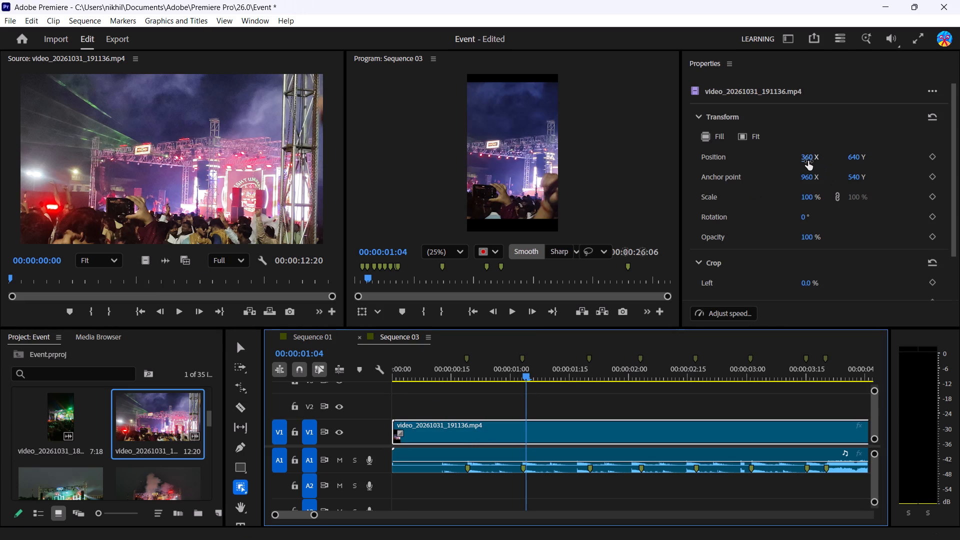
{"action": "double_click", "coordinate": [803, 215]}
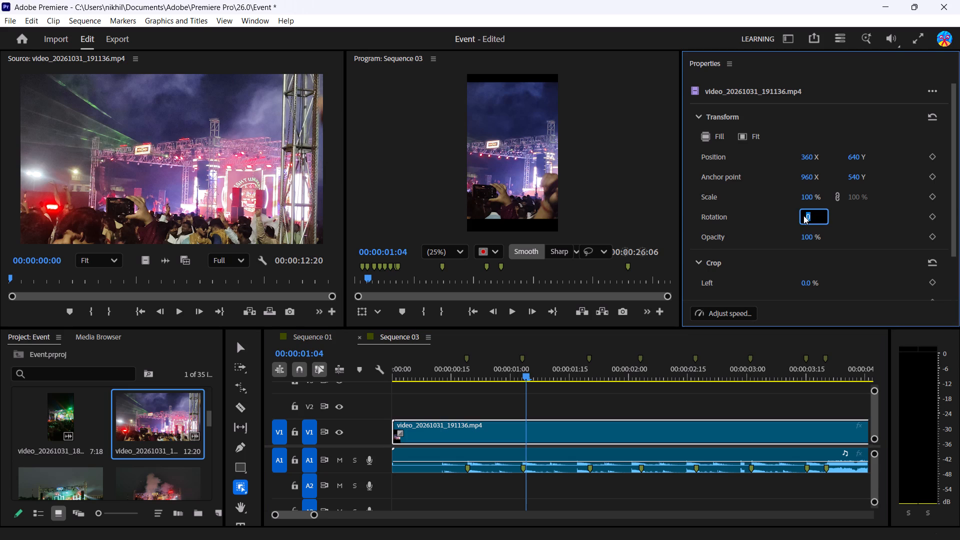
{"action": "type", "text": "90"}
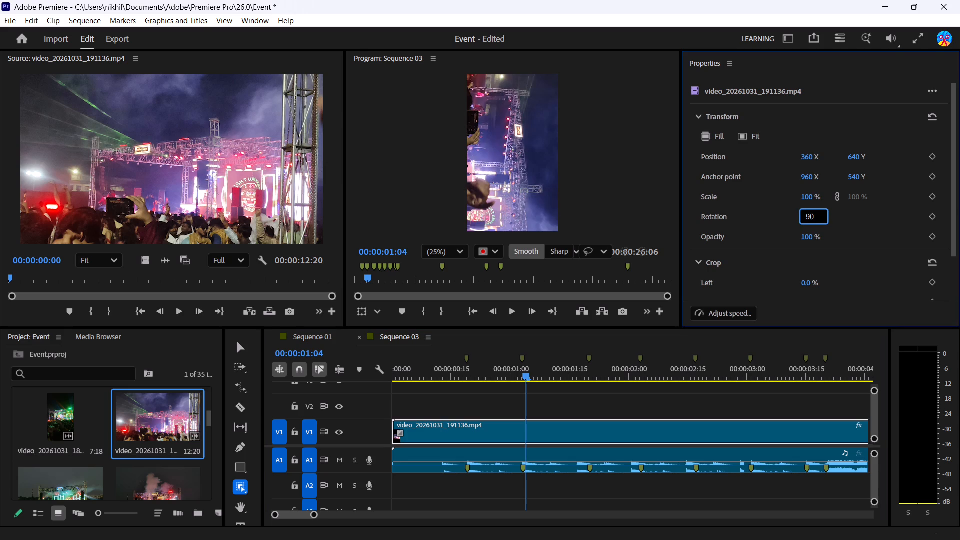
{"action": "key", "text": "Return"}
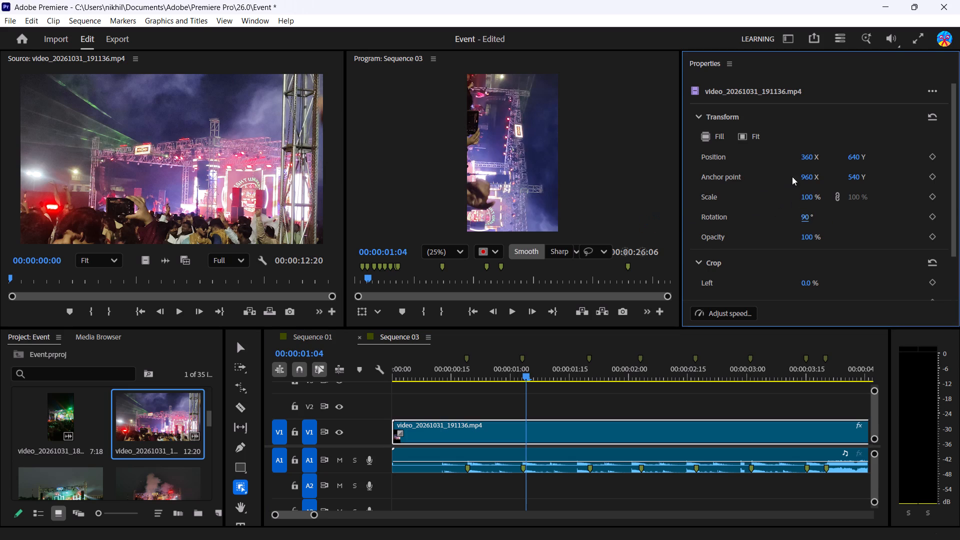
{"action": "scroll", "coordinate": [761, 200], "scroll_direction": "down", "scroll_amount": 2}
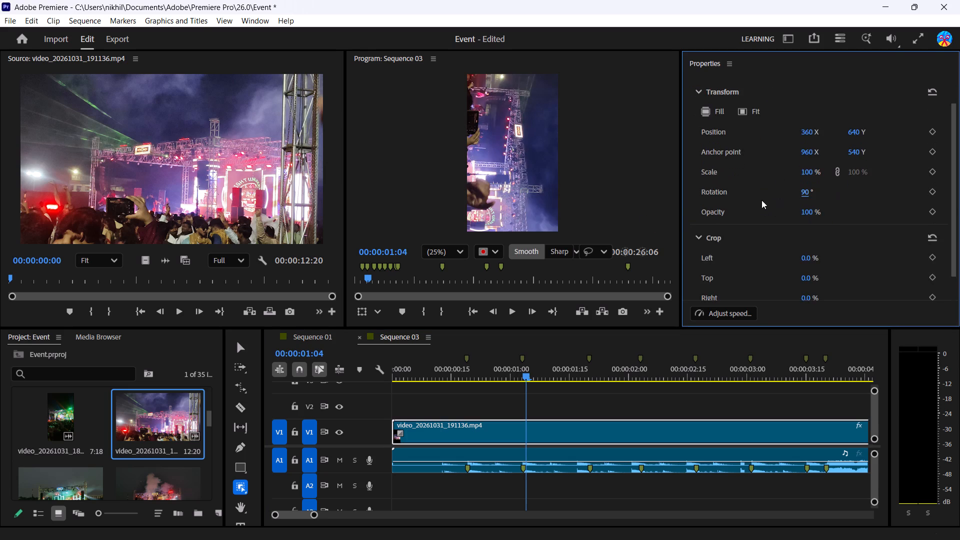
{"action": "scroll", "coordinate": [761, 200], "scroll_direction": "down", "scroll_amount": 1}
{"action": "scroll", "coordinate": [761, 200], "scroll_direction": "up", "scroll_amount": 7}
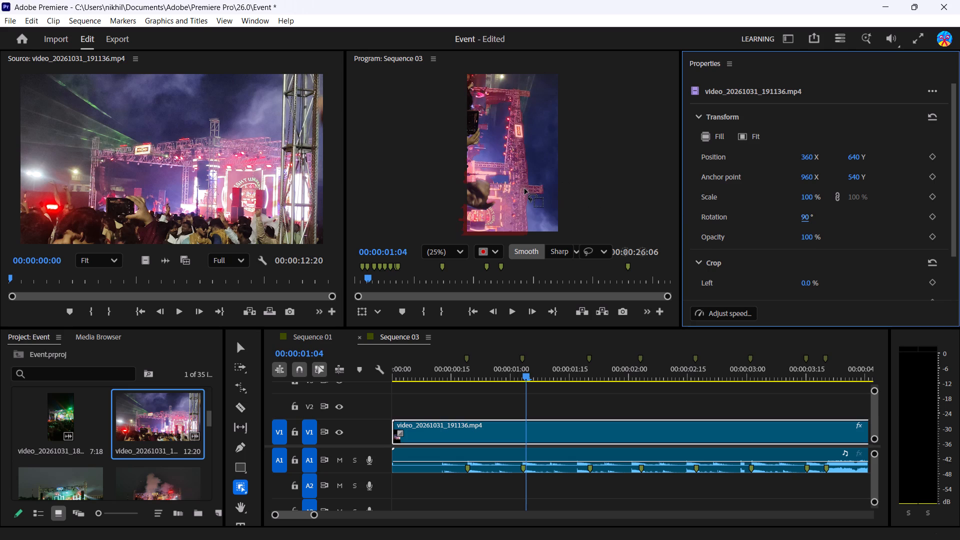
Create an object mask over the stage in the rotated V1 clip at 00:00:01:04.
{"action": "left_click", "coordinate": [523, 188]}
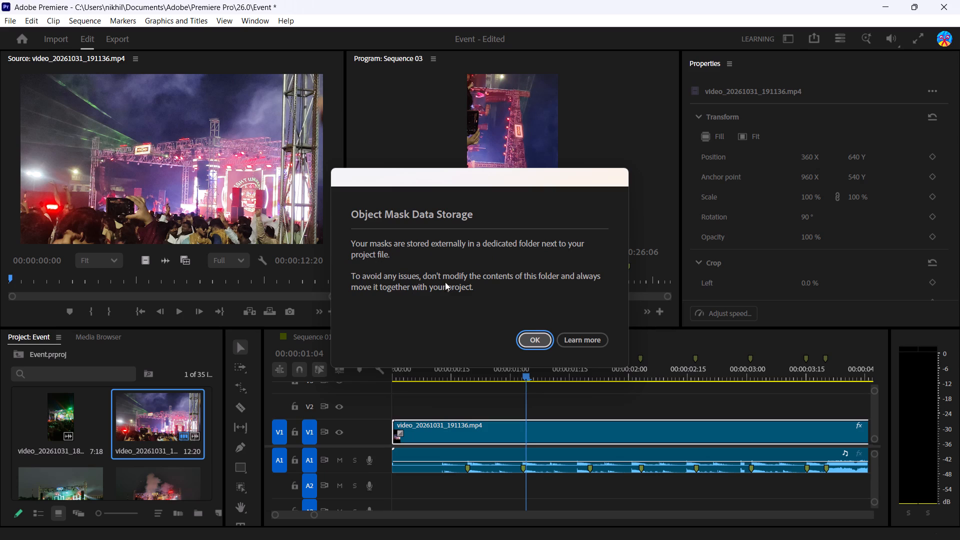
{"action": "left_click", "coordinate": [533, 341]}
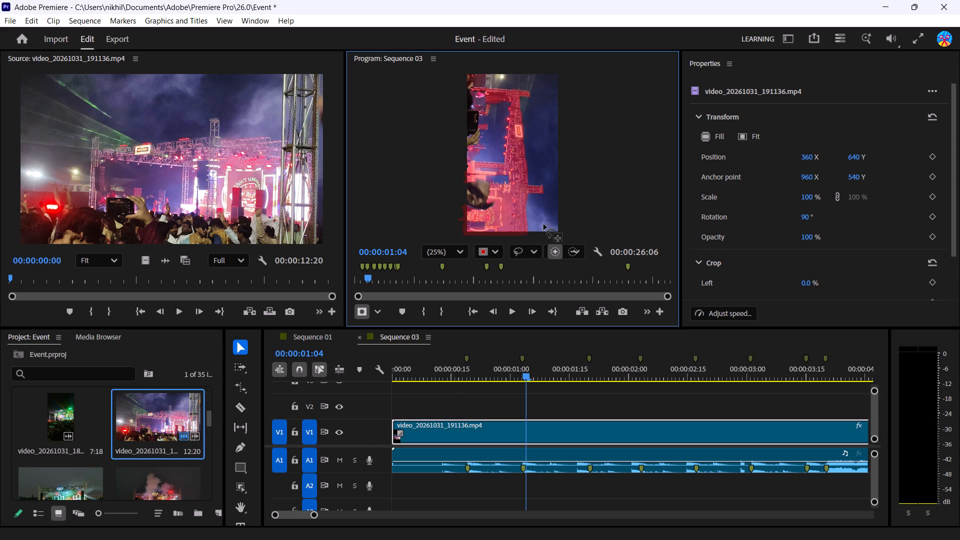
{"action": "left_click", "coordinate": [515, 212]}
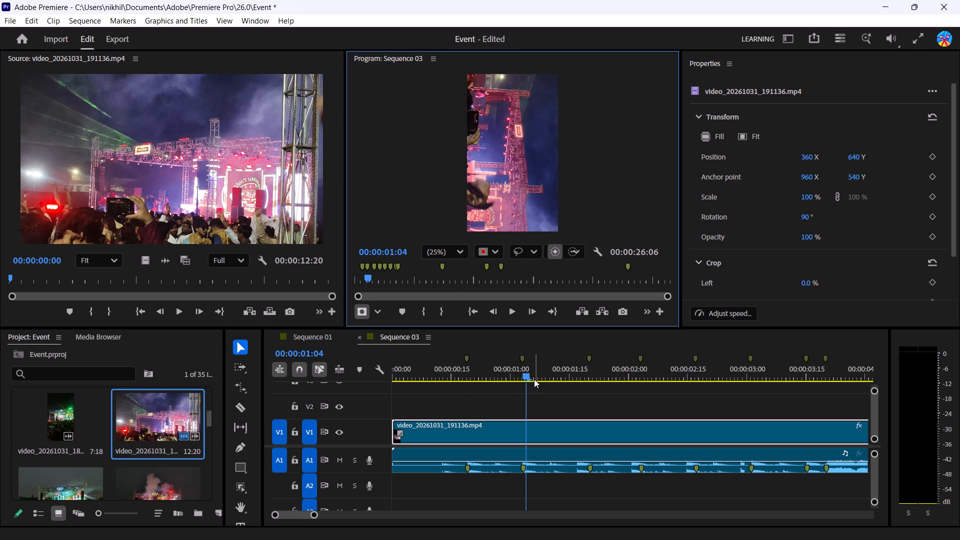
Play Sequence 03 from 00:00:00:00 to review the rotated V1 clip with the music.
{"action": "left_click_drag", "start_coordinate": [526, 384], "coordinate": [379, 375]}
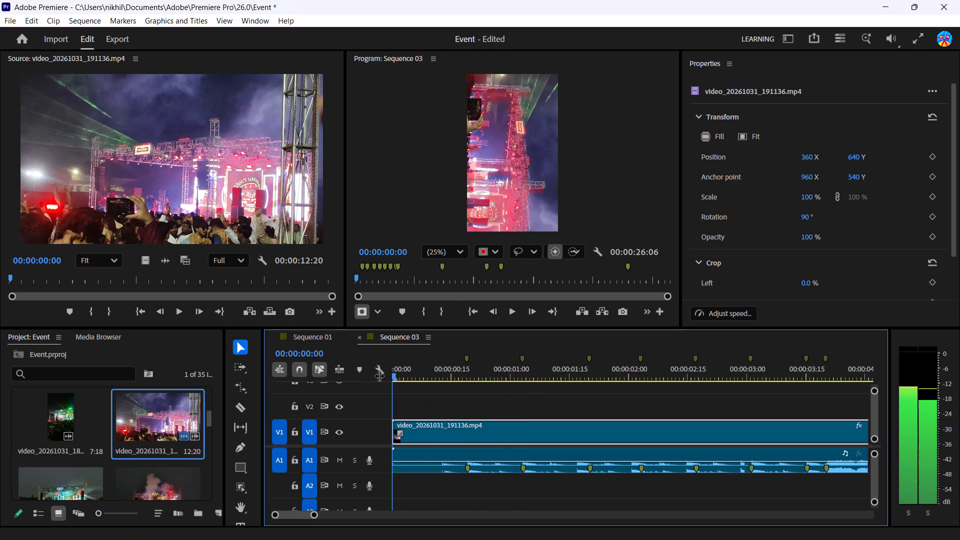
{"action": "left_click_drag", "start_coordinate": [379, 375], "coordinate": [375, 375]}
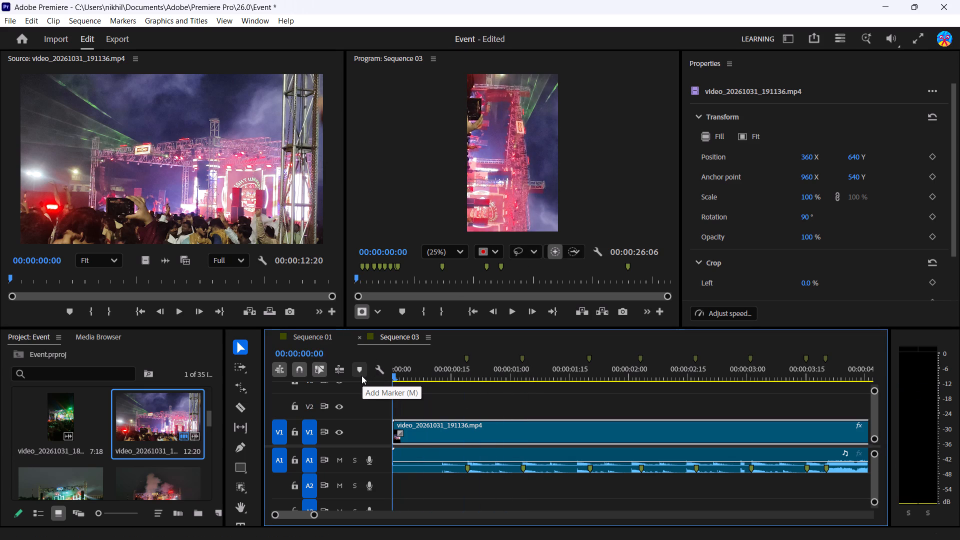
{"action": "key", "text": "space"}
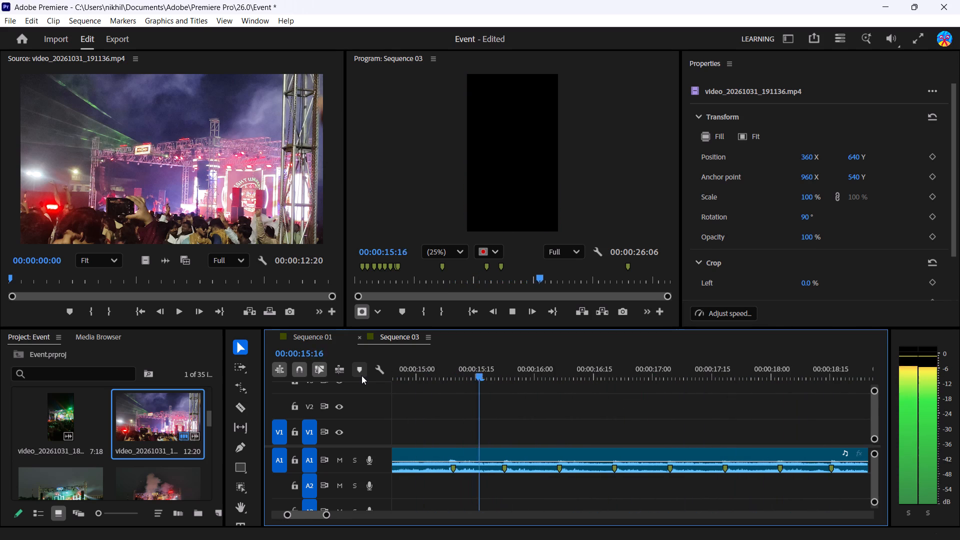
{"action": "key", "text": "space"}
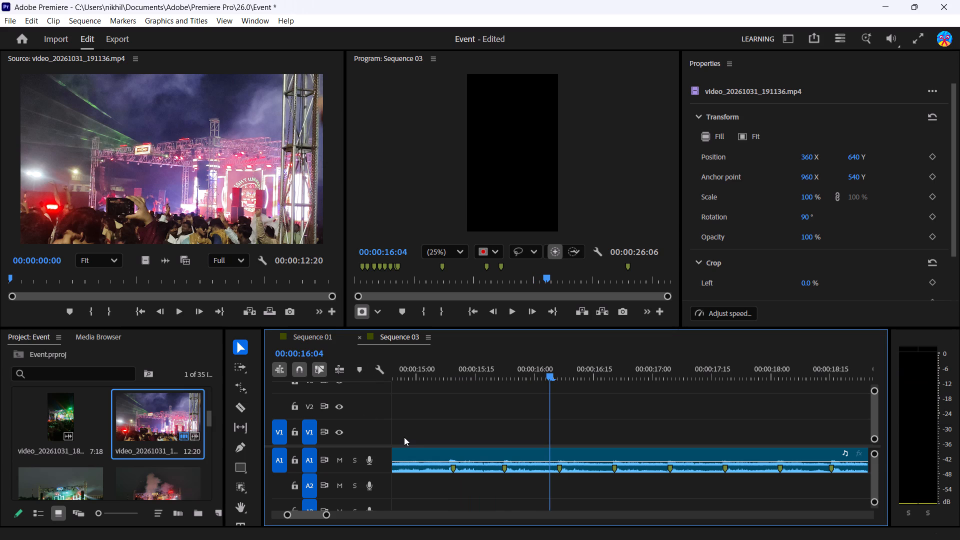
Look along the V1 clip and the A1 beat markers, and return the playhead to the sequence start.
{"action": "scroll", "coordinate": [407, 433], "scroll_direction": "up", "scroll_amount": 6}
{"action": "scroll", "coordinate": [493, 390], "scroll_direction": "down", "scroll_amount": 16}
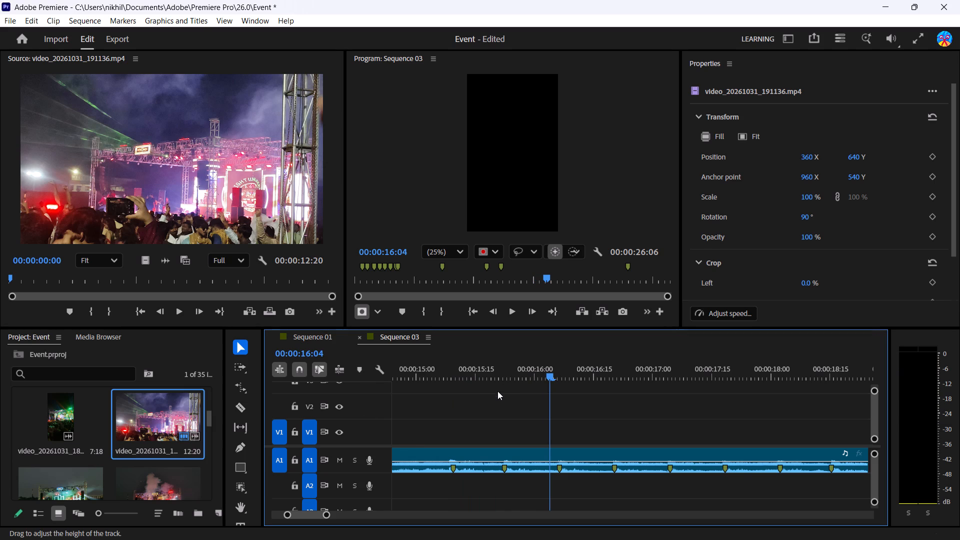
{"action": "scroll", "coordinate": [497, 391], "scroll_direction": "down", "scroll_amount": 19}
{"action": "scroll", "coordinate": [490, 403], "scroll_direction": "up", "scroll_amount": 9}
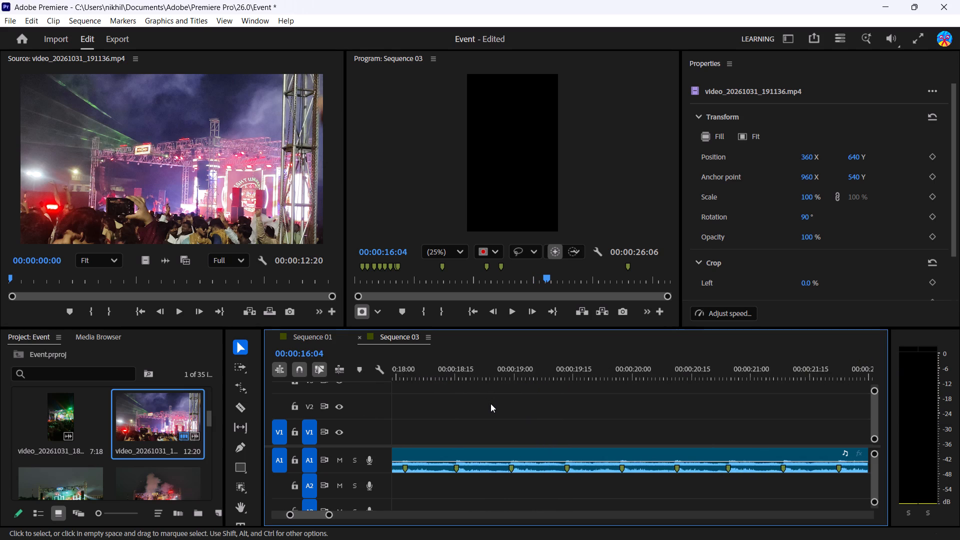
{"action": "scroll", "coordinate": [490, 403], "scroll_direction": "up", "scroll_amount": 20}
{"action": "scroll", "coordinate": [490, 403], "scroll_direction": "up", "scroll_amount": 20}
{"action": "scroll", "coordinate": [490, 403], "scroll_direction": "up", "scroll_amount": 2}
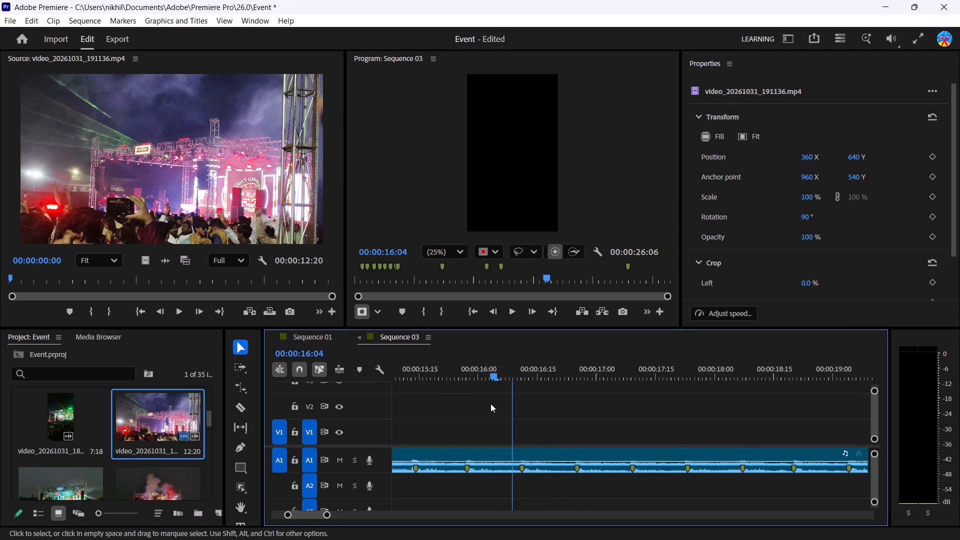
{"action": "scroll", "coordinate": [489, 404], "scroll_direction": "up", "scroll_amount": 4}
{"action": "scroll", "coordinate": [489, 404], "scroll_direction": "up", "scroll_amount": 17}
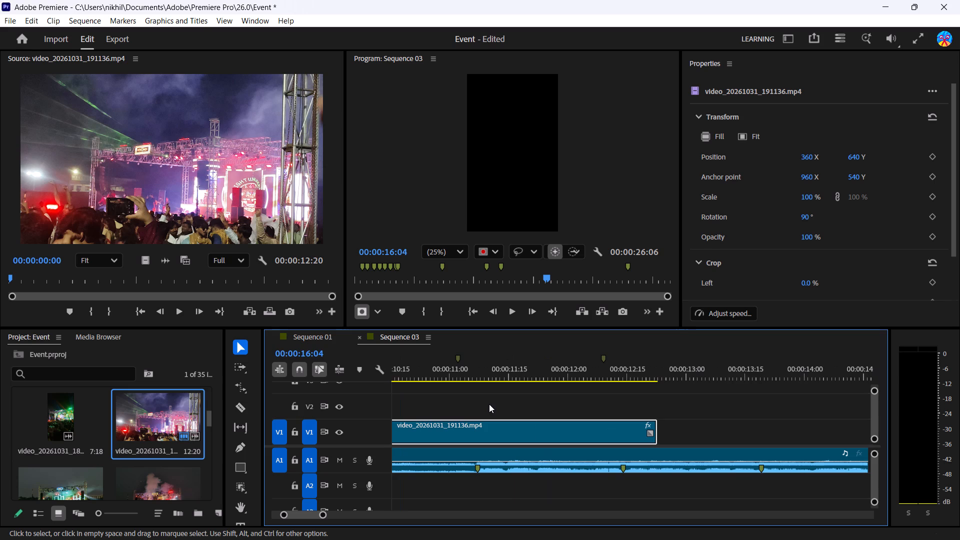
{"action": "scroll", "coordinate": [489, 404], "scroll_direction": "up", "scroll_amount": 20}
{"action": "scroll", "coordinate": [489, 404], "scroll_direction": "up", "scroll_amount": 20}
{"action": "scroll", "coordinate": [489, 404], "scroll_direction": "up", "scroll_amount": 11}
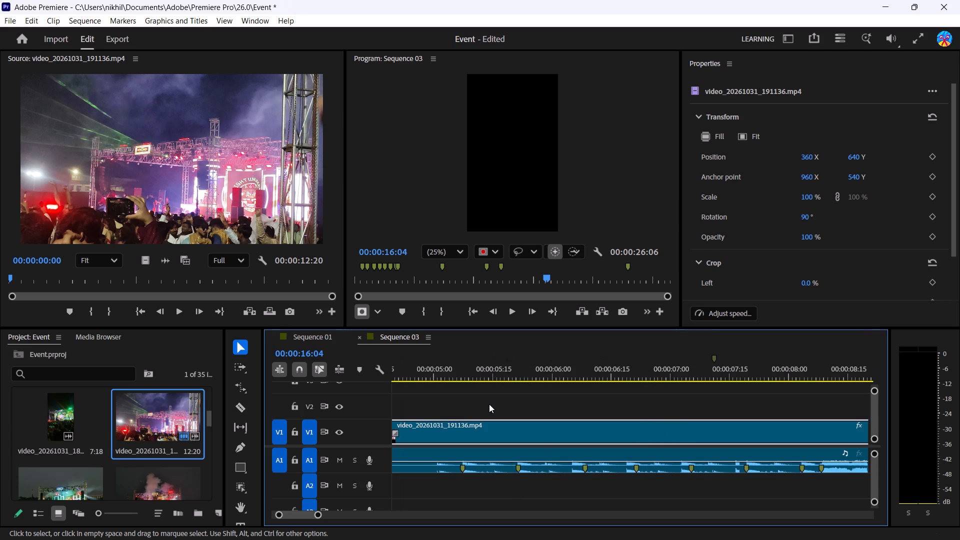
{"action": "scroll", "coordinate": [489, 404], "scroll_direction": "up", "scroll_amount": 13}
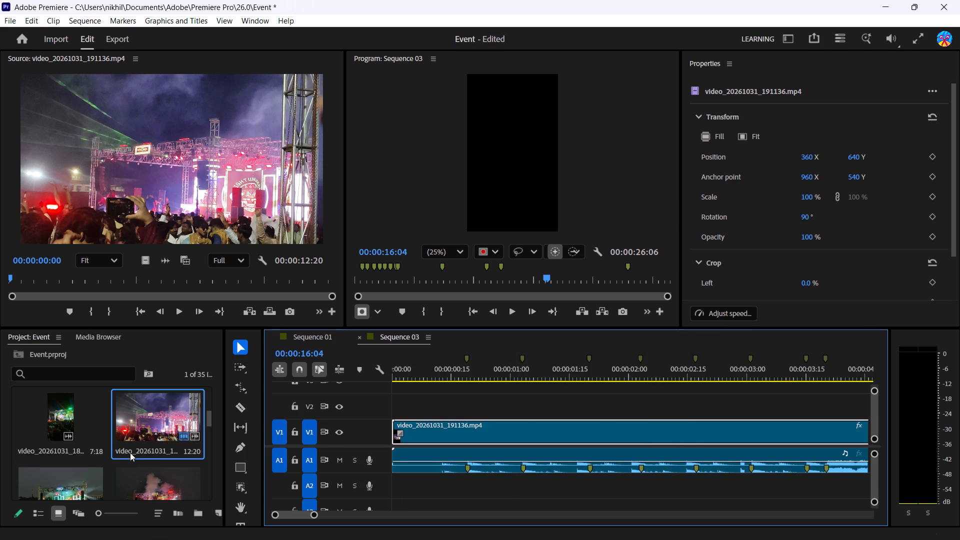
{"action": "scroll", "coordinate": [129, 452], "scroll_direction": "down", "scroll_amount": 2}
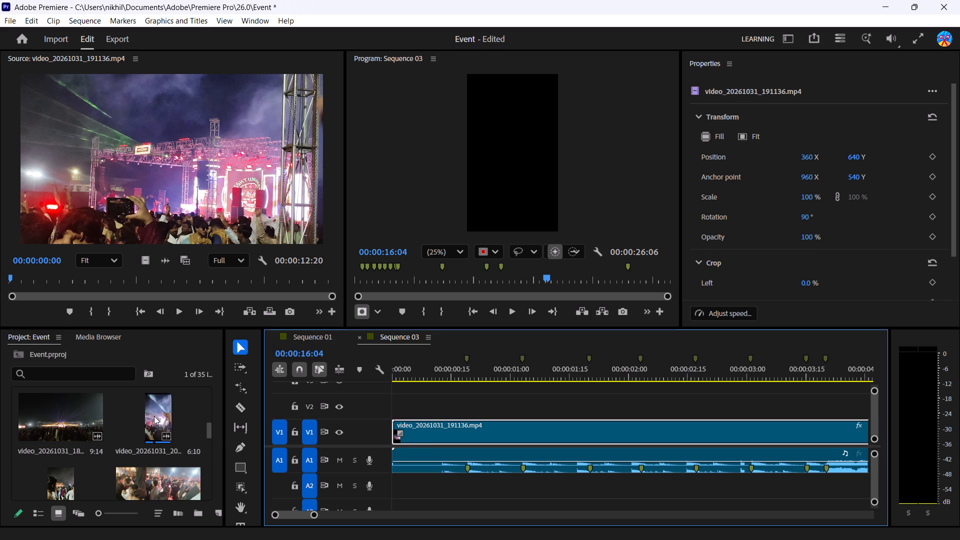
{"action": "left_click", "coordinate": [431, 435]}
{"action": "left_click", "coordinate": [447, 372]}
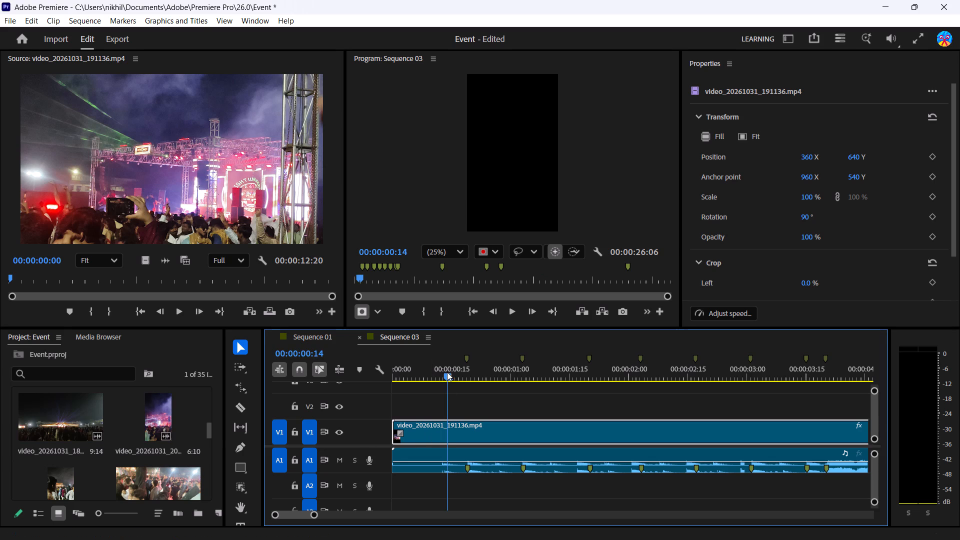
{"action": "left_click_drag", "start_coordinate": [446, 388], "coordinate": [308, 398]}
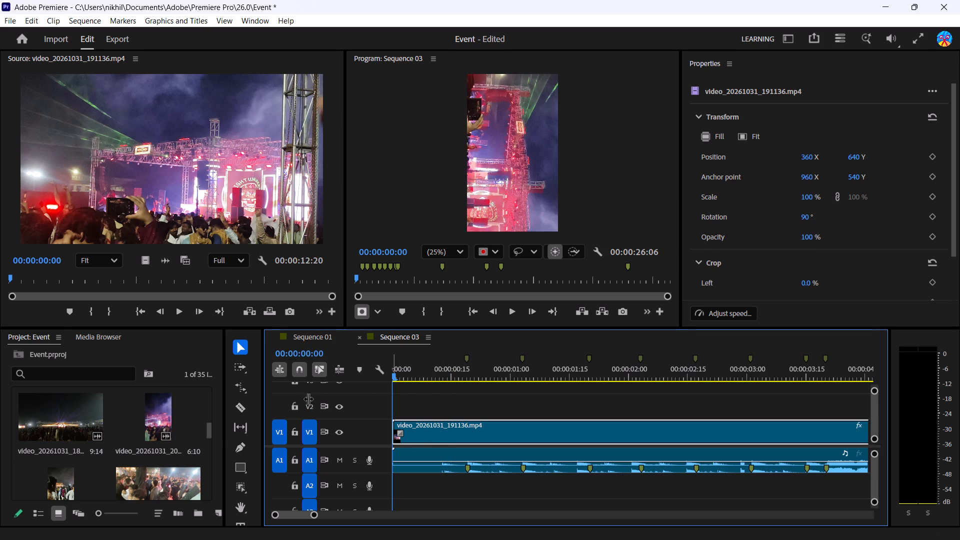
{"action": "left_click_drag", "start_coordinate": [308, 398], "coordinate": [306, 399]}
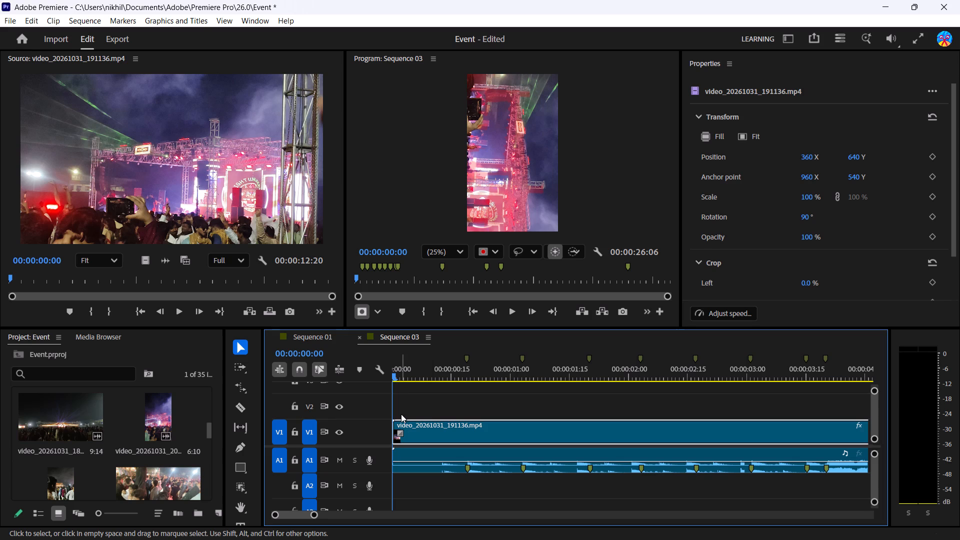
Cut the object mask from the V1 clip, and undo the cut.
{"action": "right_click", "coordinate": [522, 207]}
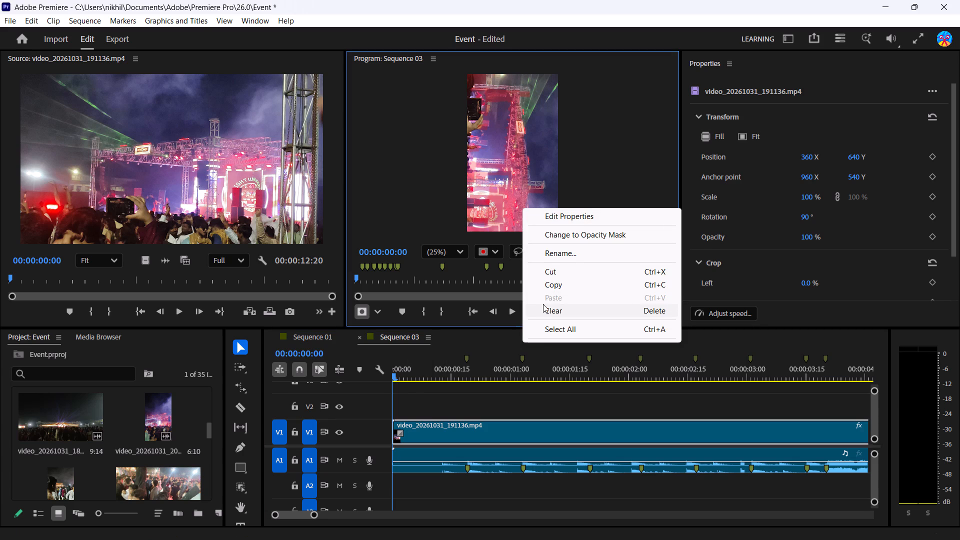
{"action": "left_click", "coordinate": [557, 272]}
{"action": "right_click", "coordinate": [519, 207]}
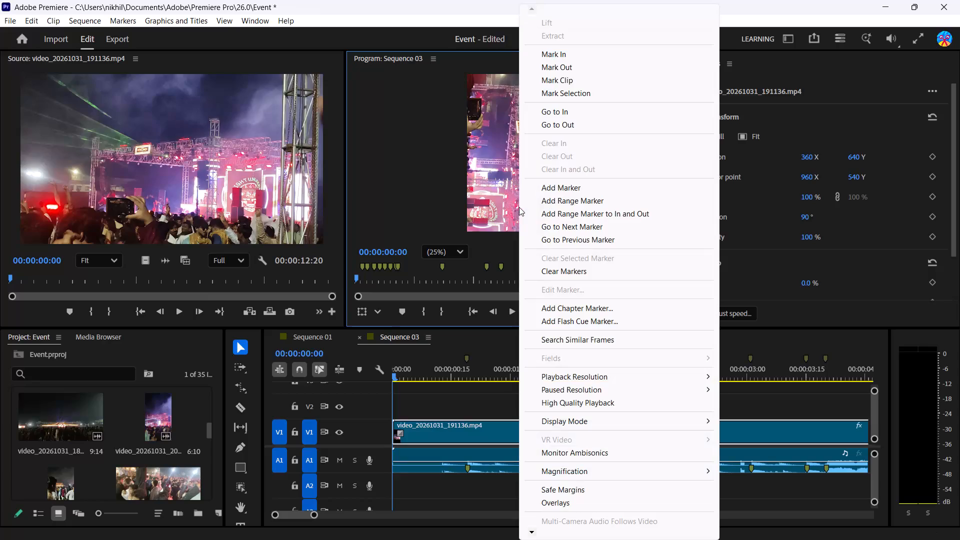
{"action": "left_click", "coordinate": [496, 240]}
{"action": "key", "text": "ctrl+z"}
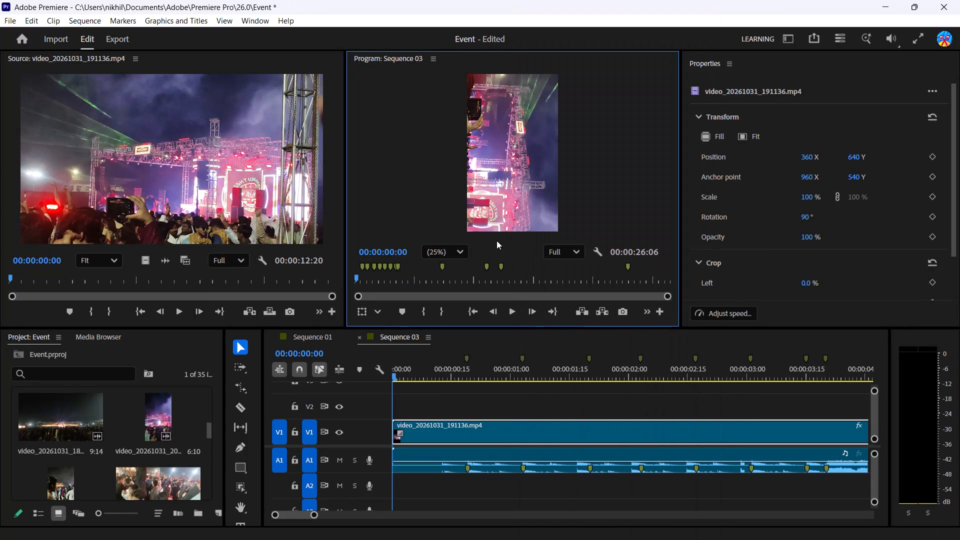
Open the object mask's properties and examine its Sharpness, Feather, Opacity and Expansion settings.
{"action": "right_click", "coordinate": [511, 213]}
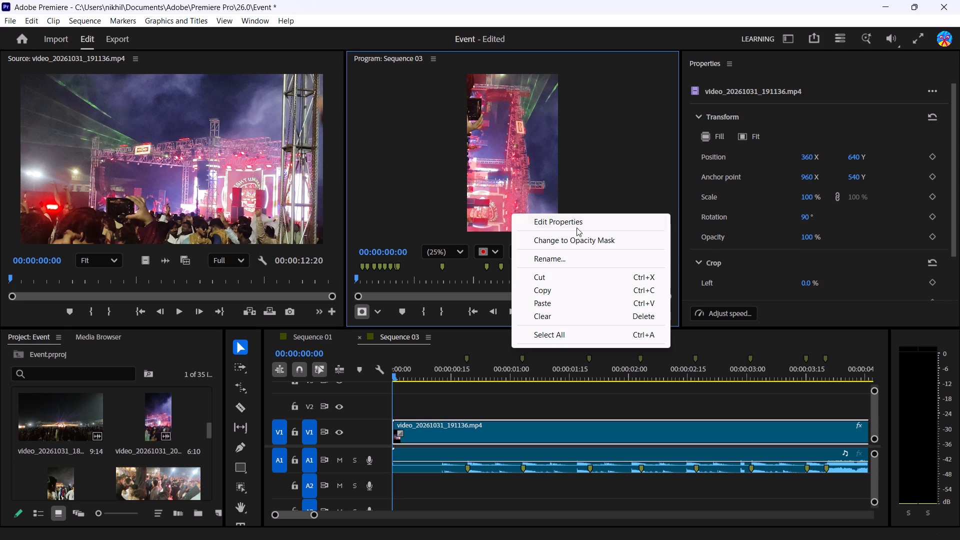
{"action": "left_click", "coordinate": [576, 221]}
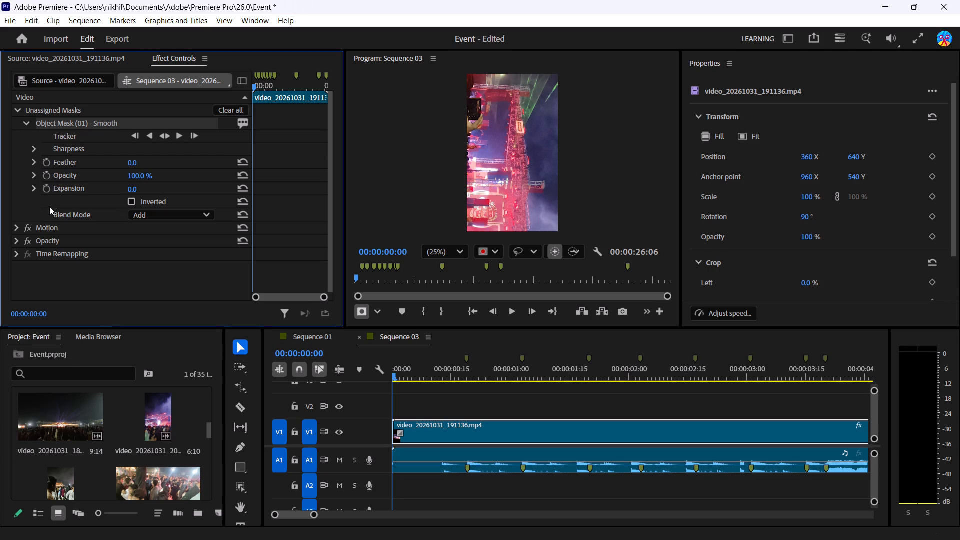
{"action": "left_click", "coordinate": [31, 149]}
{"action": "left_click", "coordinate": [31, 149]}
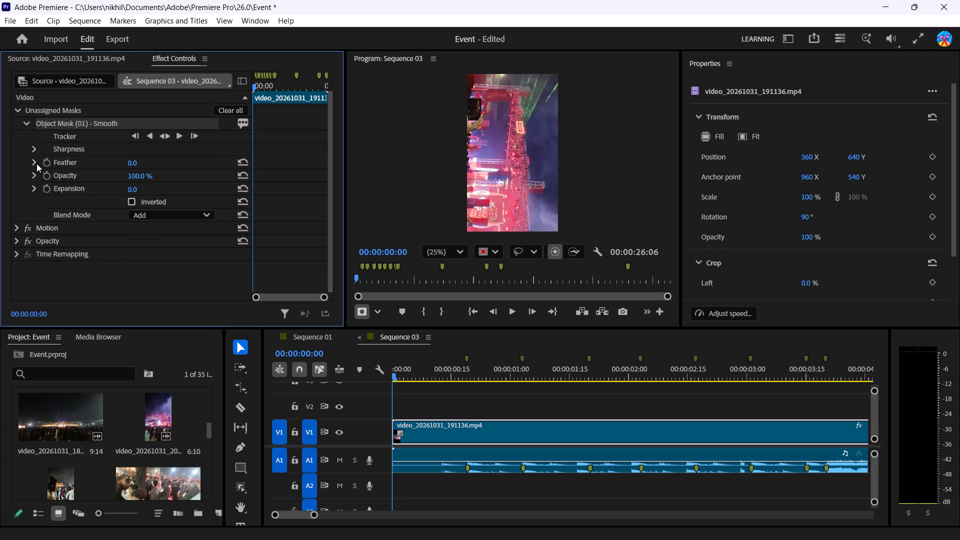
{"action": "left_click", "coordinate": [34, 157]}
{"action": "double_click", "coordinate": [34, 163]}
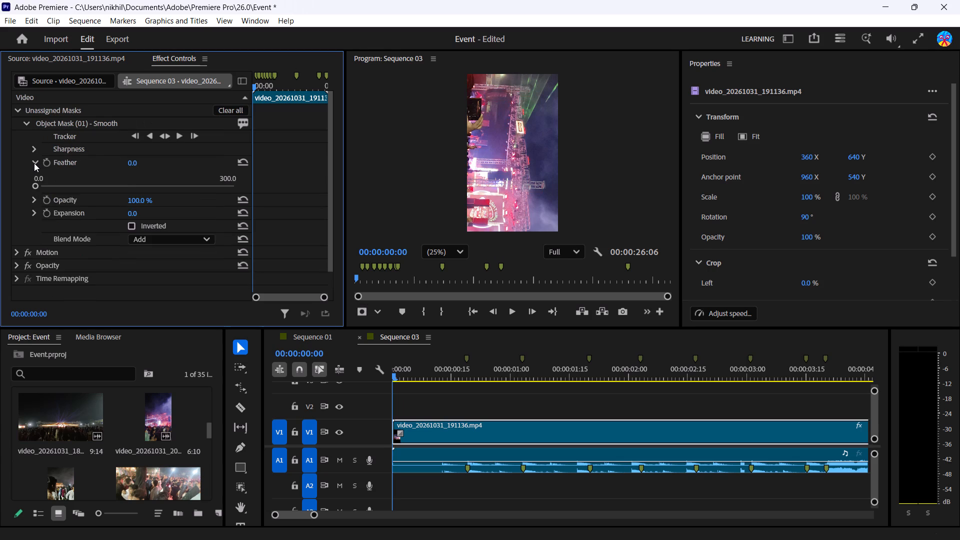
{"action": "left_click", "coordinate": [34, 163]}
{"action": "left_click", "coordinate": [34, 163]}
{"action": "double_click", "coordinate": [30, 177]}
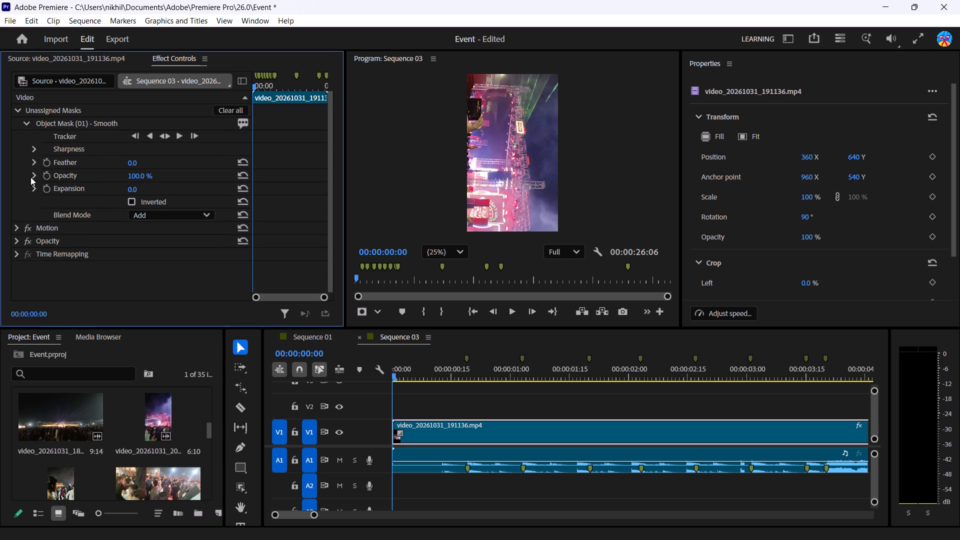
{"action": "double_click", "coordinate": [32, 177]}
{"action": "left_click", "coordinate": [35, 176]}
{"action": "left_click", "coordinate": [35, 176]}
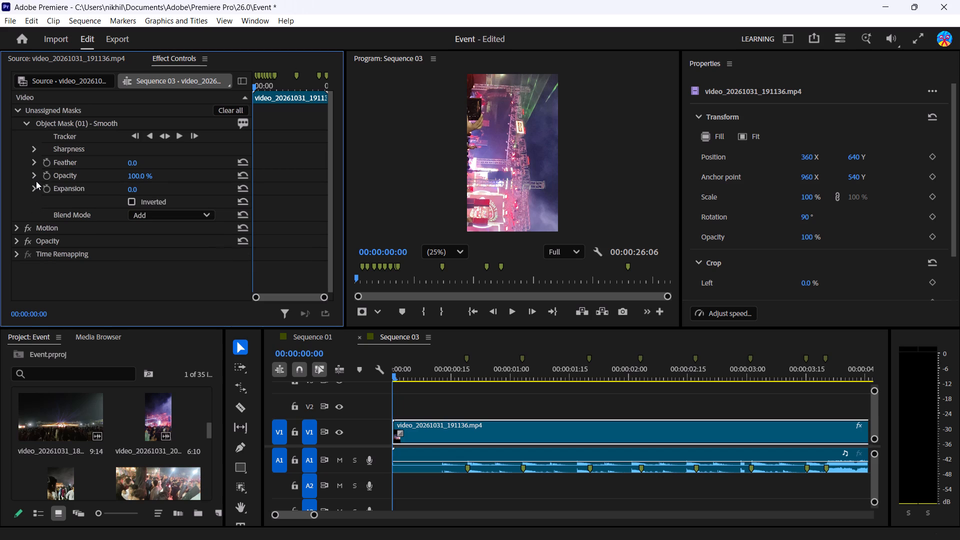
{"action": "triple_click", "coordinate": [35, 185]}
{"action": "left_click", "coordinate": [31, 190]}
Reposition the rotated V1 clip in the vertical frame to about 413 X and 648 Y.
{"action": "scroll", "coordinate": [53, 149], "scroll_direction": "up", "scroll_amount": 1}
{"action": "left_click_drag", "start_coordinate": [802, 159], "coordinate": [818, 159]}
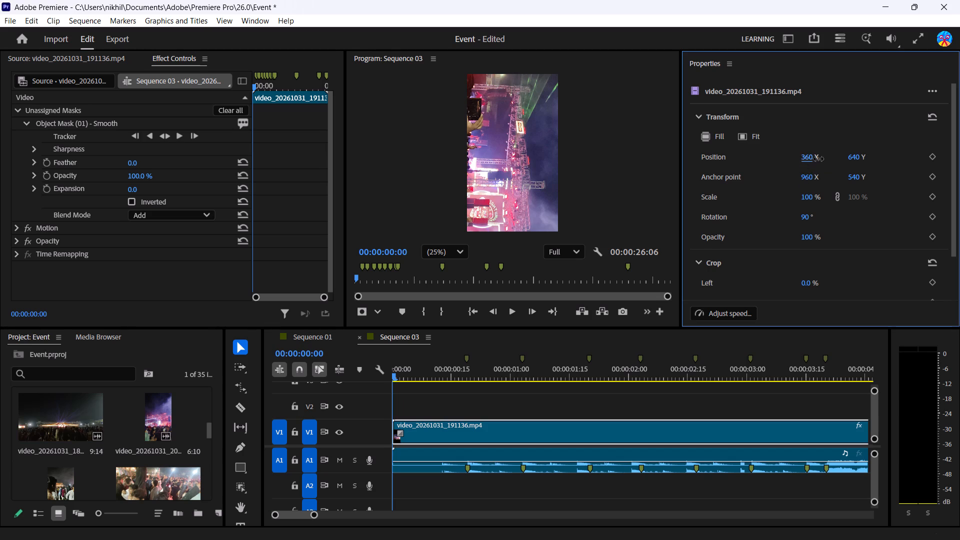
{"action": "left_click_drag", "start_coordinate": [818, 159], "coordinate": [912, 153]}
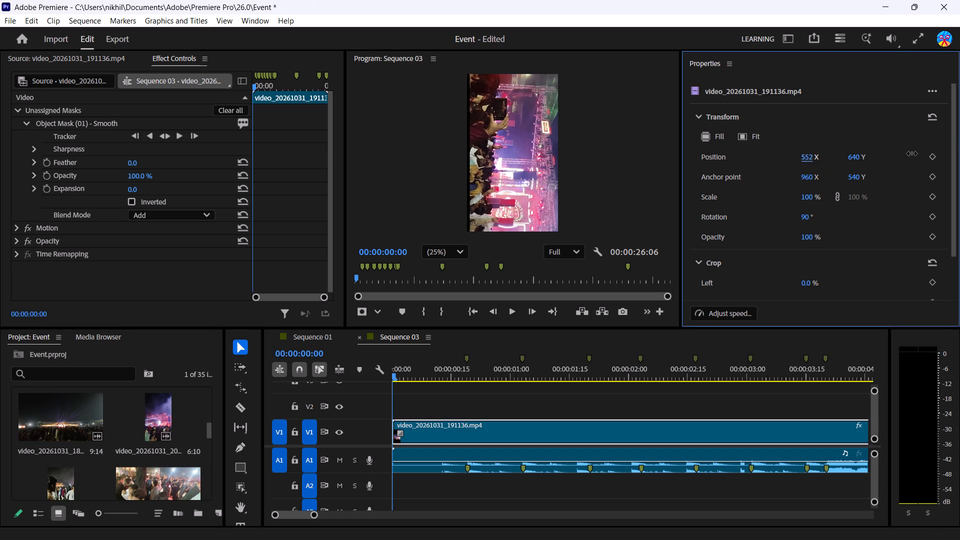
{"action": "left_click_drag", "start_coordinate": [912, 153], "coordinate": [847, 172]}
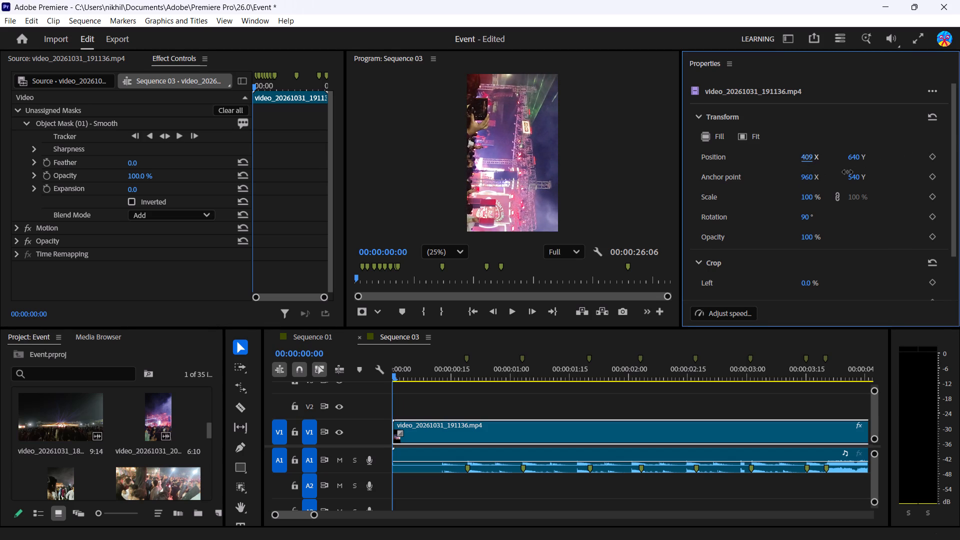
{"action": "left_click_drag", "start_coordinate": [847, 172], "coordinate": [850, 172]}
{"action": "left_click_drag", "start_coordinate": [851, 159], "coordinate": [788, 177]}
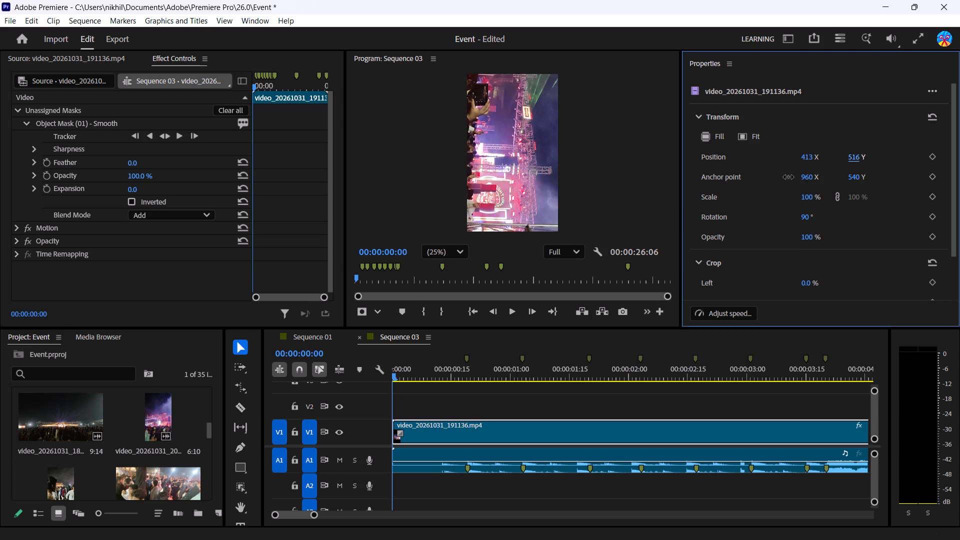
{"action": "left_click_drag", "start_coordinate": [788, 177], "coordinate": [958, 141]}
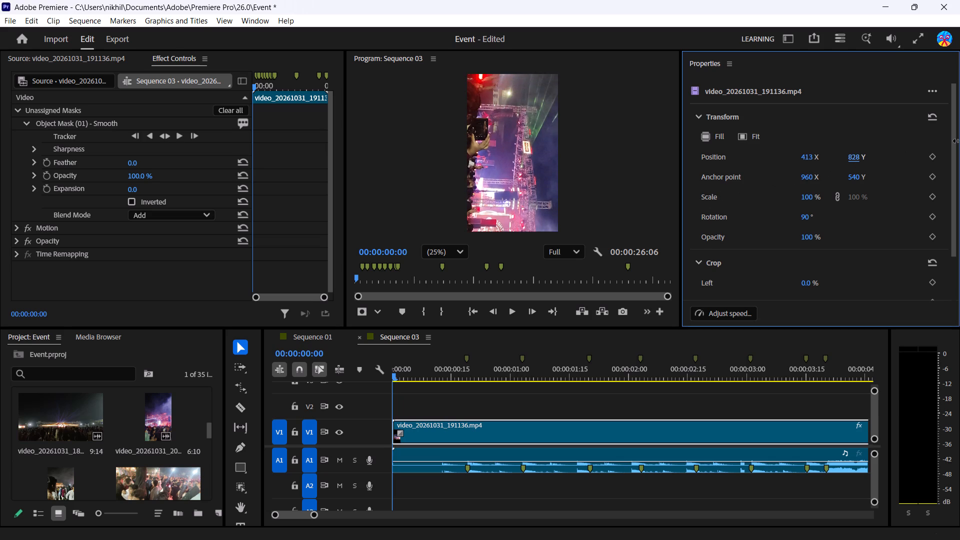
{"action": "left_click_drag", "start_coordinate": [958, 141], "coordinate": [829, 173]}
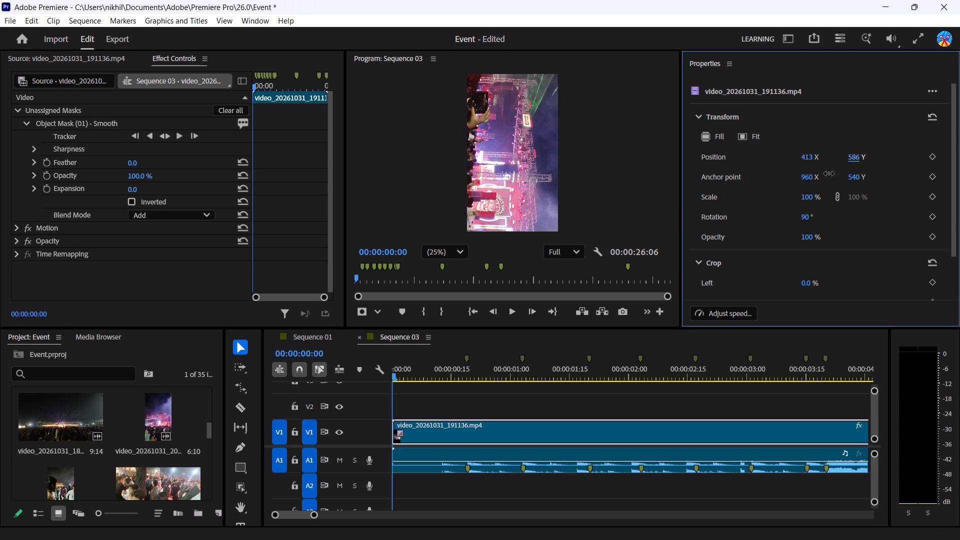
{"action": "left_click_drag", "start_coordinate": [829, 173], "coordinate": [861, 166]}
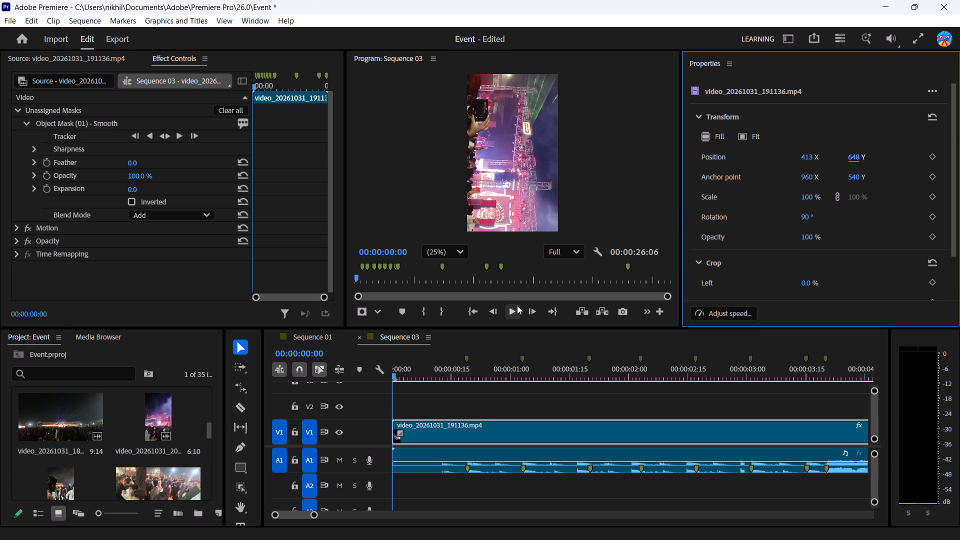
Play Sequence 03 from the start to review the repositioned V1 clip with the music.
{"action": "left_click", "coordinate": [509, 307]}
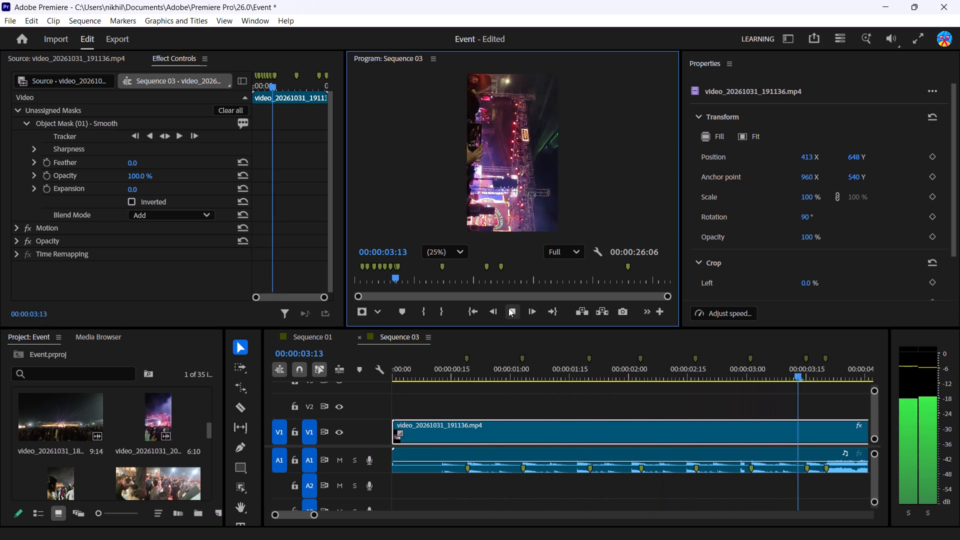
{"action": "double_click", "coordinate": [508, 308]}
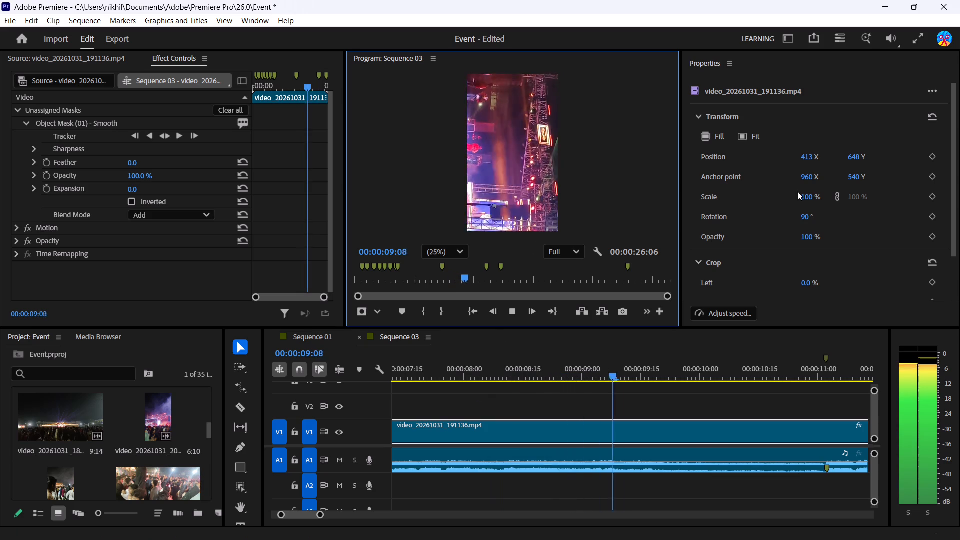
Set the V1 clip's horizontal position to 505, checking the framing near 00:00:11:12.
{"action": "left_click_drag", "start_coordinate": [807, 160], "coordinate": [796, 162]}
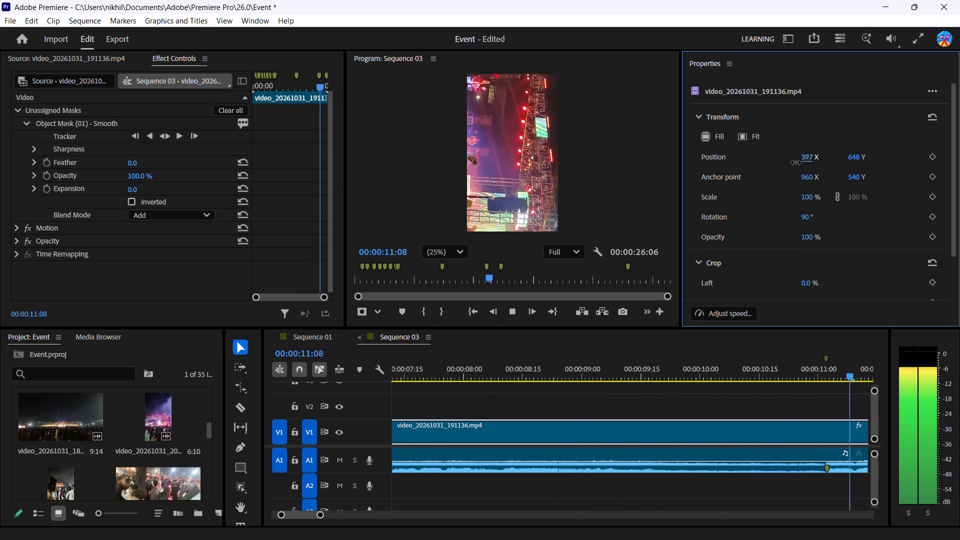
{"action": "left_click_drag", "start_coordinate": [796, 162], "coordinate": [818, 166]}
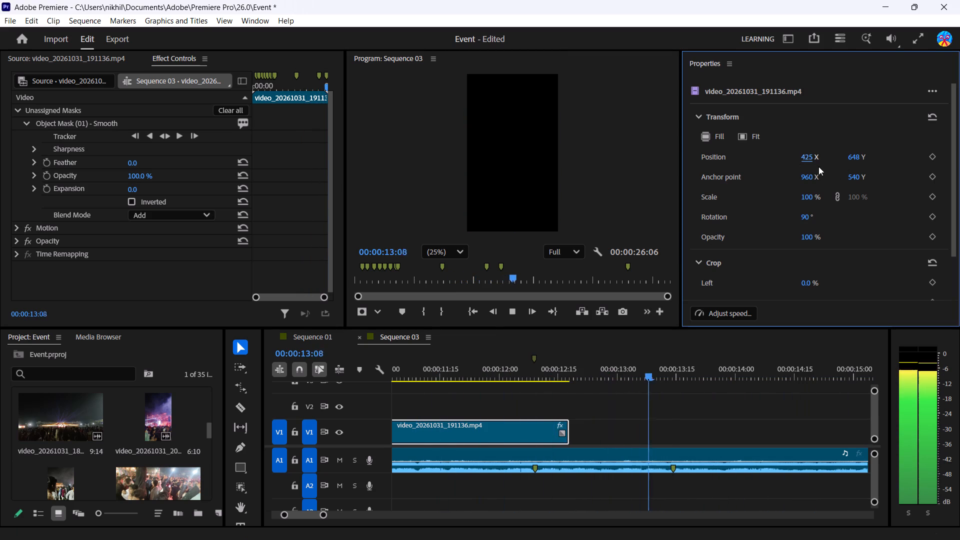
{"action": "left_click", "coordinate": [528, 379]}
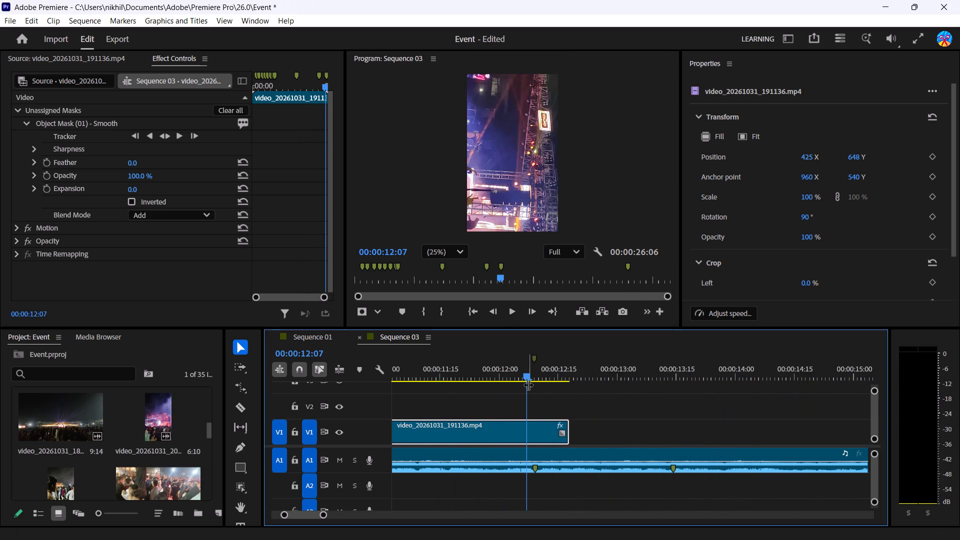
{"action": "left_click_drag", "start_coordinate": [528, 386], "coordinate": [430, 379]}
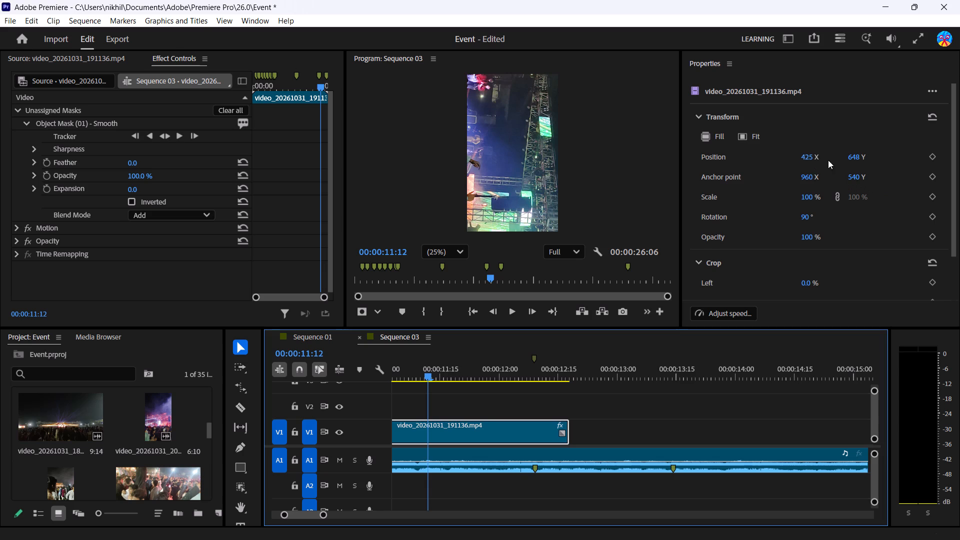
{"action": "left_click_drag", "start_coordinate": [810, 160], "coordinate": [851, 159]}
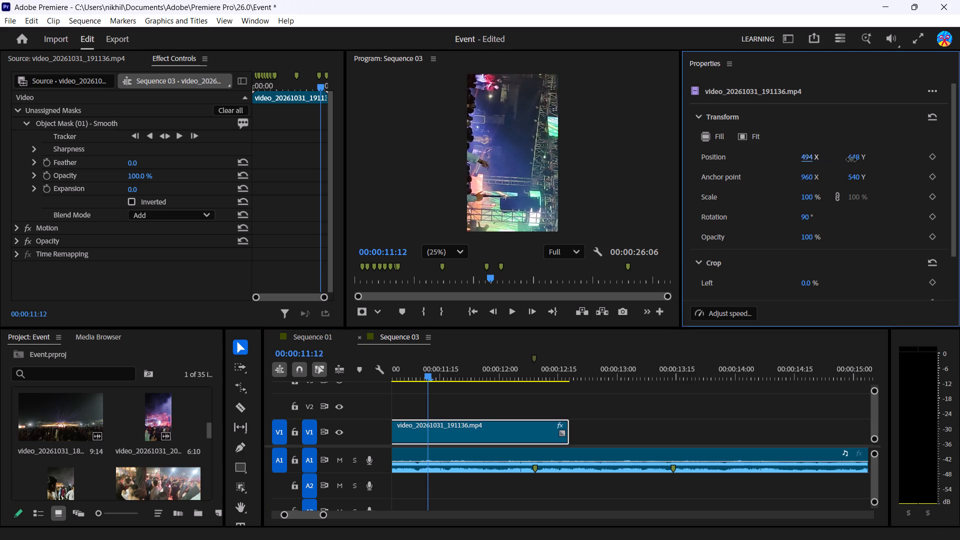
{"action": "left_click_drag", "start_coordinate": [851, 159], "coordinate": [857, 159]}
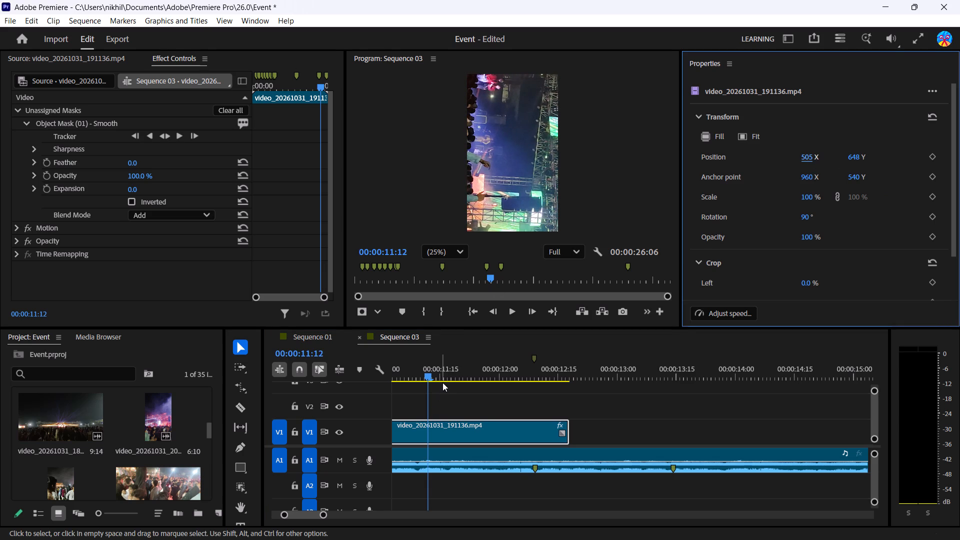
Check the V1 clip's framing at the sequence start, at 00:00:04:08 and at 00:00:07:21.
{"action": "left_click_drag", "start_coordinate": [426, 387], "coordinate": [344, 367]}
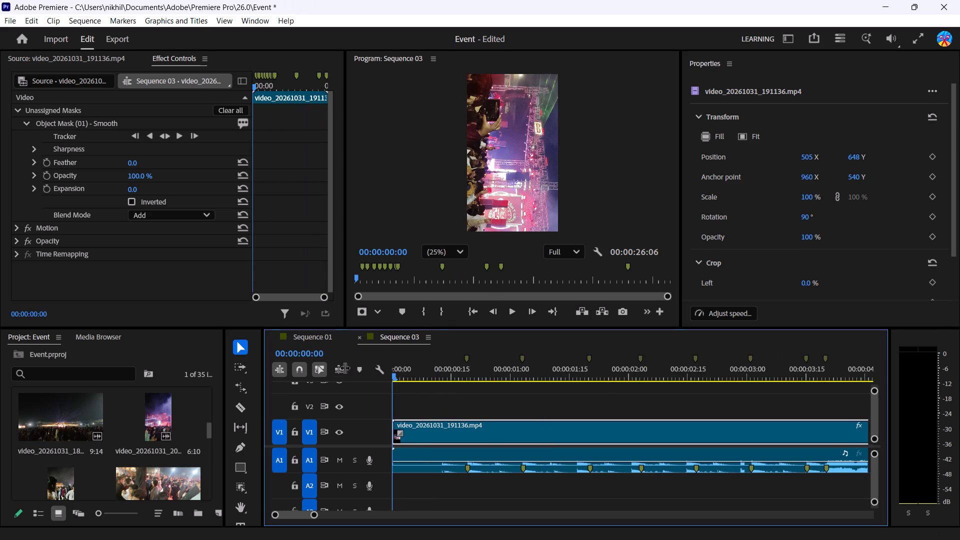
{"action": "left_click_drag", "start_coordinate": [344, 367], "coordinate": [343, 366]}
{"action": "scroll", "coordinate": [726, 409], "scroll_direction": "down", "scroll_amount": 6}
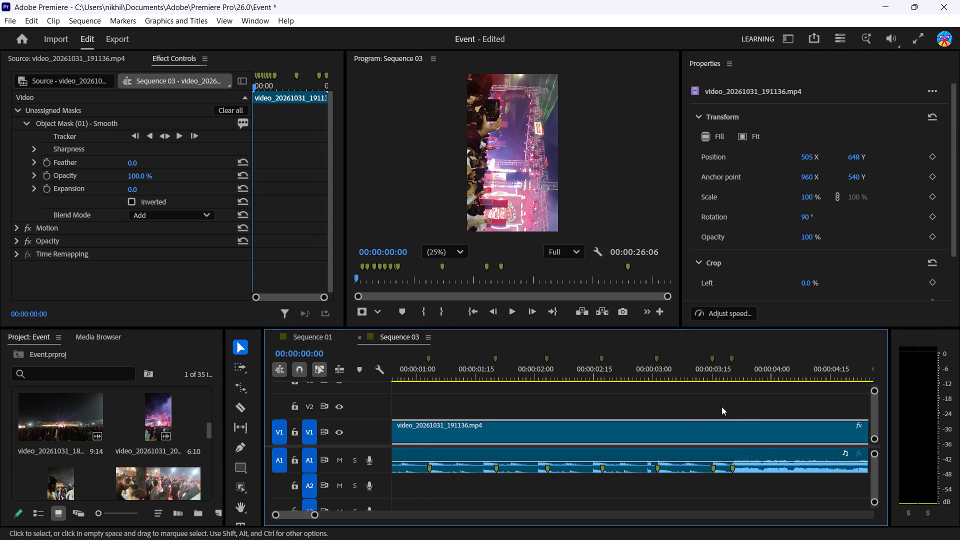
{"action": "scroll", "coordinate": [721, 406], "scroll_direction": "down", "scroll_amount": 12}
{"action": "left_click", "coordinate": [558, 380]}
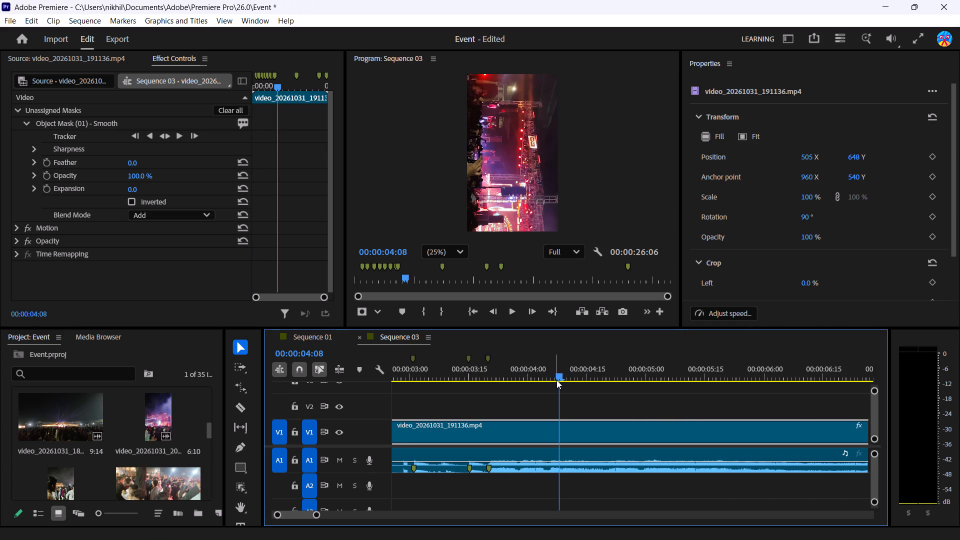
{"action": "scroll", "coordinate": [556, 380], "scroll_direction": "down", "scroll_amount": 20}
{"action": "scroll", "coordinate": [556, 380], "scroll_direction": "down", "scroll_amount": 1}
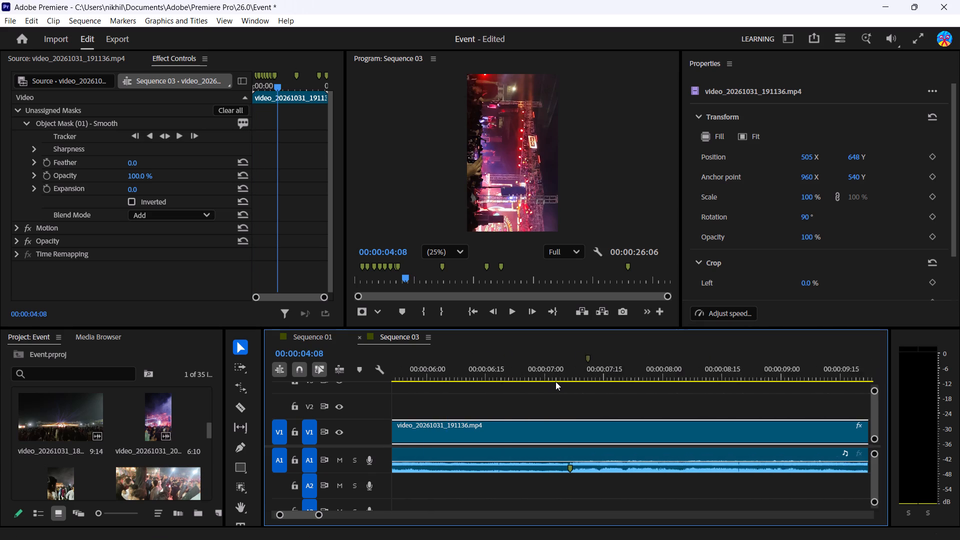
{"action": "scroll", "coordinate": [555, 381], "scroll_direction": "down", "scroll_amount": 1}
{"action": "left_click", "coordinate": [554, 378]}
Trim the end of the V1 clip back to about 00:00:04:00, just past the closely spaced beat markers.
{"action": "scroll", "coordinate": [554, 378], "scroll_direction": "down", "scroll_amount": 13}
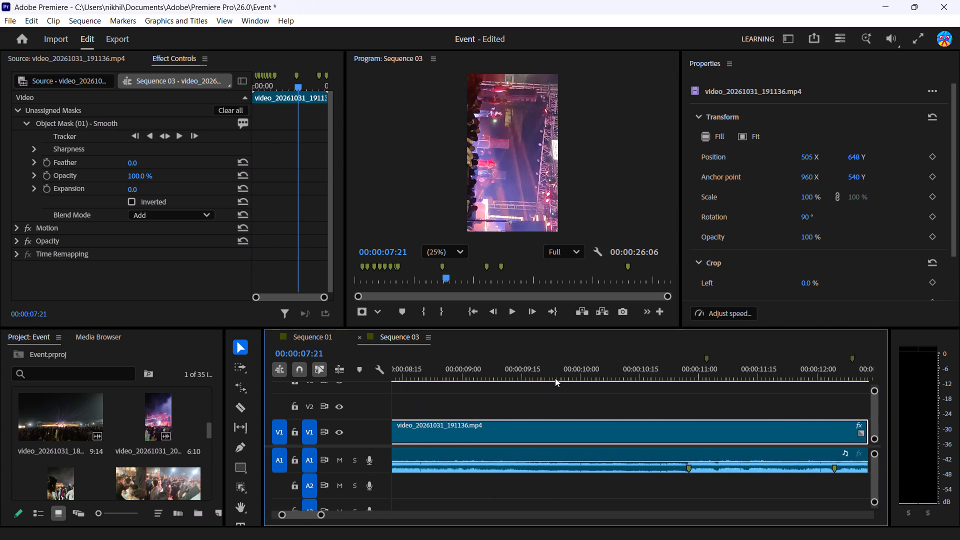
{"action": "scroll", "coordinate": [555, 378], "scroll_direction": "down", "scroll_amount": 9}
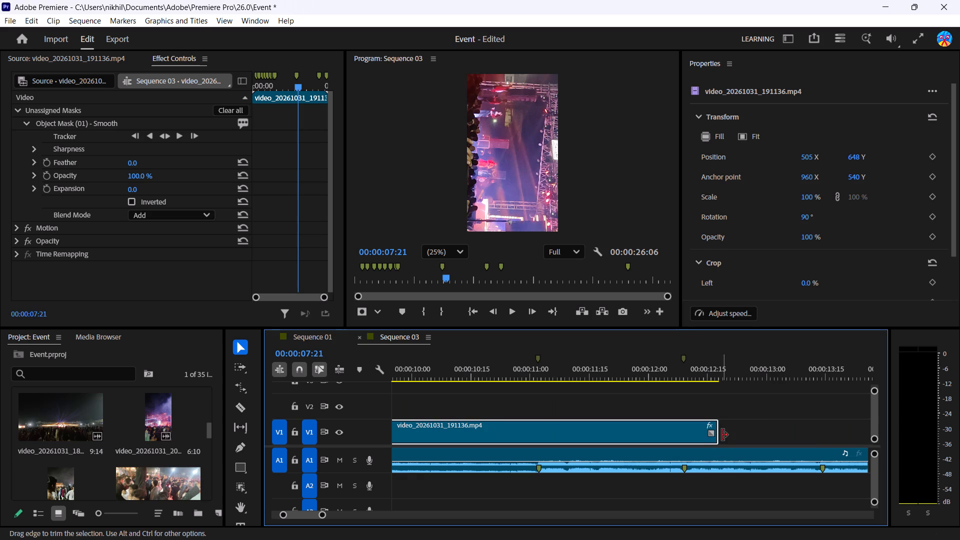
{"action": "left_click_drag", "start_coordinate": [718, 432], "coordinate": [391, 431]}
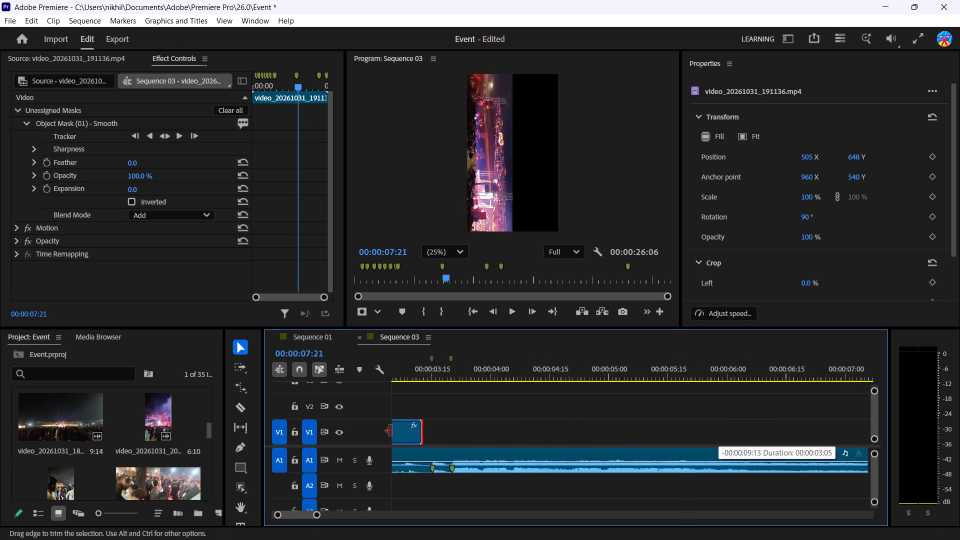
{"action": "left_click_drag", "start_coordinate": [391, 431], "coordinate": [805, 435]}
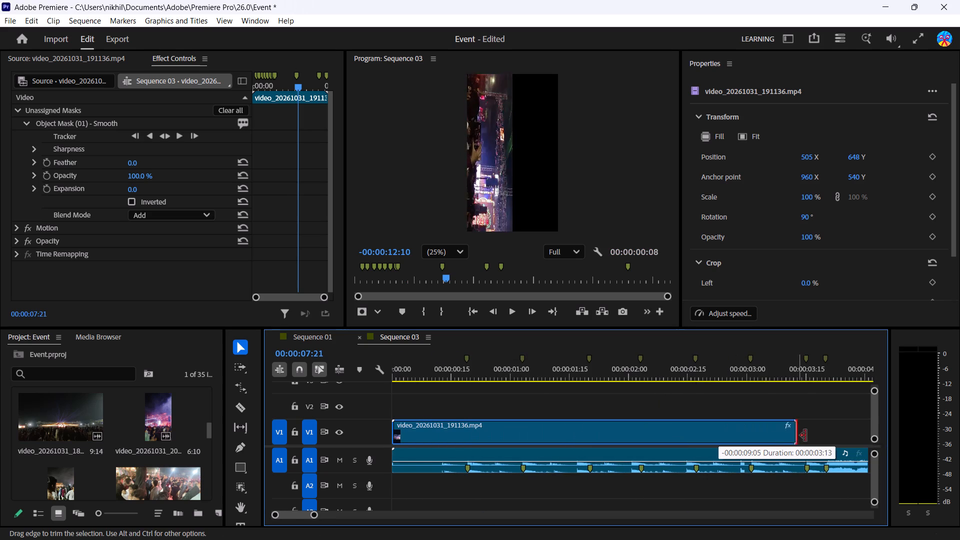
{"action": "left_click_drag", "start_coordinate": [805, 435], "coordinate": [747, 458]}
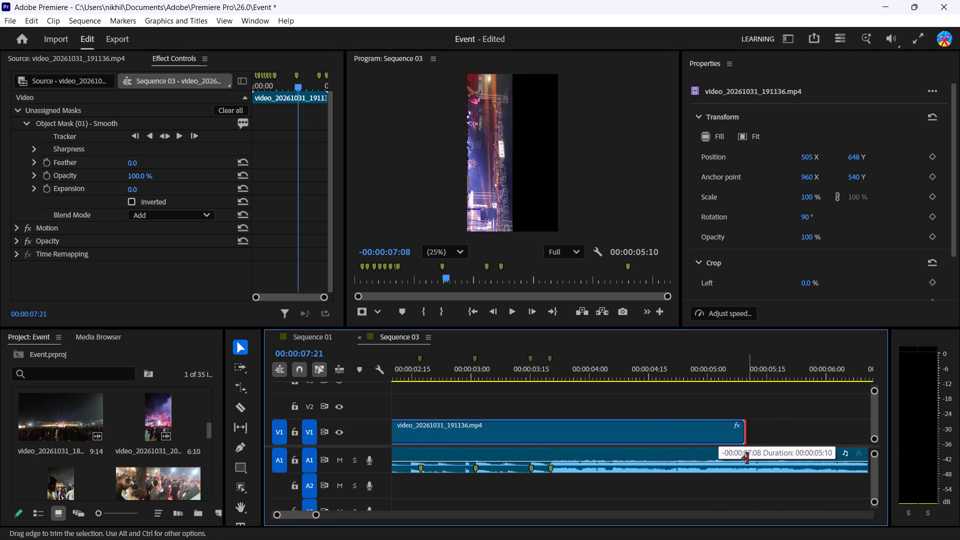
{"action": "left_click_drag", "start_coordinate": [747, 458], "coordinate": [597, 461]}
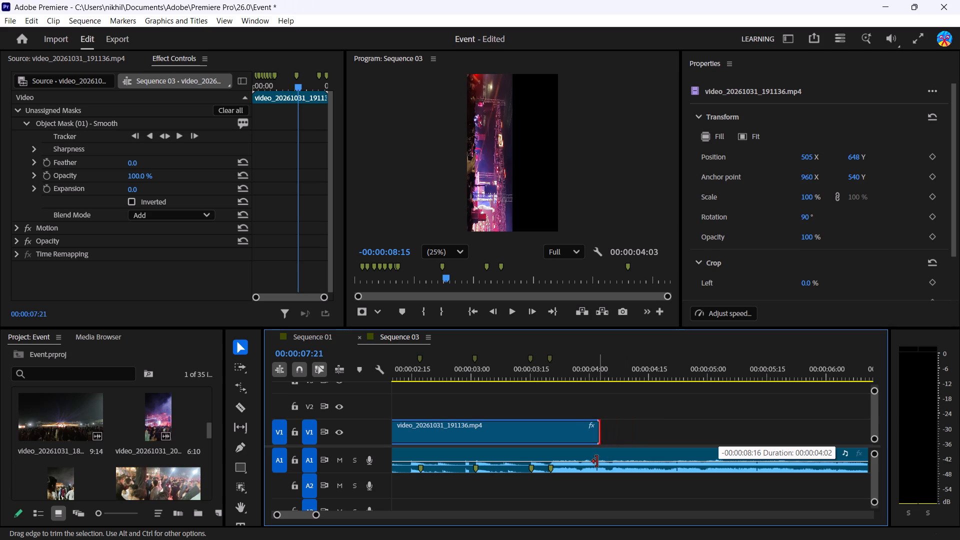
{"action": "left_click_drag", "start_coordinate": [597, 461], "coordinate": [587, 464]}
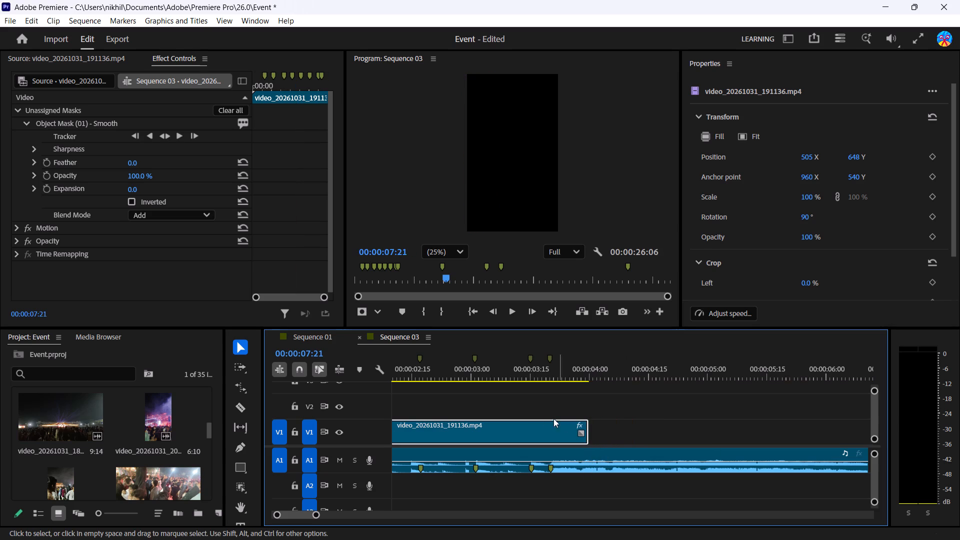
Play Sequence 03 from 00:00:00:00 past the end of the trimmed V1 clip to review it with the music.
{"action": "left_click", "coordinate": [492, 393]}
{"action": "left_click", "coordinate": [482, 378]}
{"action": "left_click_drag", "start_coordinate": [482, 378], "coordinate": [437, 376]}
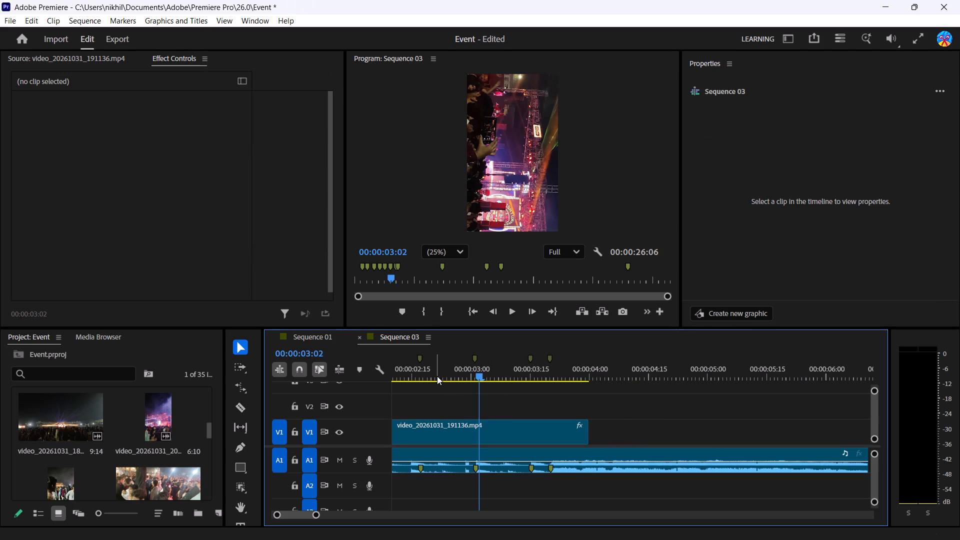
{"action": "left_click_drag", "start_coordinate": [437, 376], "coordinate": [432, 376]}
{"action": "left_click", "coordinate": [432, 378]}
{"action": "left_click_drag", "start_coordinate": [477, 395], "coordinate": [432, 402]}
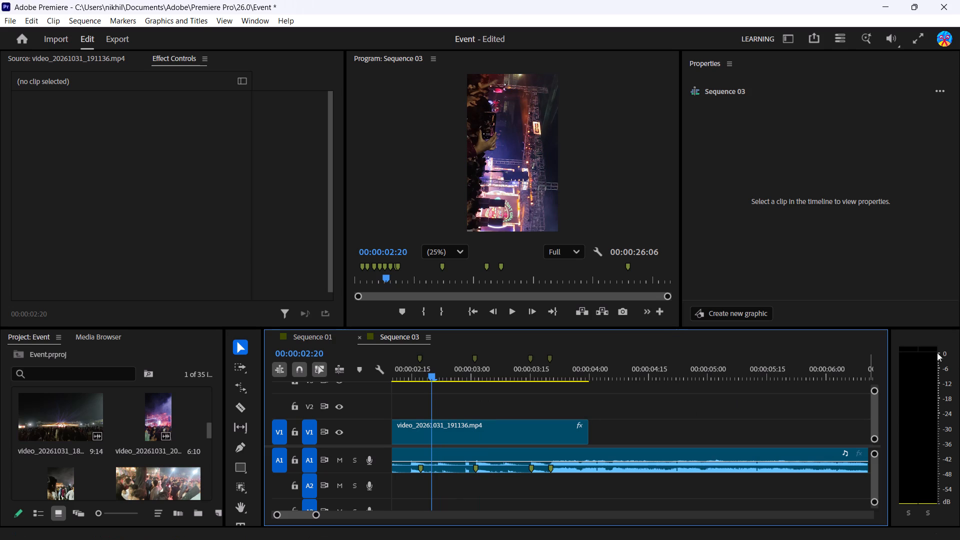
{"action": "left_click_drag", "start_coordinate": [433, 402], "coordinate": [325, 413]}
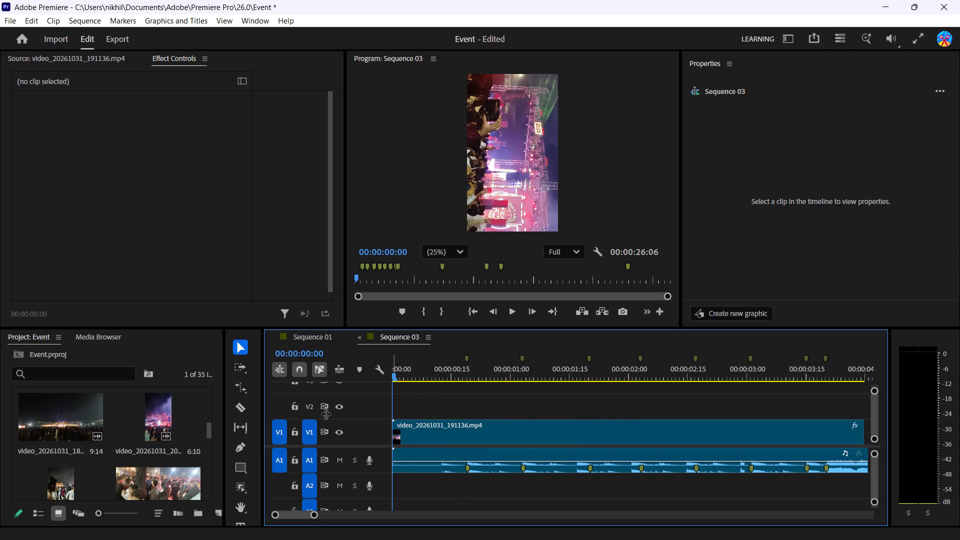
{"action": "left_click_drag", "start_coordinate": [325, 413], "coordinate": [325, 413]}
{"action": "key", "text": "space"}
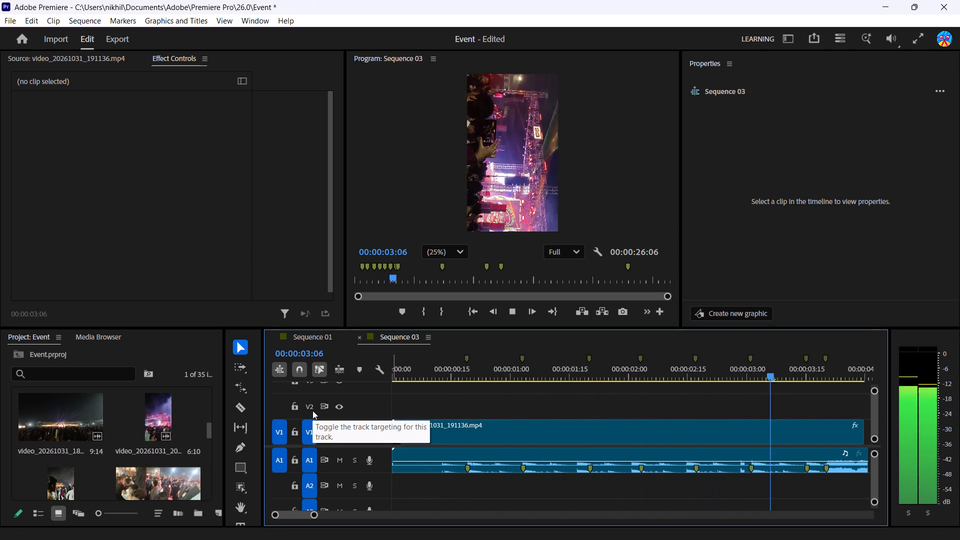
{"action": "key", "text": "space"}
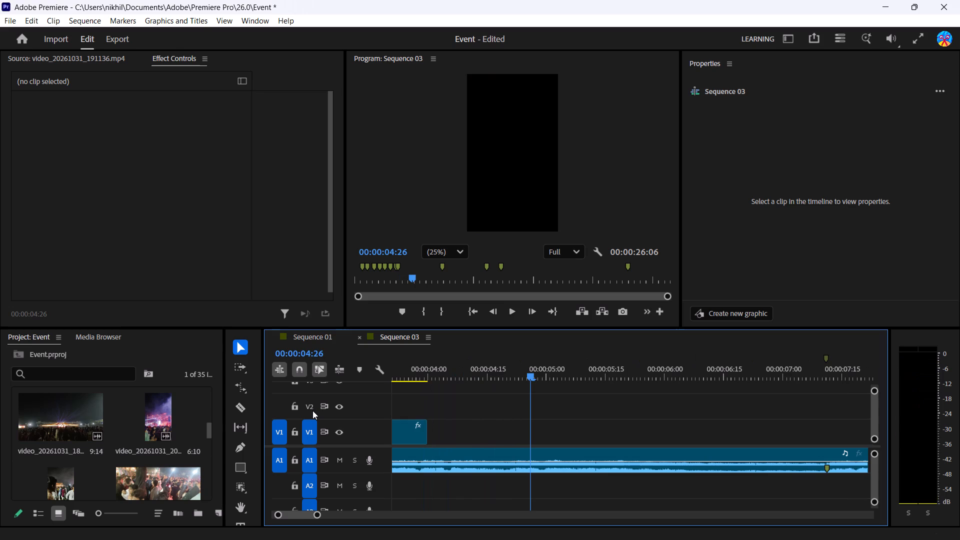
Replay Sequence 03 from 00:00:00:00 past the end of the first V1 clip to check its cut against the music.
{"action": "scroll", "coordinate": [529, 407], "scroll_direction": "up", "scroll_amount": 9}
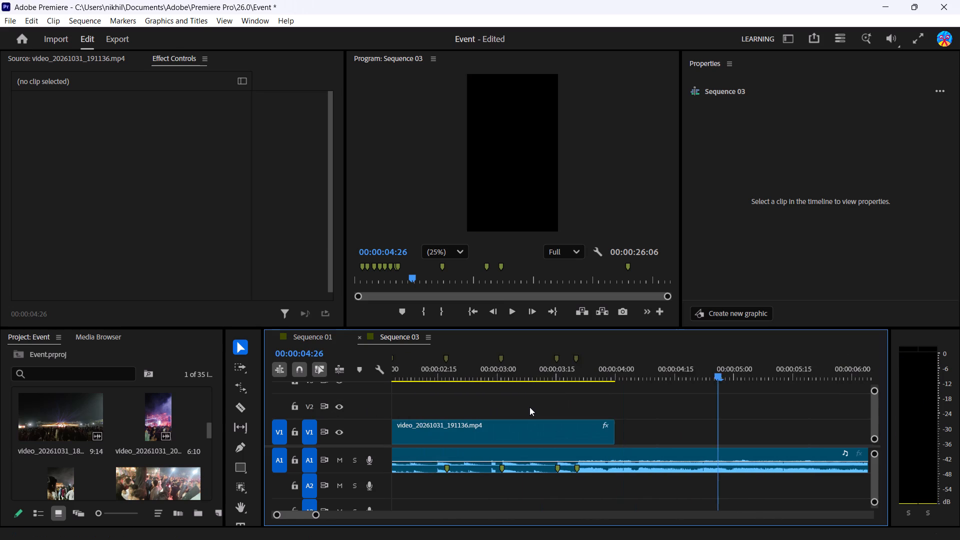
{"action": "scroll", "coordinate": [529, 407], "scroll_direction": "up", "scroll_amount": 20}
{"action": "scroll", "coordinate": [529, 407], "scroll_direction": "up", "scroll_amount": 4}
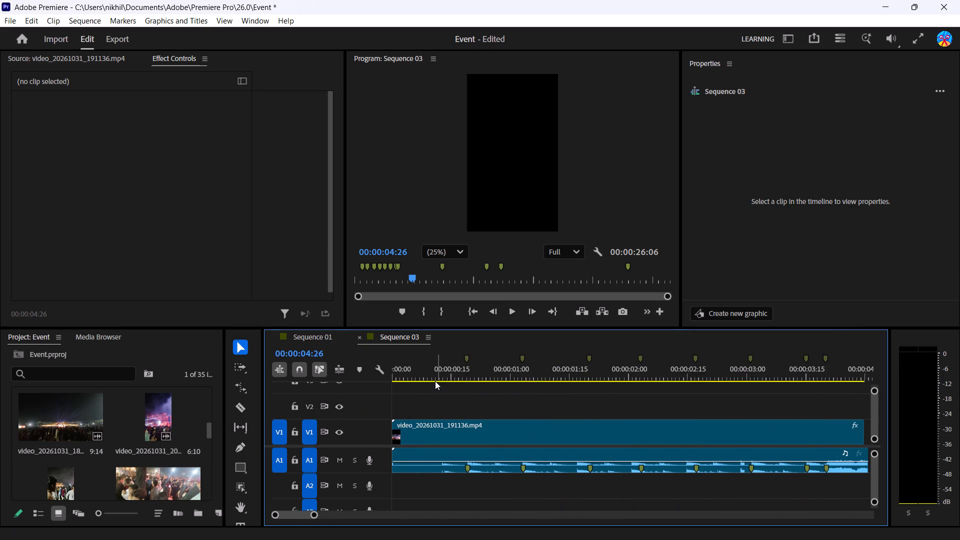
{"action": "left_click", "coordinate": [435, 381]}
{"action": "left_click", "coordinate": [435, 378]}
{"action": "left_click_drag", "start_coordinate": [435, 378], "coordinate": [422, 378]}
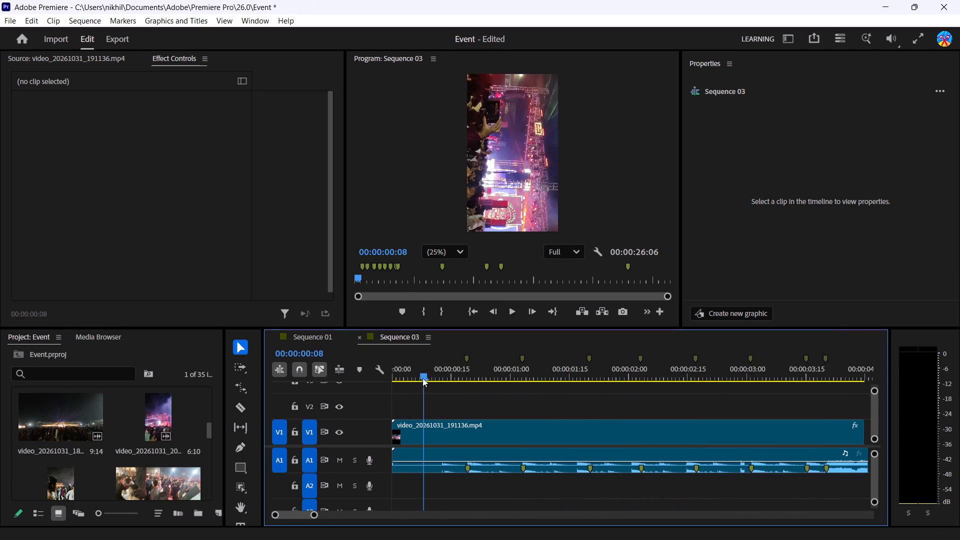
{"action": "left_click_drag", "start_coordinate": [422, 378], "coordinate": [347, 390]}
{"action": "key", "text": "space"}
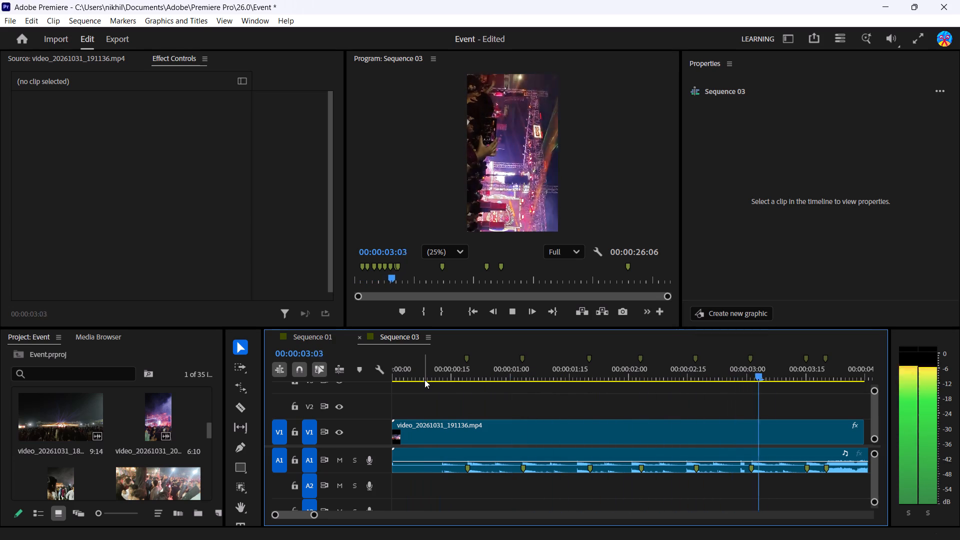
{"action": "key", "text": "space"}
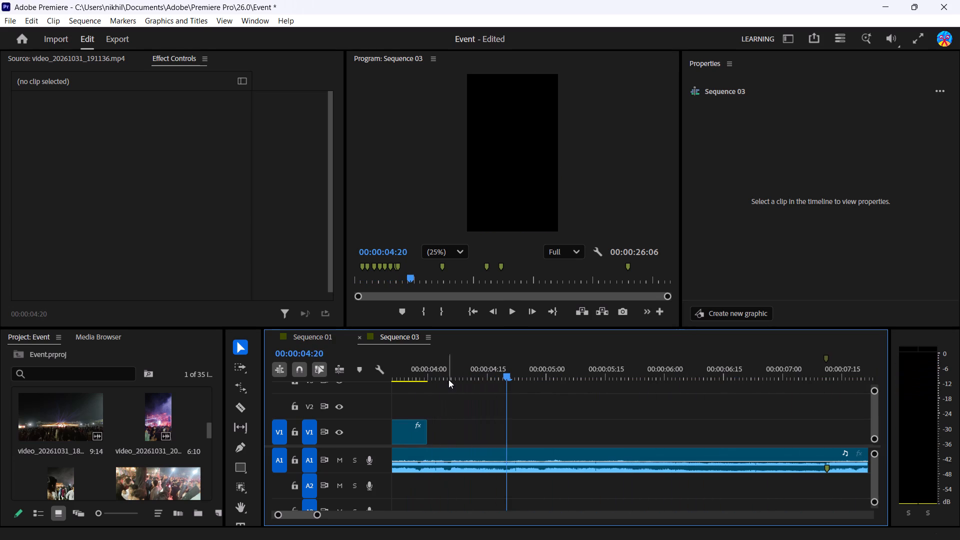
Place only the video of video_20261031_175822.mp4 on V1 directly after the first clip, at about 00:00:04:00.
{"action": "left_click", "coordinate": [467, 377]}
{"action": "left_click_drag", "start_coordinate": [467, 377], "coordinate": [448, 382]}
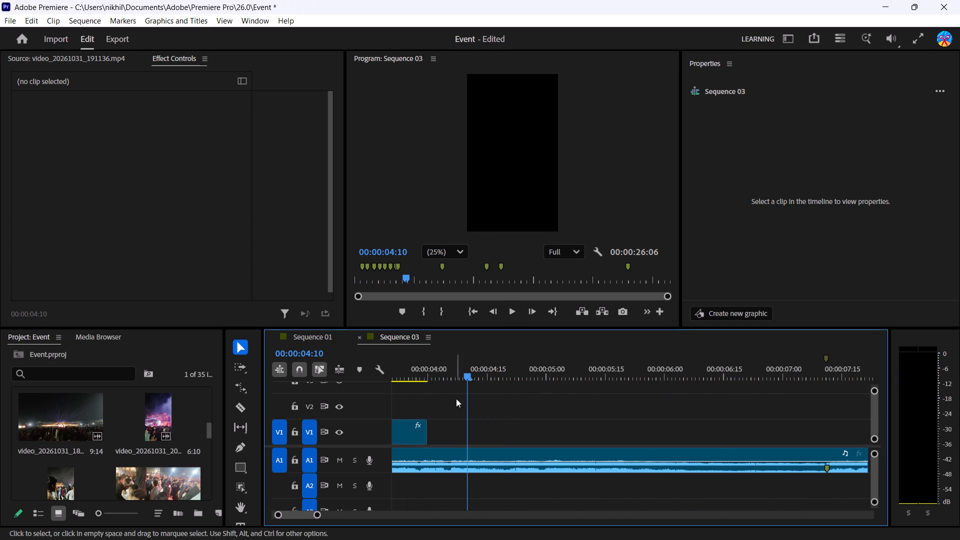
{"action": "left_click_drag", "start_coordinate": [464, 394], "coordinate": [431, 399]}
{"action": "left_click", "coordinate": [429, 398]}
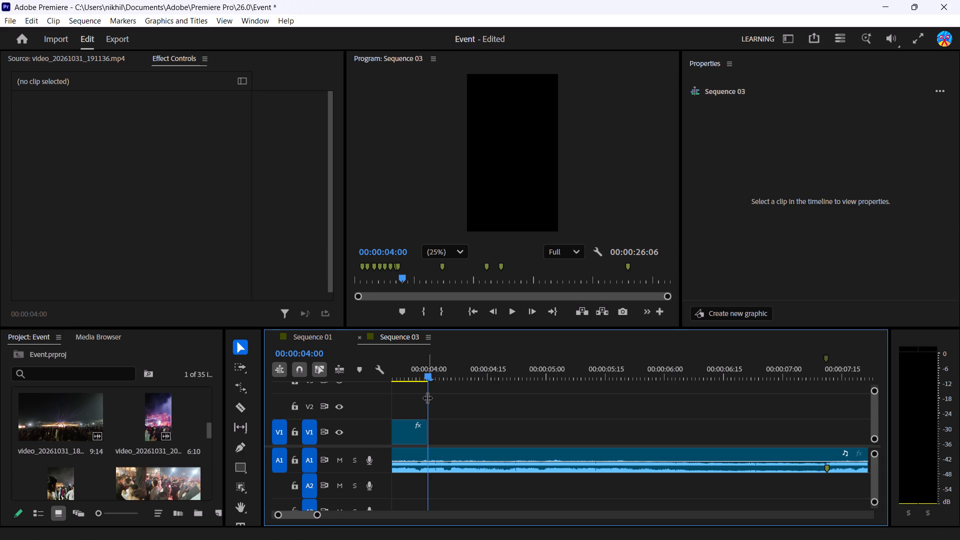
{"action": "scroll", "coordinate": [153, 431], "scroll_direction": "down", "scroll_amount": 2}
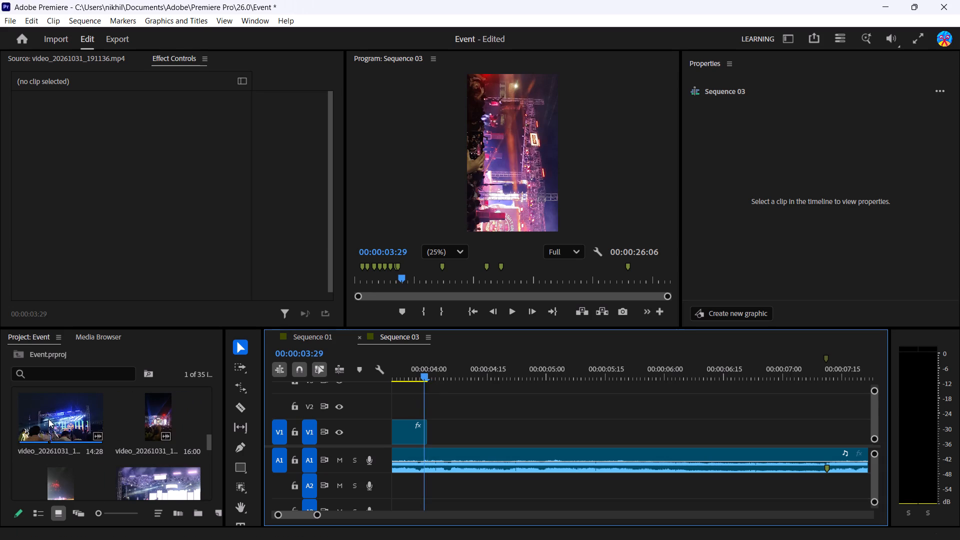
{"action": "left_click_drag", "start_coordinate": [48, 419], "coordinate": [159, 255]}
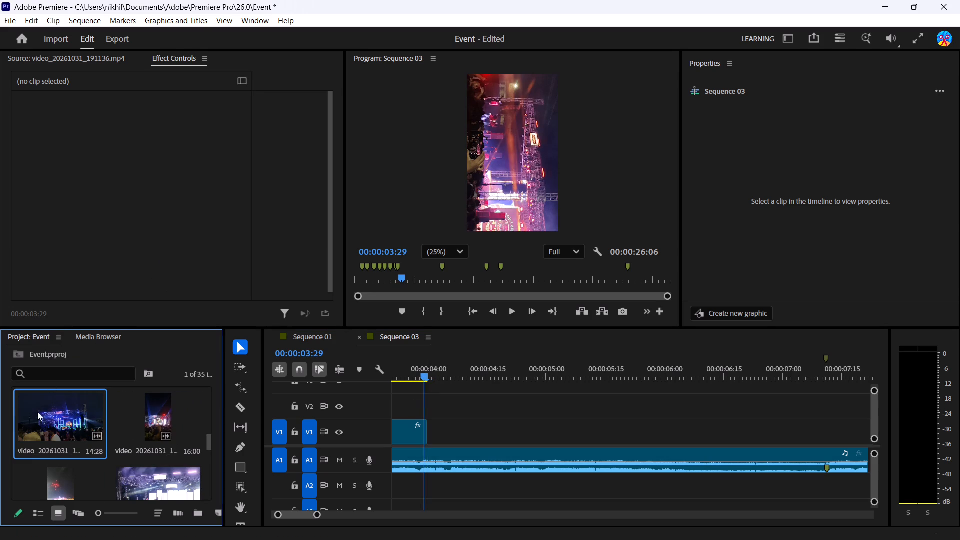
{"action": "double_click", "coordinate": [37, 414]}
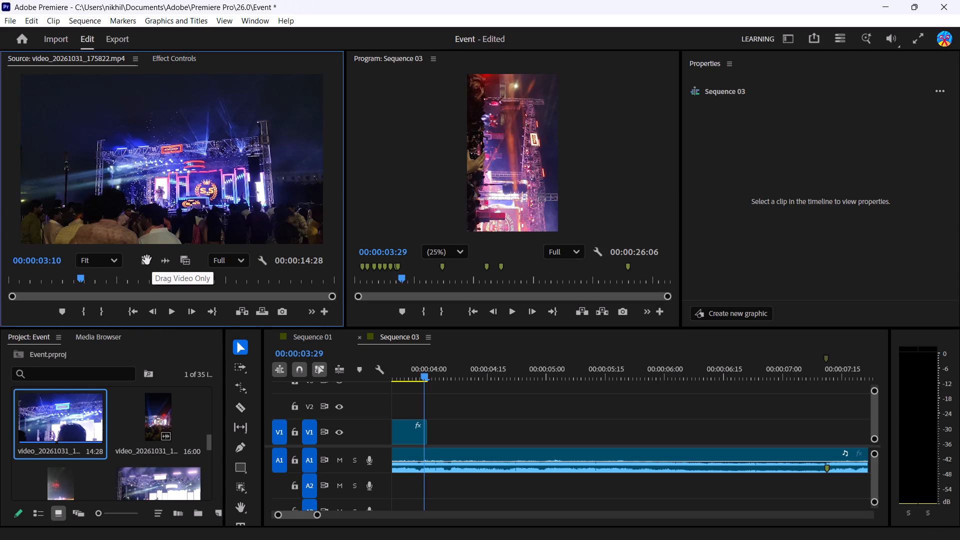
{"action": "left_click_drag", "start_coordinate": [145, 261], "coordinate": [446, 344]}
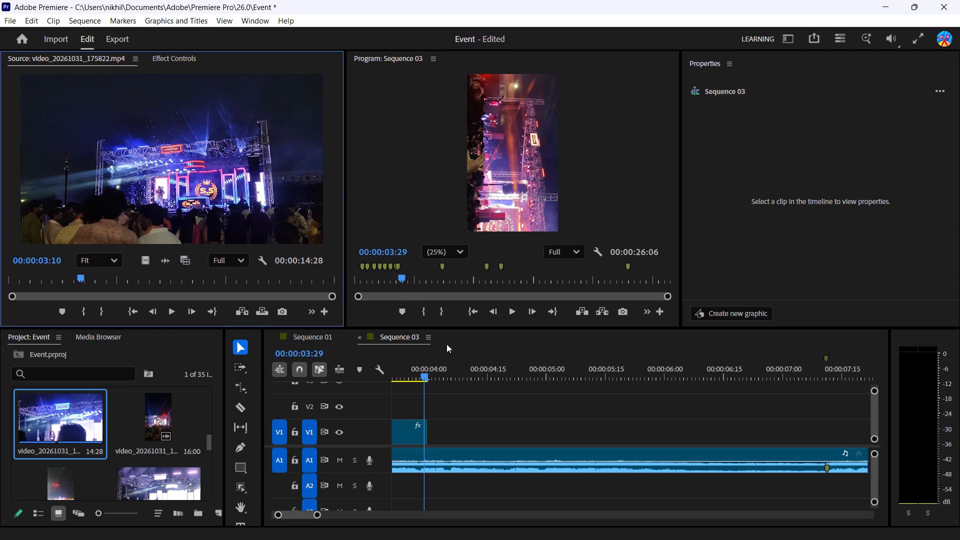
{"action": "left_click_drag", "start_coordinate": [446, 344], "coordinate": [426, 420]}
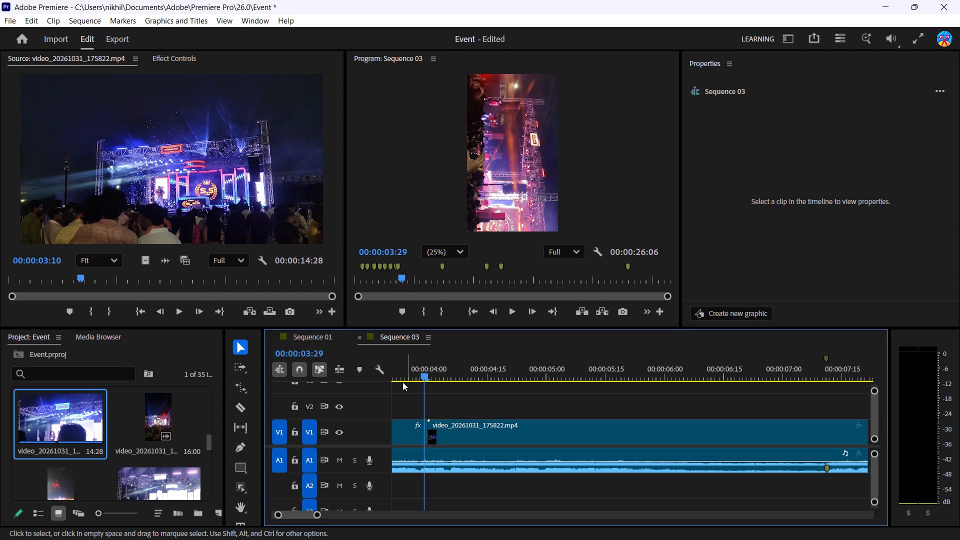
Reframe the video_20261031_175822.mp4 clip on V1 with a 90° rotation and a horizontal position of 434.
{"action": "key", "text": "space"}
{"action": "key", "text": "space"}
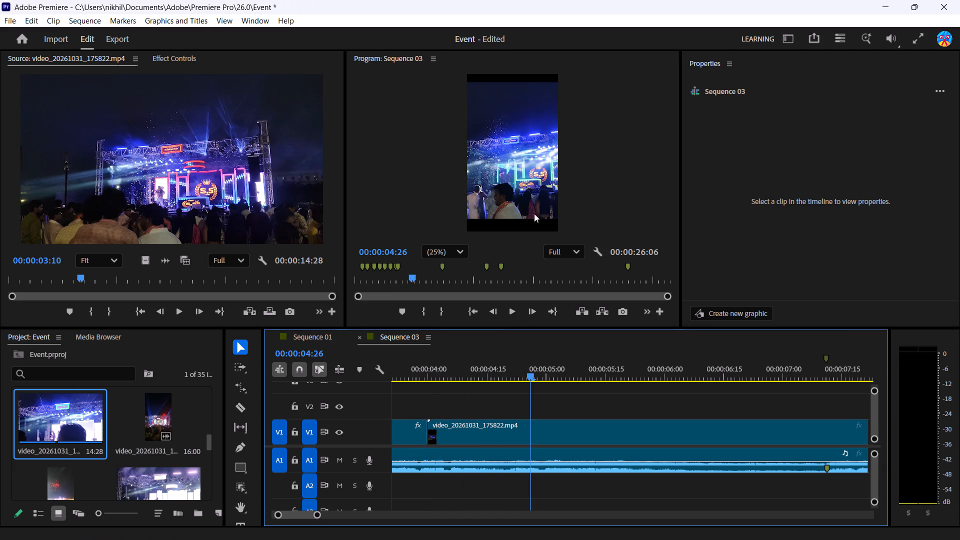
{"action": "left_click", "coordinate": [511, 195]}
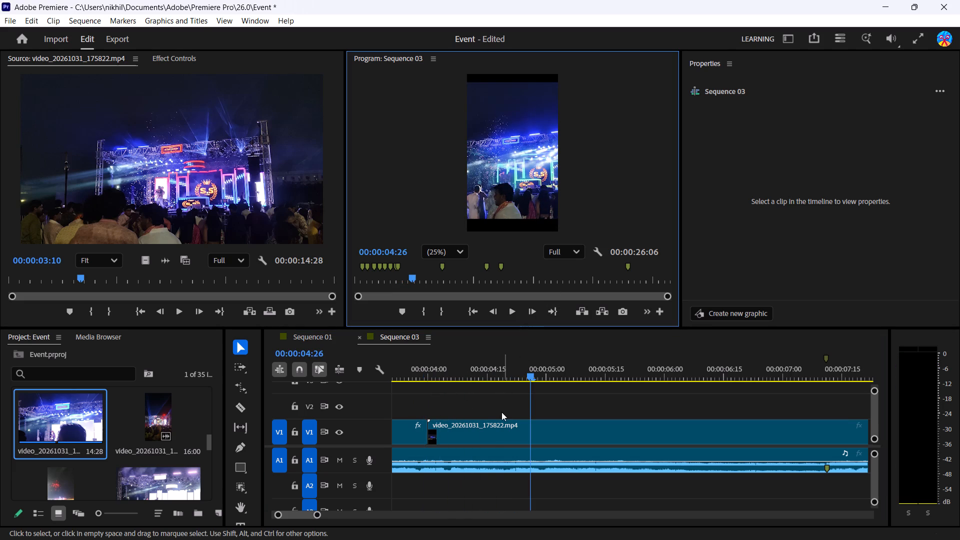
{"action": "left_click", "coordinate": [493, 435]}
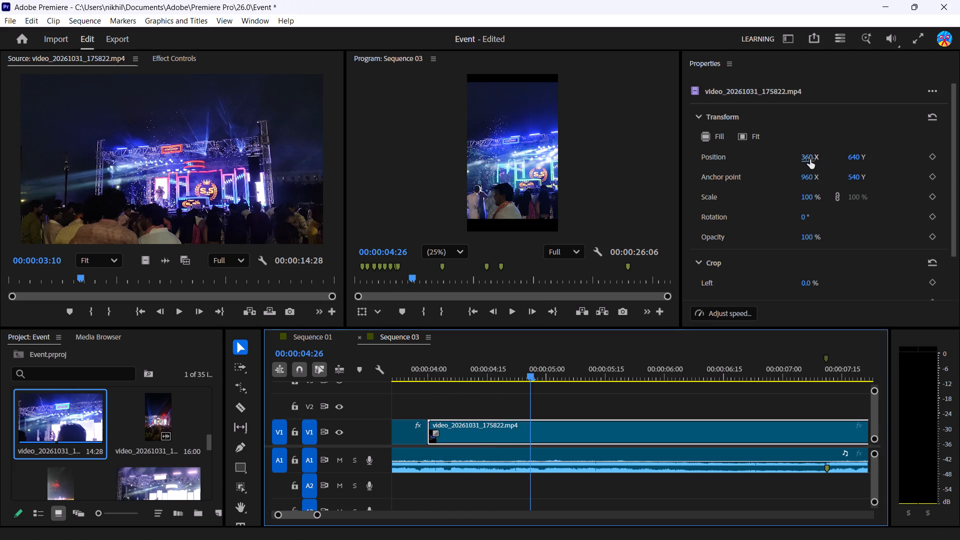
{"action": "left_click_drag", "start_coordinate": [809, 159], "coordinate": [794, 161]}
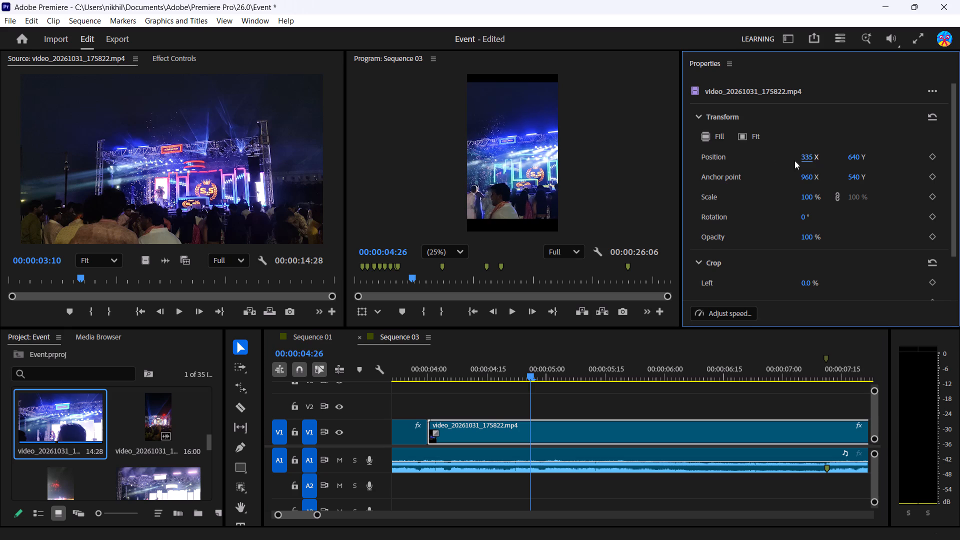
{"action": "left_click", "coordinate": [803, 221]}
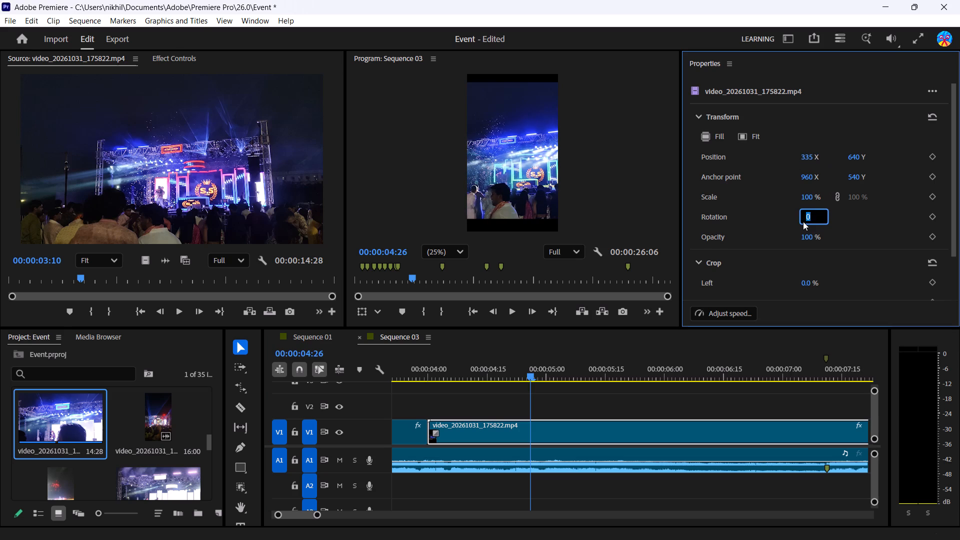
{"action": "type", "text": "90"}
{"action": "key", "text": "Return"}
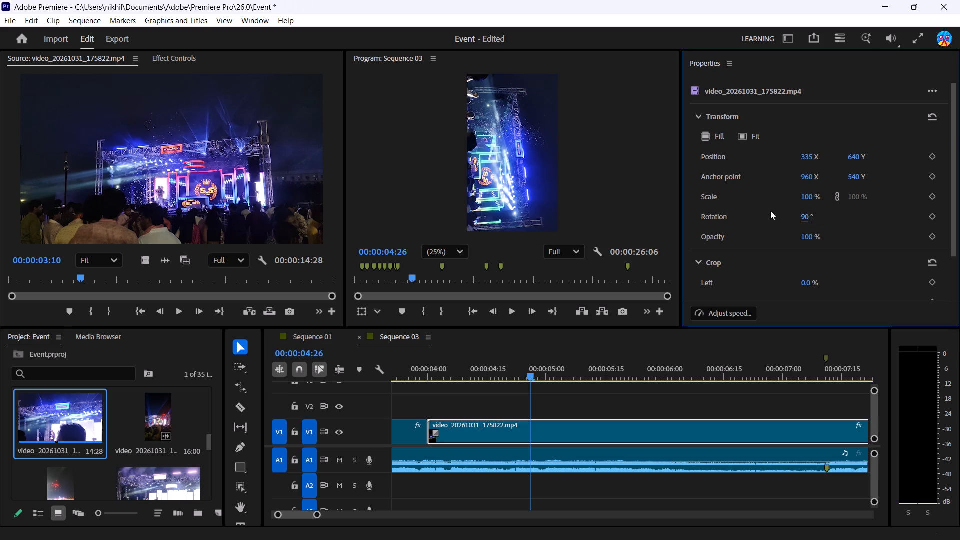
{"action": "left_click_drag", "start_coordinate": [809, 159], "coordinate": [830, 156]}
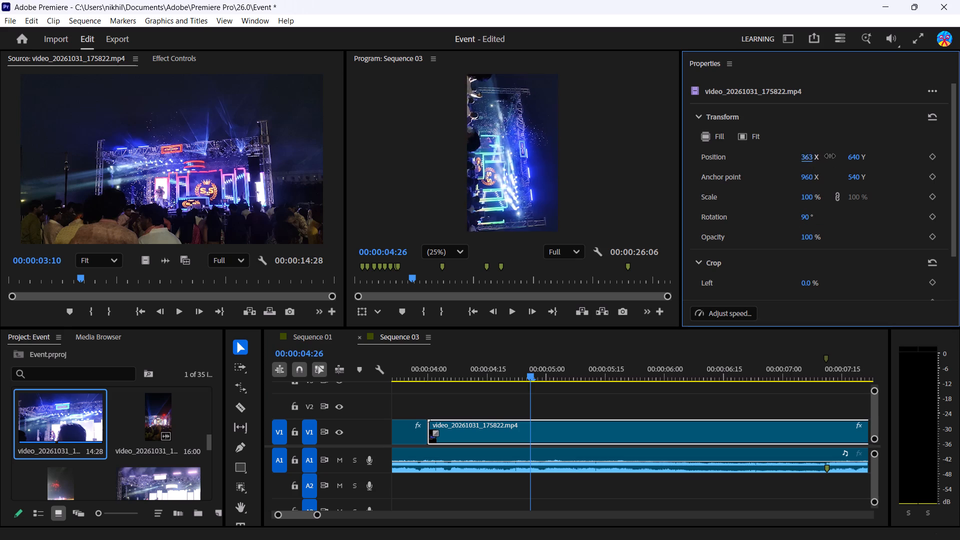
{"action": "left_click_drag", "start_coordinate": [830, 156], "coordinate": [850, 155]}
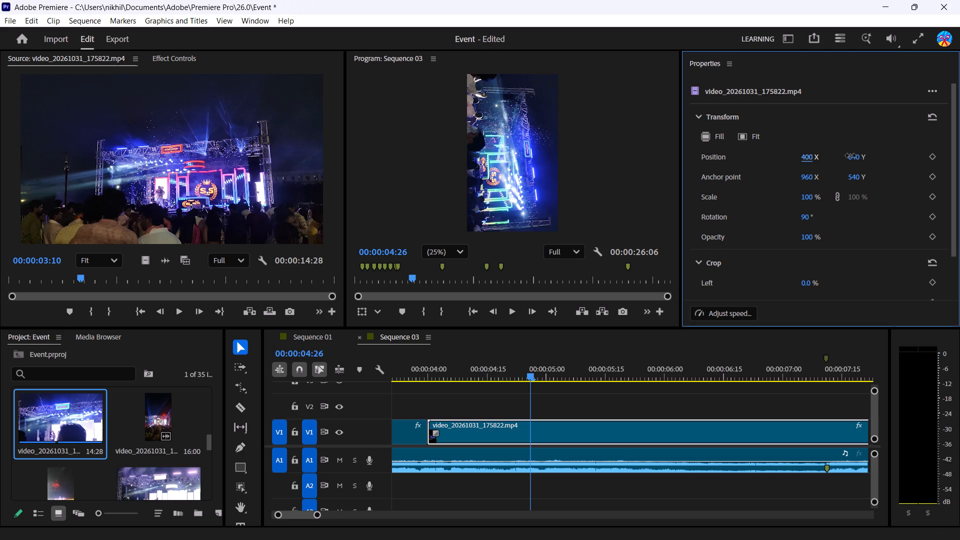
{"action": "left_click_drag", "start_coordinate": [850, 155], "coordinate": [876, 153]}
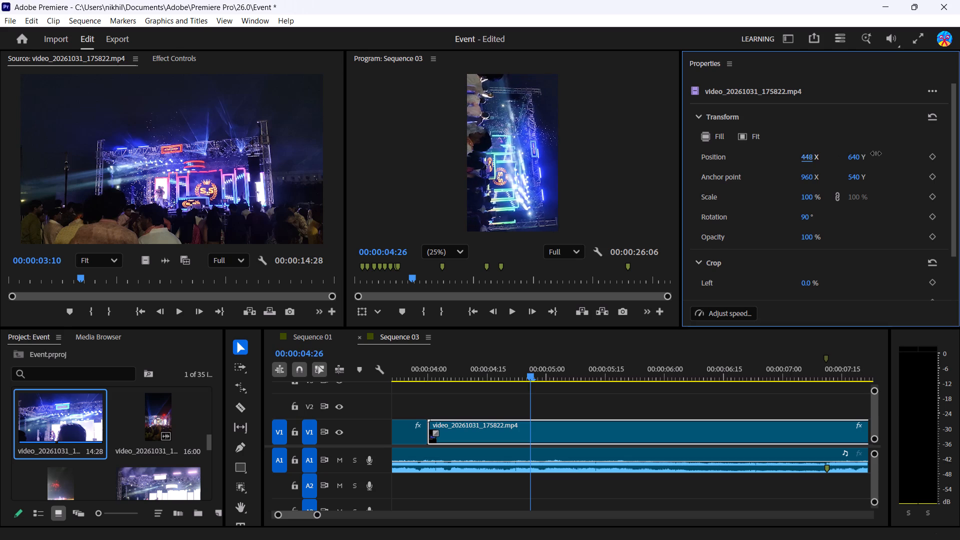
{"action": "left_click_drag", "start_coordinate": [876, 153], "coordinate": [870, 156]}
Play Sequence 03 from 00:00:03:27 past the end of the video_20261031_175822.mp4 clip to review its full length.
{"action": "left_click", "coordinate": [417, 371]}
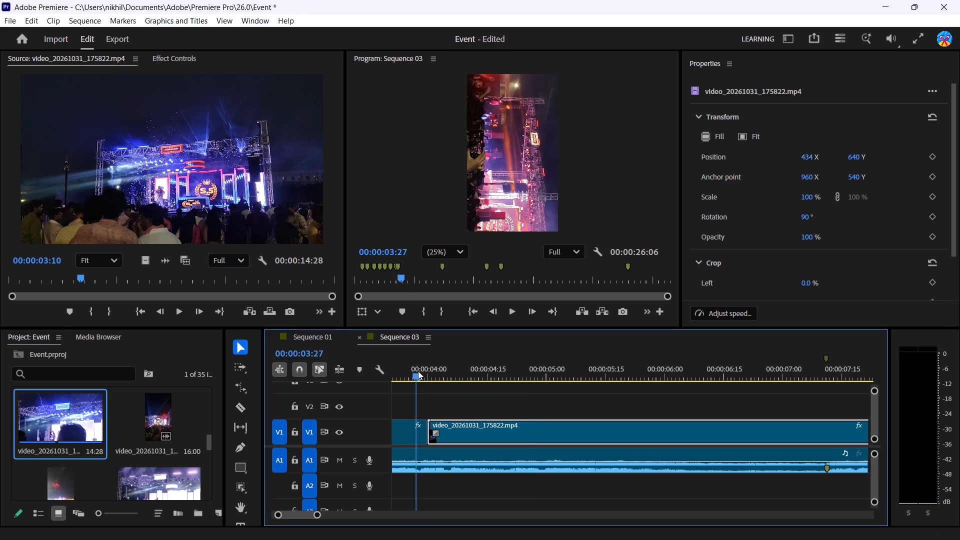
{"action": "key", "text": "space"}
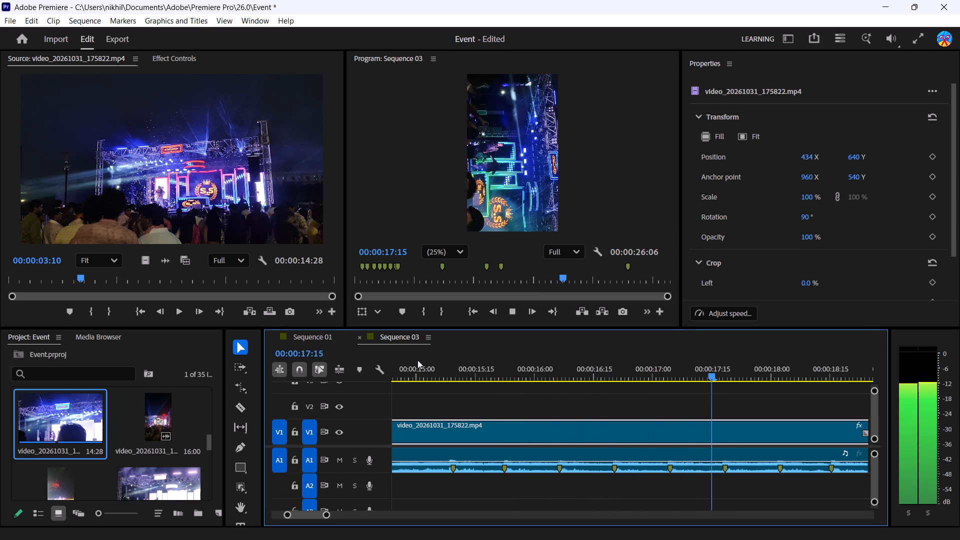
{"action": "key", "text": "space"}
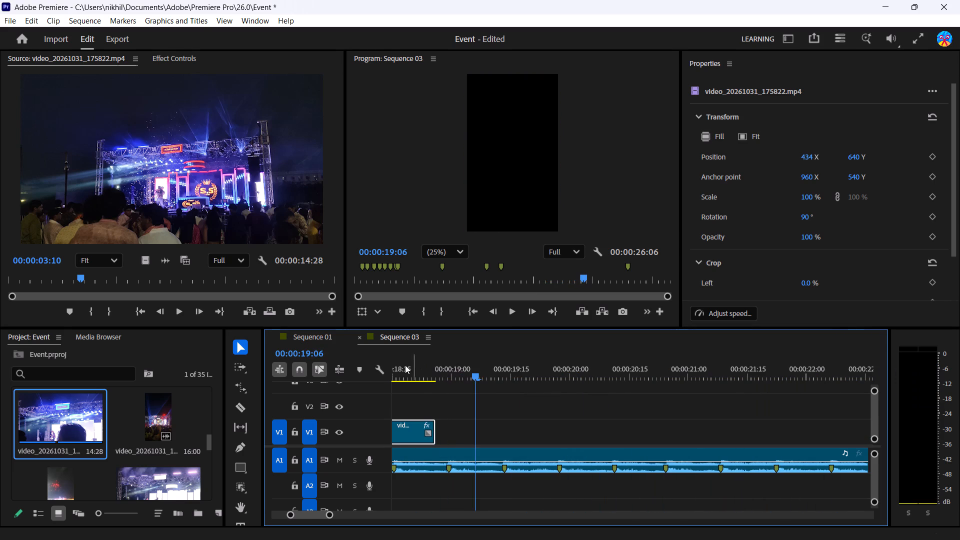
Trim the end of the video_20261031_175822.mp4 clip back to about 00:00:07:18, just past the beat marker.
{"action": "left_click_drag", "start_coordinate": [436, 435], "coordinate": [373, 433]}
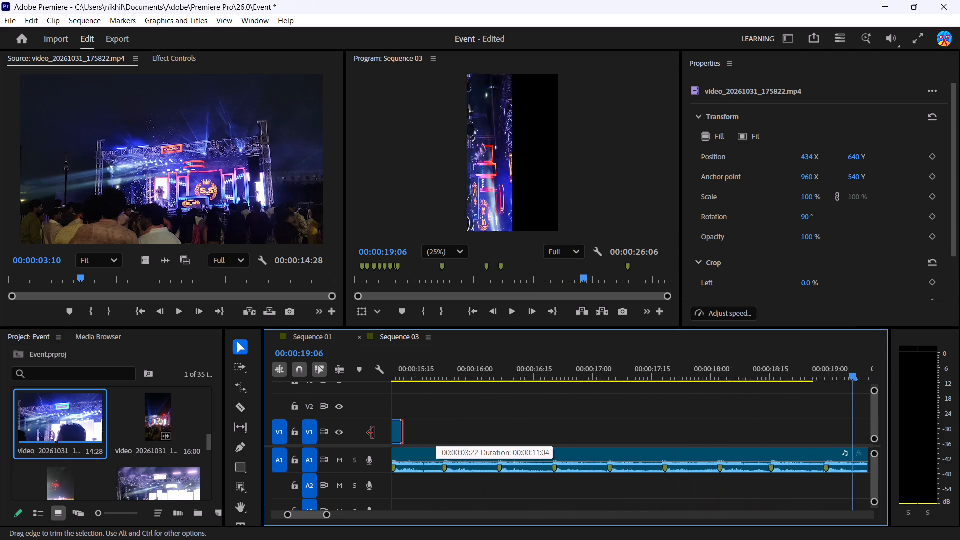
{"action": "left_click_drag", "start_coordinate": [373, 433], "coordinate": [503, 428]}
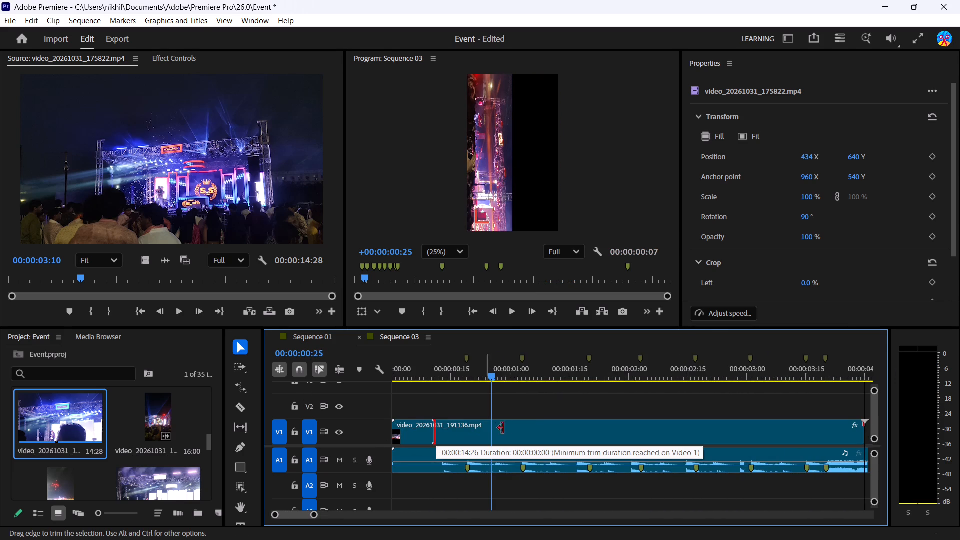
{"action": "left_click_drag", "start_coordinate": [503, 428], "coordinate": [808, 428]}
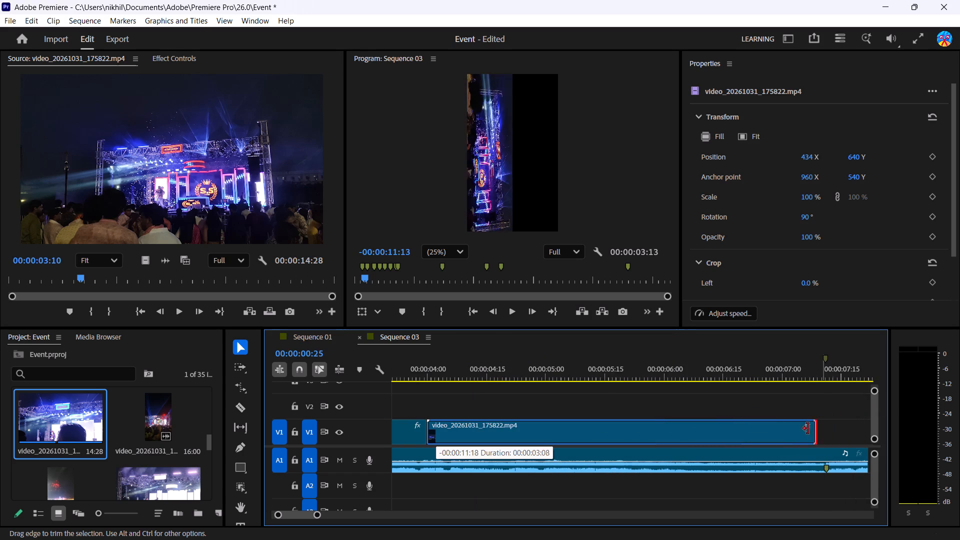
{"action": "left_click_drag", "start_coordinate": [808, 428], "coordinate": [850, 419]}
Play from 00:00:03:26 past the end of the trimmed second clip to check its timing with the music.
{"action": "left_click", "coordinate": [411, 378]}
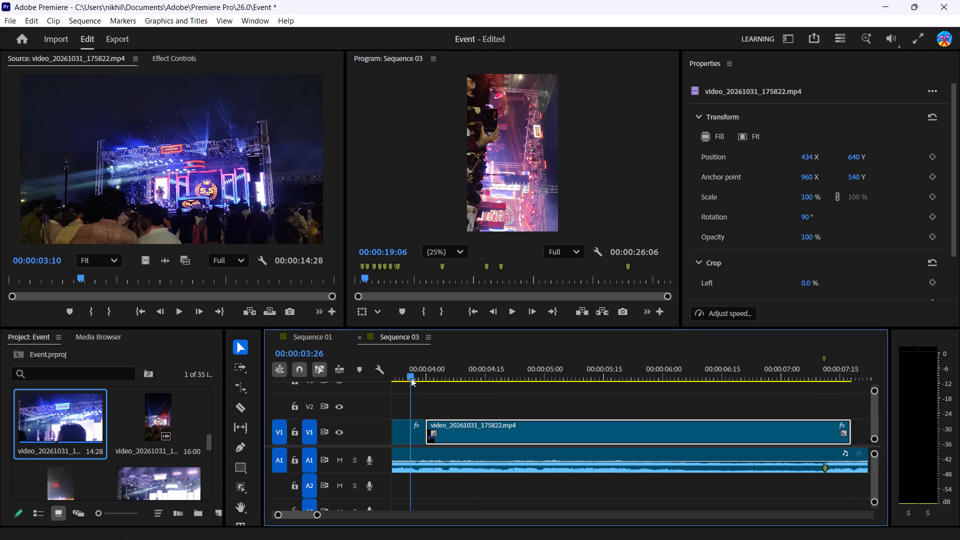
{"action": "key", "text": "space"}
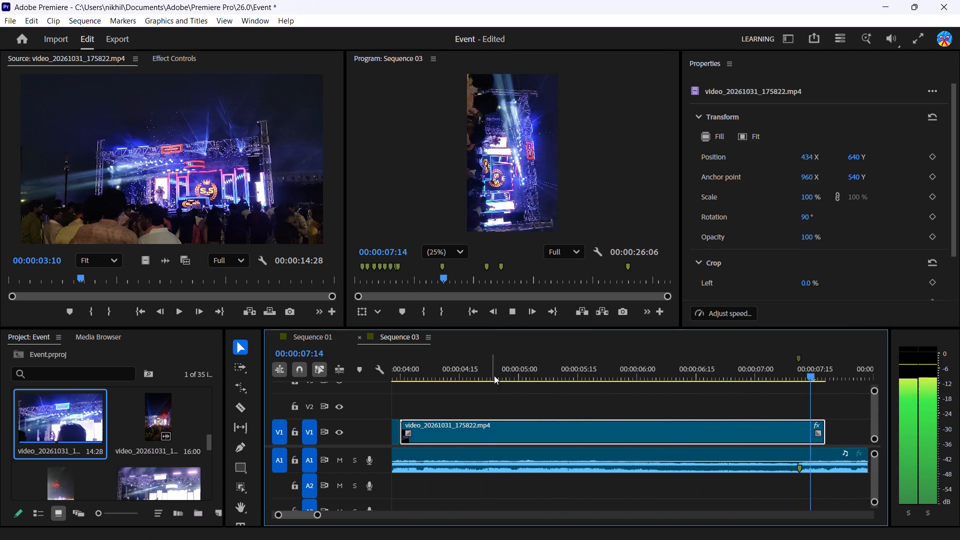
{"action": "key", "text": "space"}
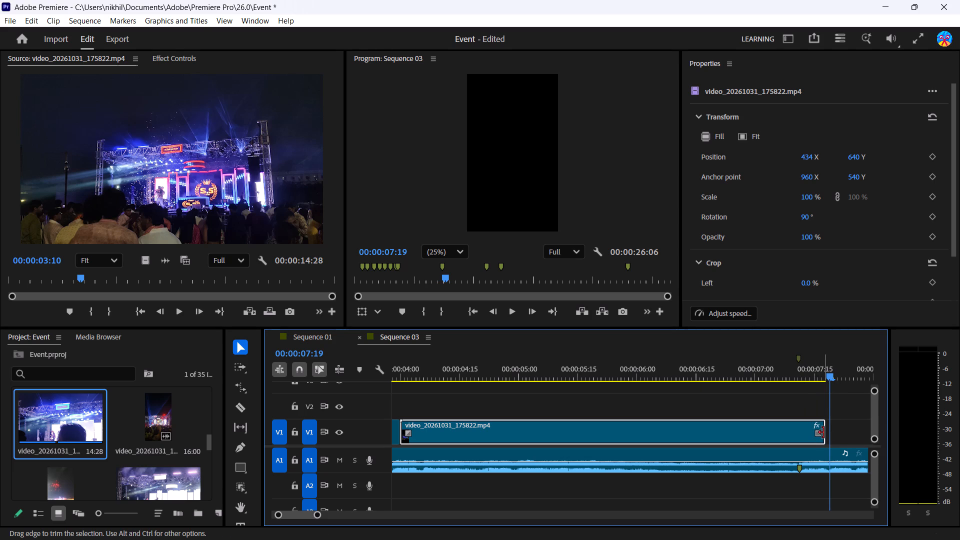
Trim the end of the video_20261031_175822.mp4 clip further back to the beat marker at about 00:00:07:11.
{"action": "left_click_drag", "start_coordinate": [823, 432], "coordinate": [799, 442]}
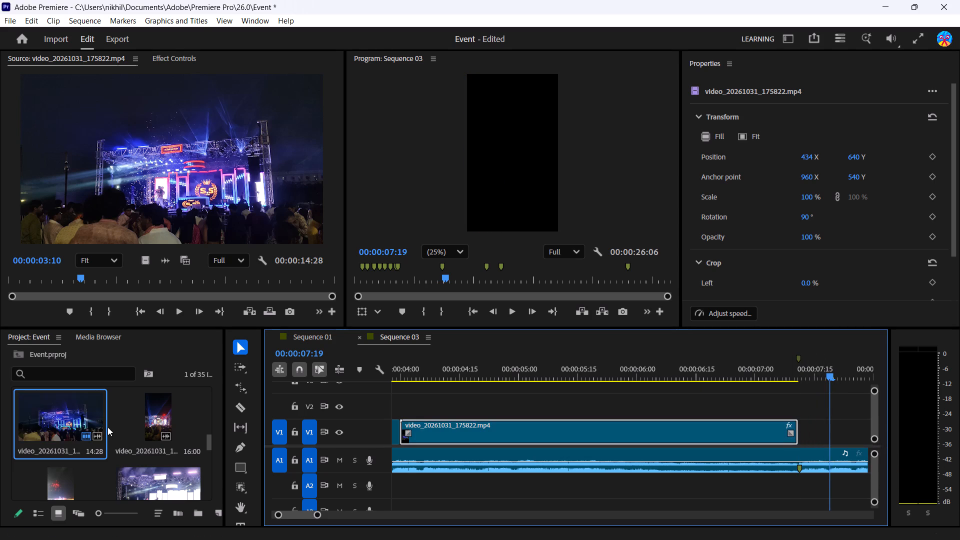
Place only the video of video_20261031_185646.mp4 on V1 directly after the second clip, at the beat marker near 00:00:07:11.
{"action": "scroll", "coordinate": [96, 420], "scroll_direction": "down", "scroll_amount": 3}
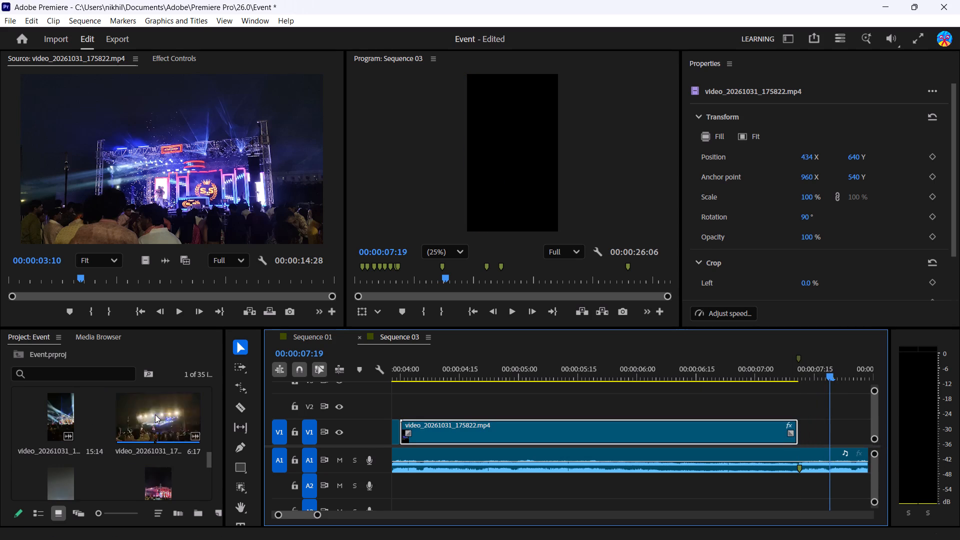
{"action": "scroll", "coordinate": [149, 417], "scroll_direction": "down", "scroll_amount": 3}
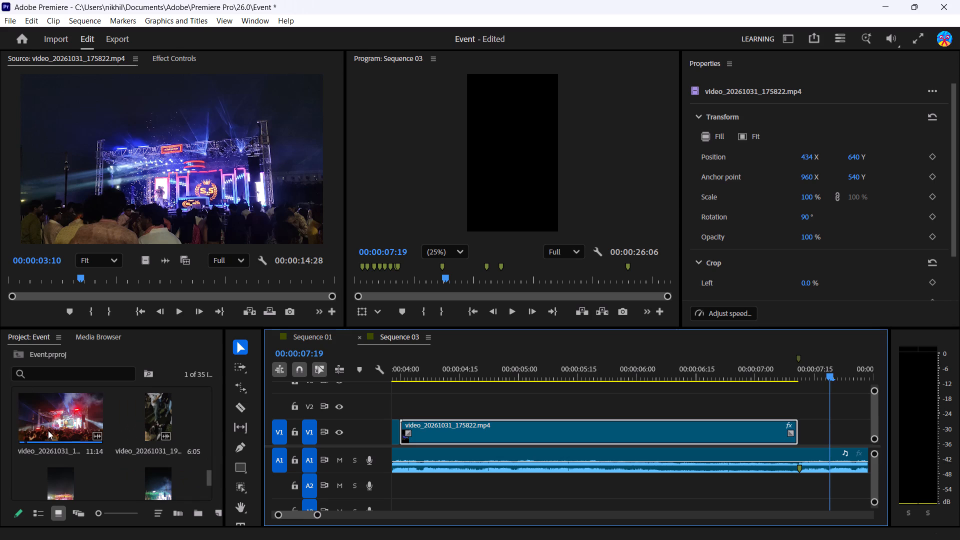
{"action": "left_click_drag", "start_coordinate": [57, 414], "coordinate": [106, 414]}
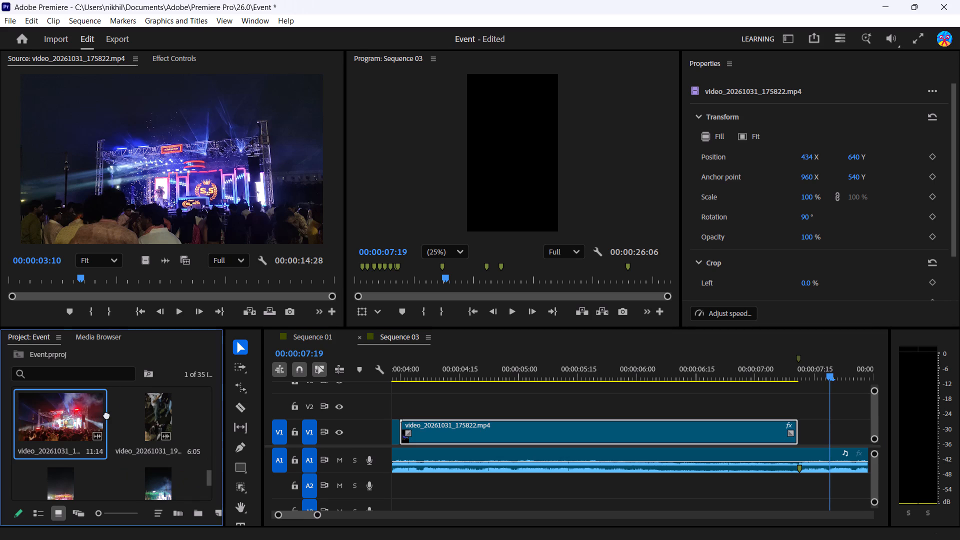
{"action": "left_click_drag", "start_coordinate": [106, 414], "coordinate": [198, 198]}
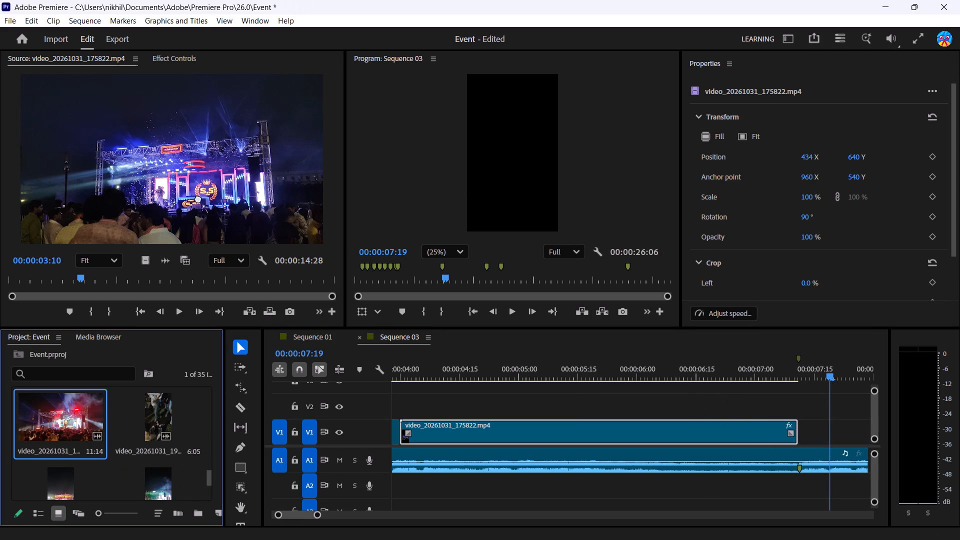
{"action": "left_click_drag", "start_coordinate": [198, 198], "coordinate": [154, 180]}
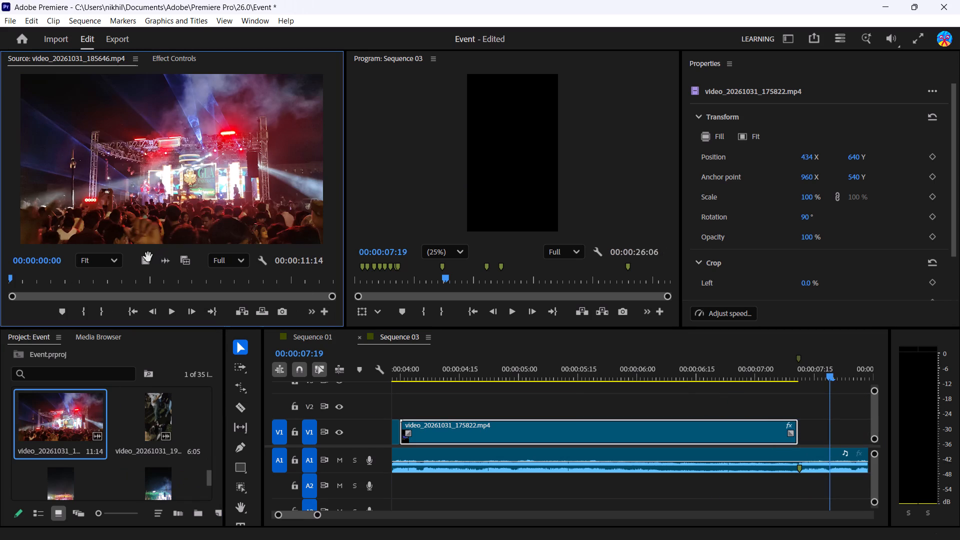
{"action": "left_click_drag", "start_coordinate": [148, 263], "coordinate": [638, 341]}
{"action": "left_click_drag", "start_coordinate": [638, 341], "coordinate": [800, 426]}
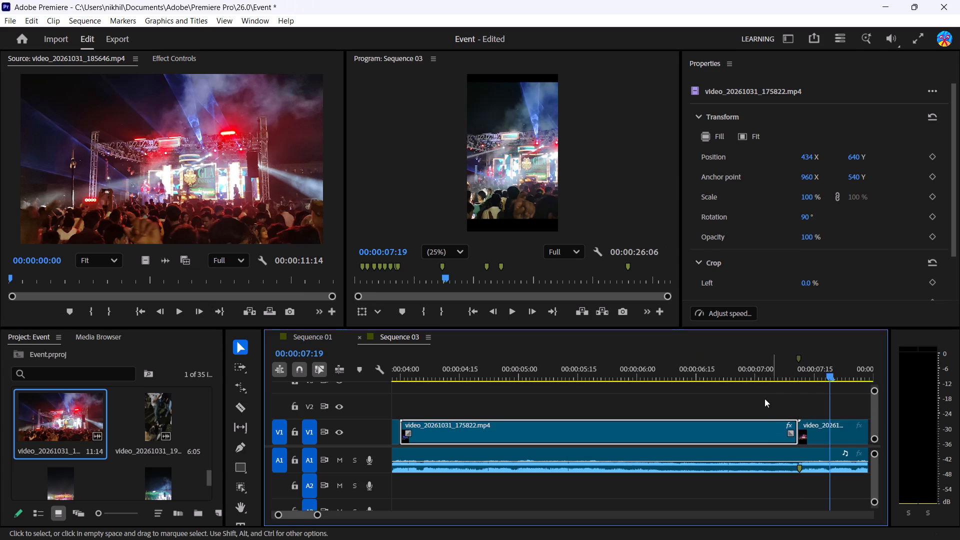
Rotate the video_20261031_185646.mp4 clip on V1 by 90°.
{"action": "left_click", "coordinate": [823, 431]}
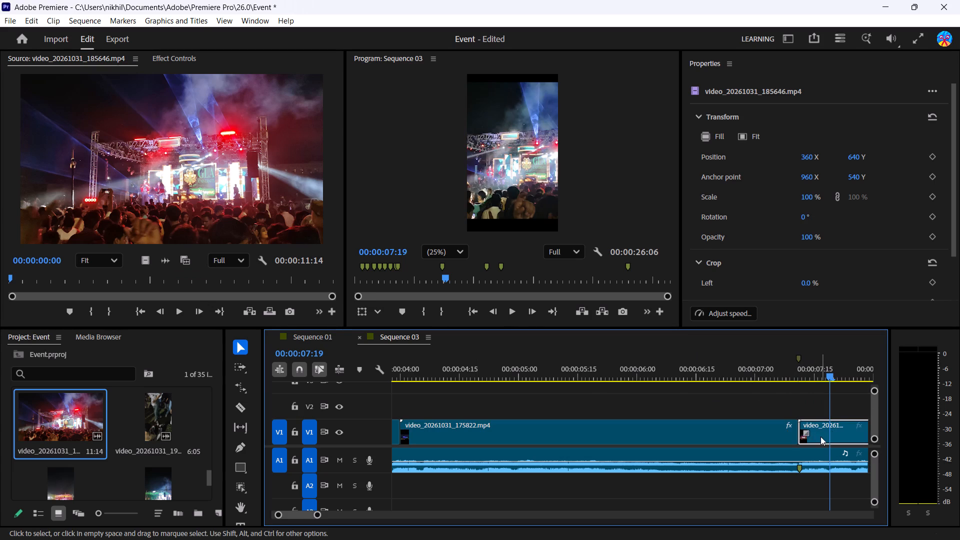
{"action": "left_click", "coordinate": [802, 218]}
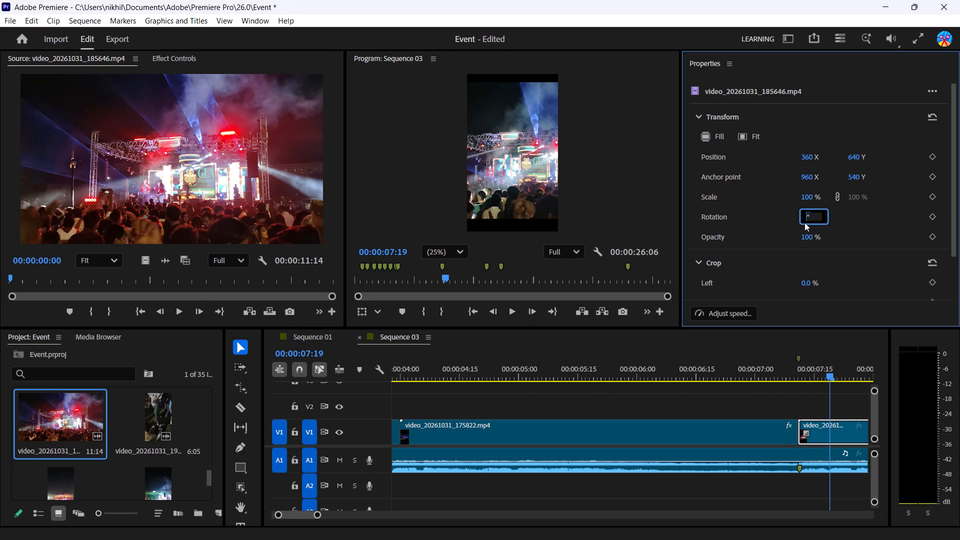
{"action": "key", "text": "9"}
{"action": "key", "text": "0"}
{"action": "key", "text": "Return"}
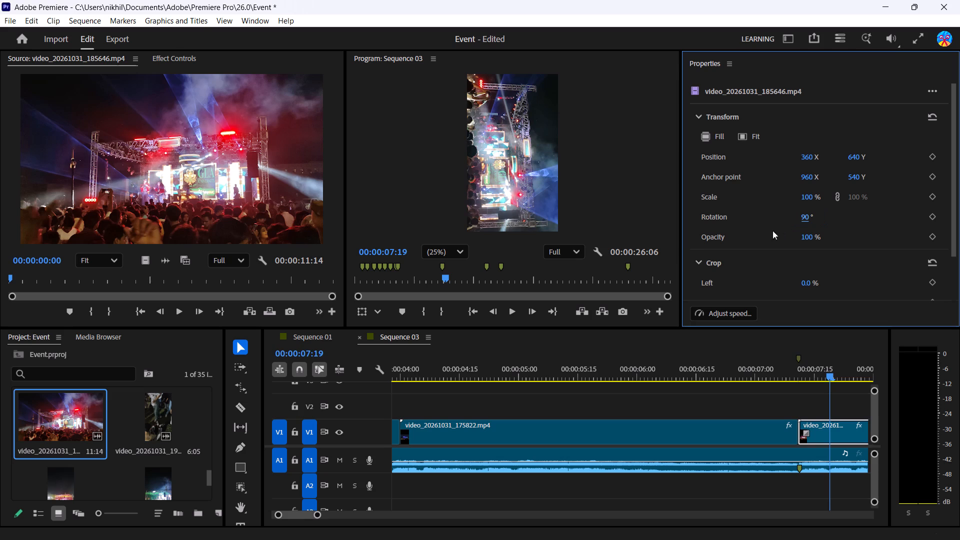
{"action": "left_click", "coordinate": [640, 398]}
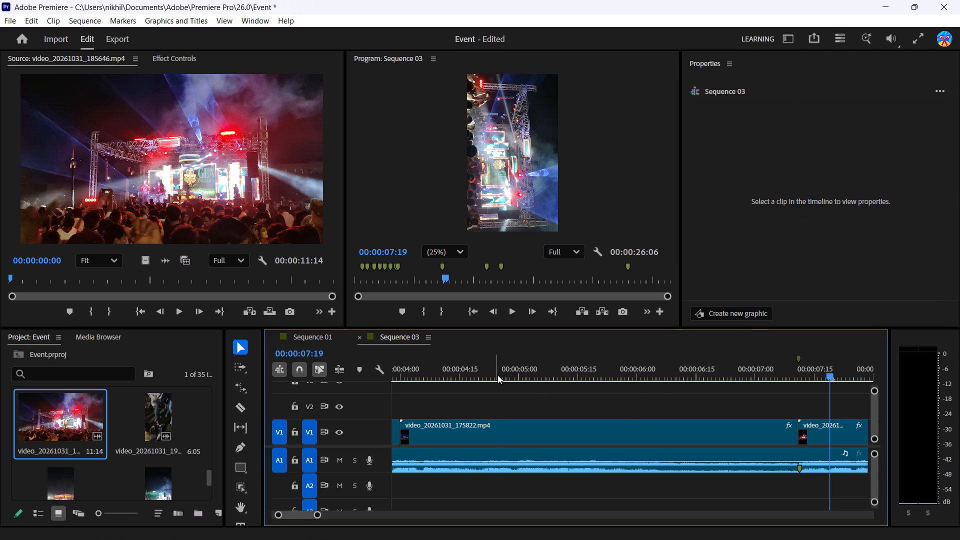
Play Sequence 03 from about 00:00:04:24 through most of the new third clip to review its footage and timing.
{"action": "left_click", "coordinate": [497, 375]}
{"action": "key", "text": "space"}
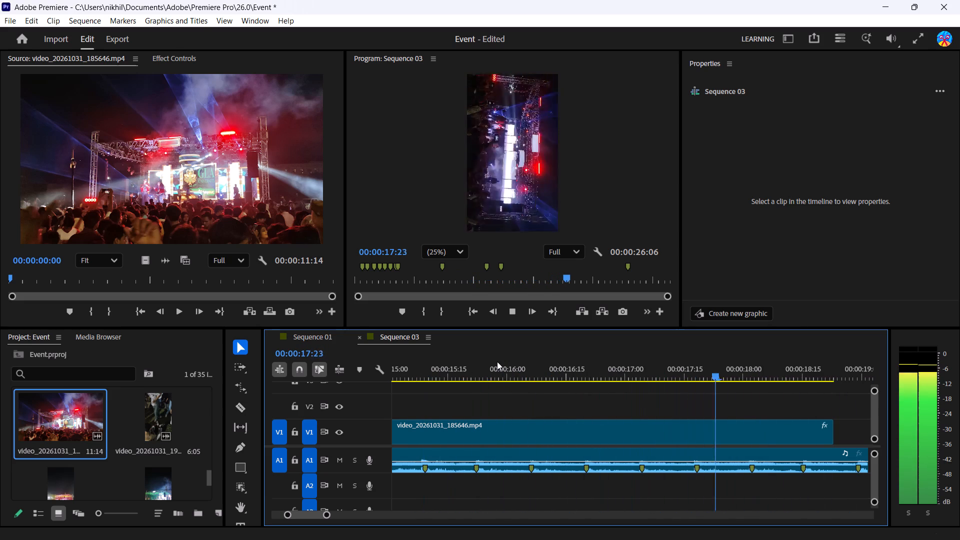
{"action": "key", "text": "space"}
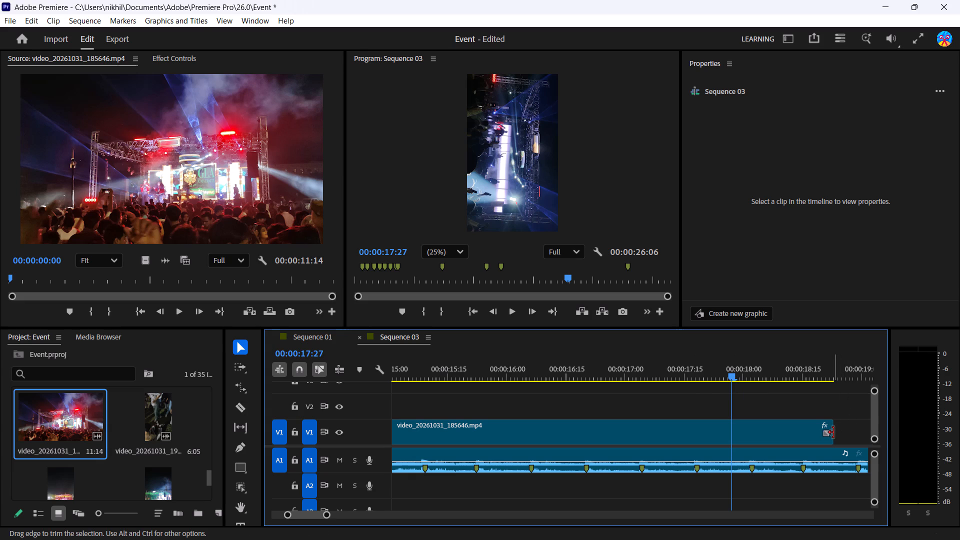
Trim the end of the video_20261031_185646.mp4 clip back to the beat marker at about 00:00:11:01.
{"action": "left_click_drag", "start_coordinate": [833, 432], "coordinate": [554, 455]}
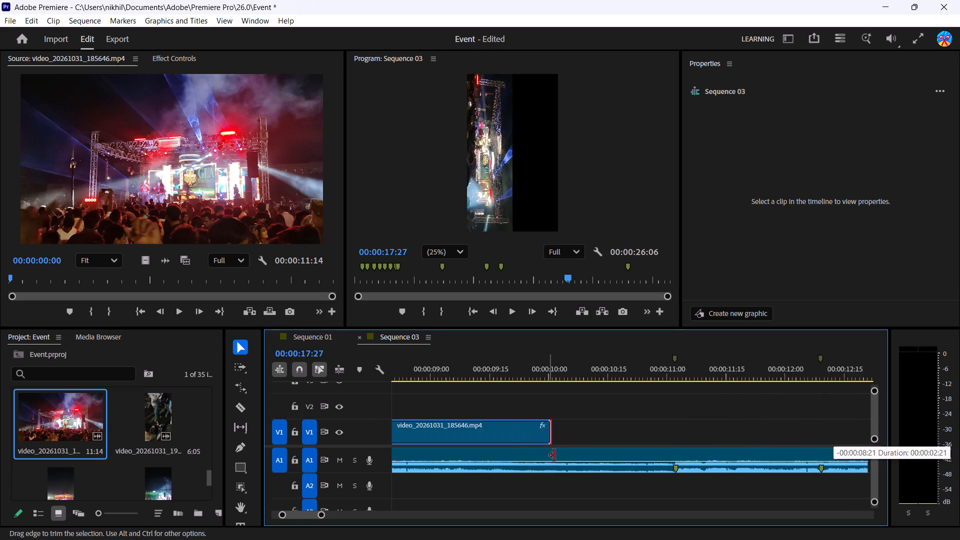
{"action": "left_click_drag", "start_coordinate": [554, 455], "coordinate": [608, 452]}
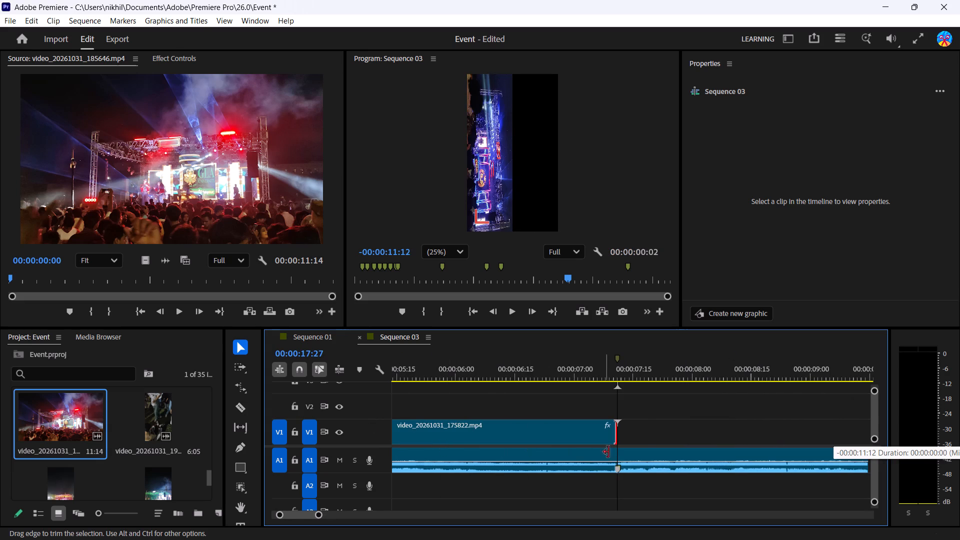
{"action": "left_click_drag", "start_coordinate": [608, 452], "coordinate": [792, 462]}
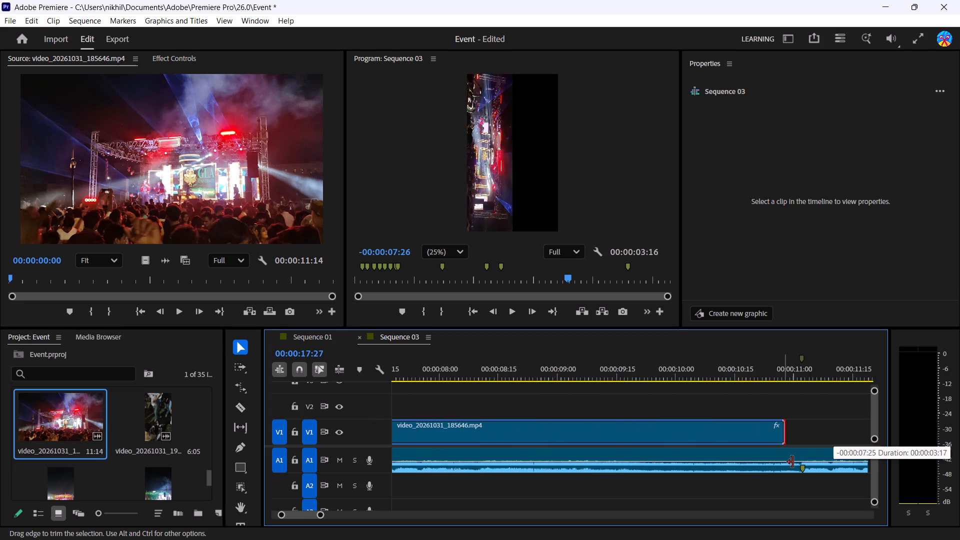
{"action": "left_click_drag", "start_coordinate": [792, 462], "coordinate": [797, 461]}
Play the opening seconds of Sequence 03 from the start and again from about 00:00:00:13 to check the music's beats against the markers.
{"action": "double_click", "coordinate": [423, 381]}
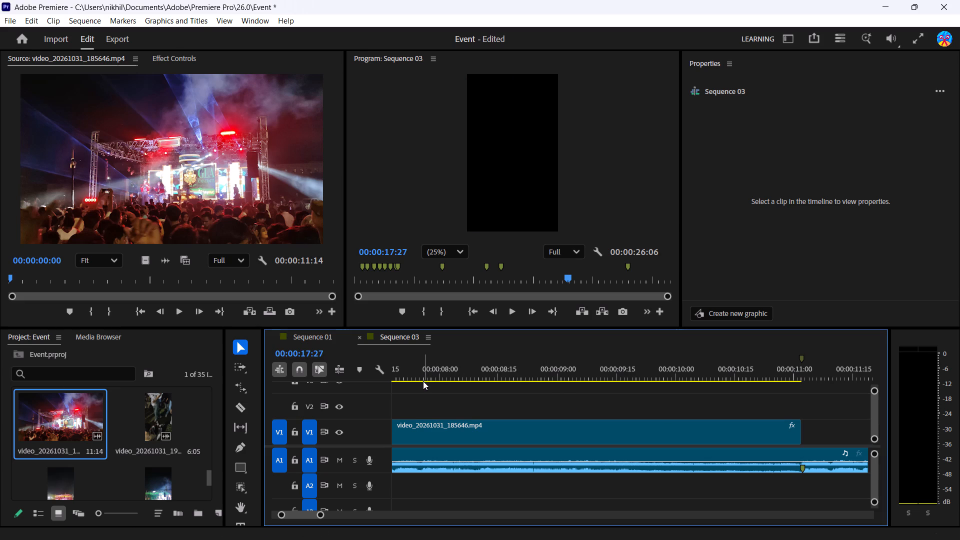
{"action": "double_click", "coordinate": [426, 376]}
{"action": "left_click_drag", "start_coordinate": [434, 368], "coordinate": [439, 368]}
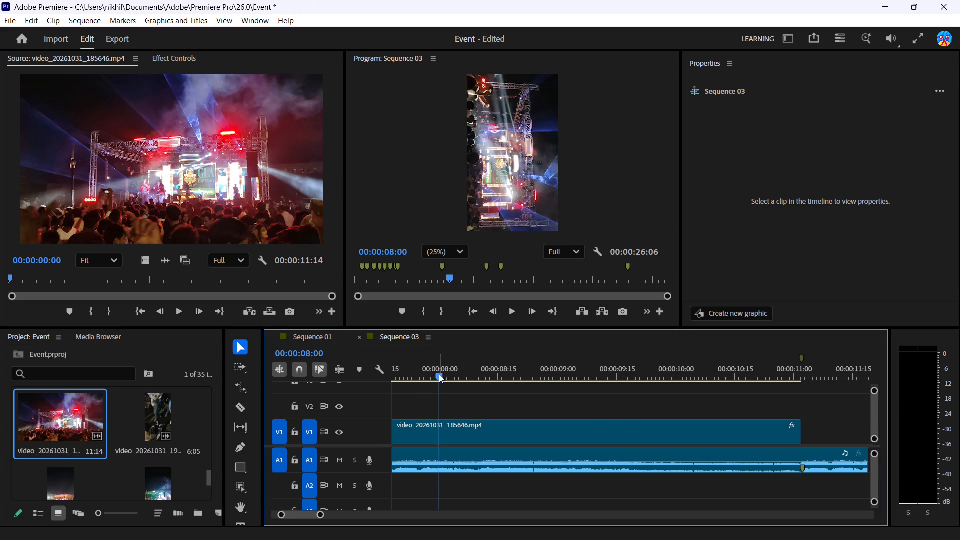
{"action": "left_click_drag", "start_coordinate": [439, 374], "coordinate": [268, 389]}
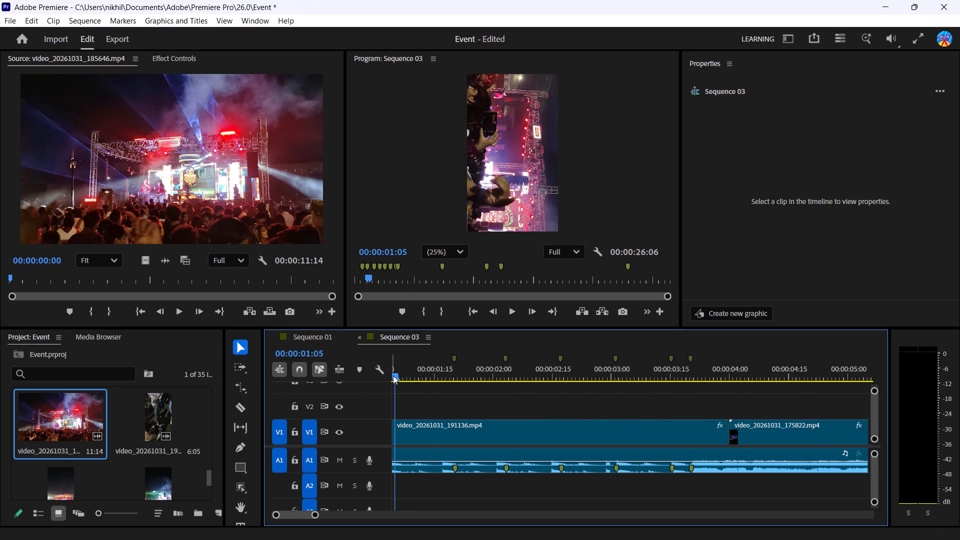
{"action": "left_click_drag", "start_coordinate": [395, 375], "coordinate": [355, 384]}
{"action": "key", "text": "space"}
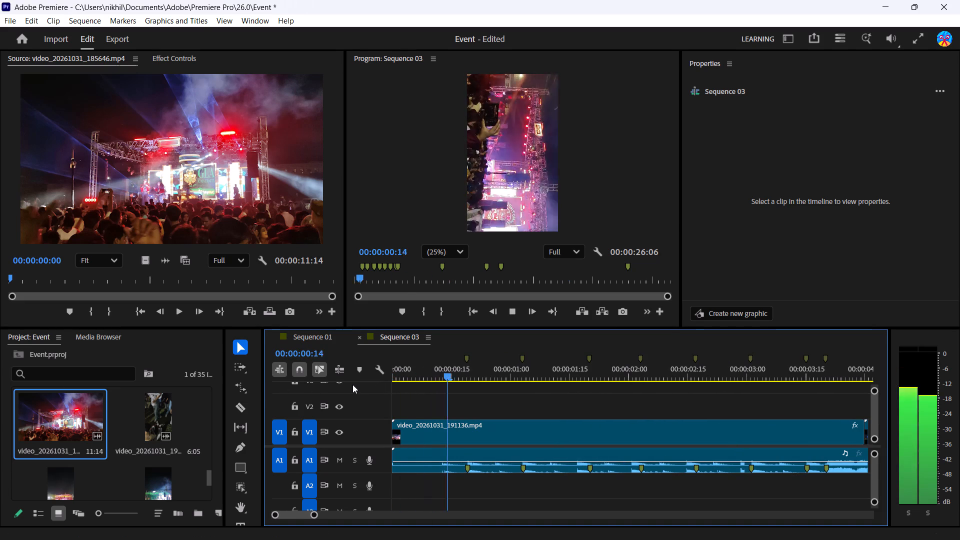
{"action": "key", "text": "space"}
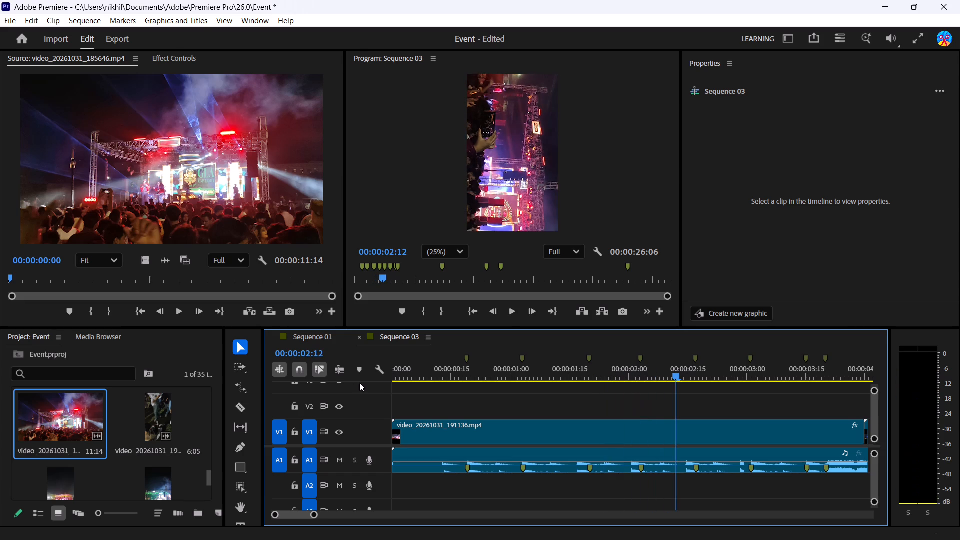
{"action": "left_click", "coordinate": [445, 373]}
{"action": "key", "text": "space"}
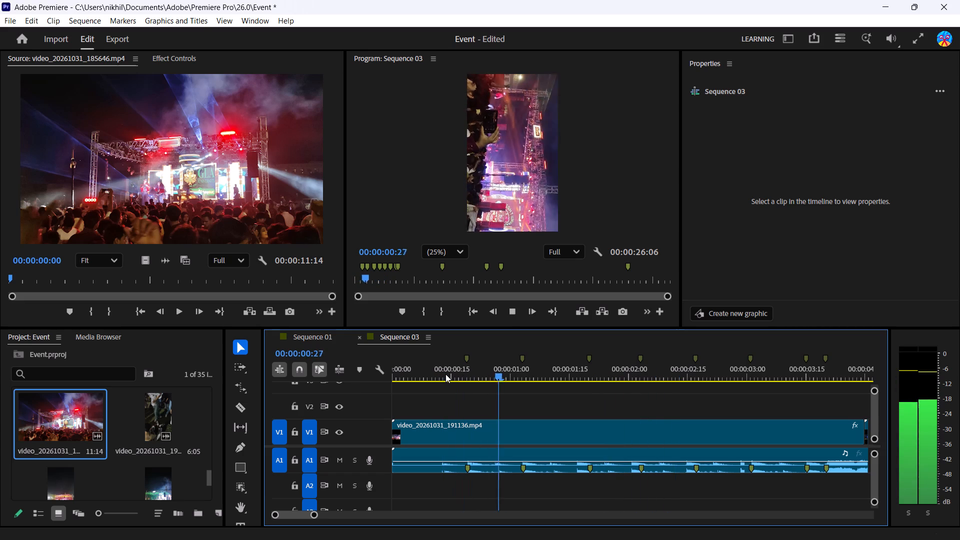
{"action": "key", "text": "space"}
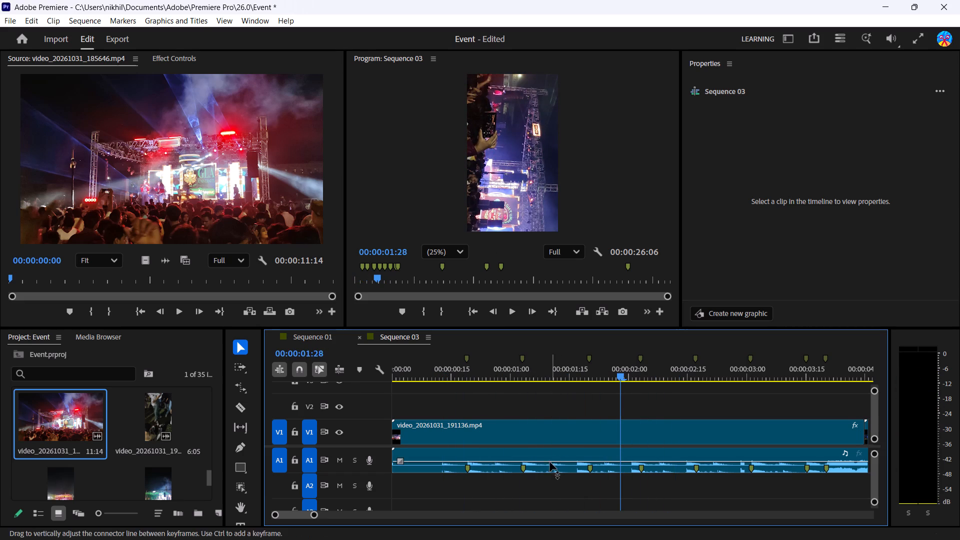
Open the A1 music clip in the Source Monitor and examine its enlarged waveform between the beat markers around 00:00:01:28.
{"action": "double_click", "coordinate": [556, 469]}
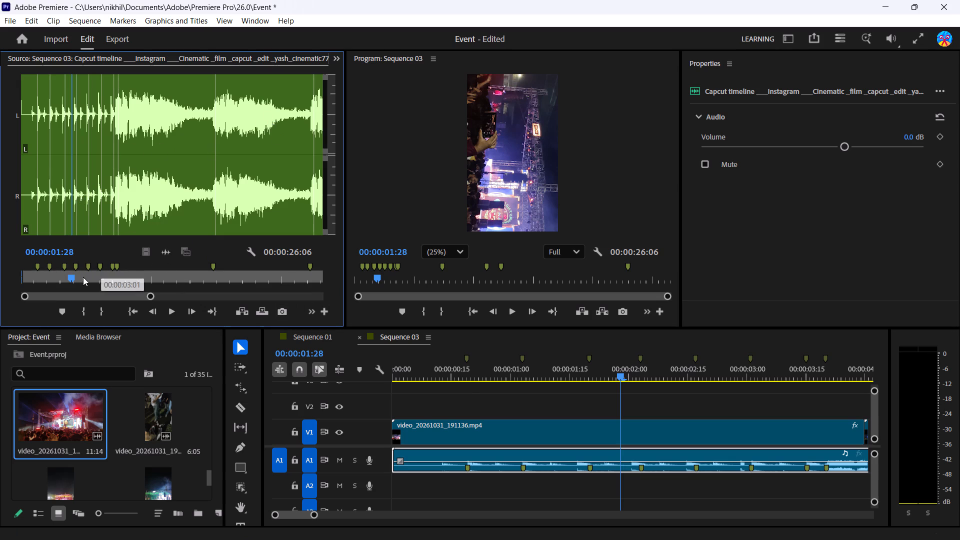
{"action": "left_click_drag", "start_coordinate": [150, 294], "coordinate": [100, 291]}
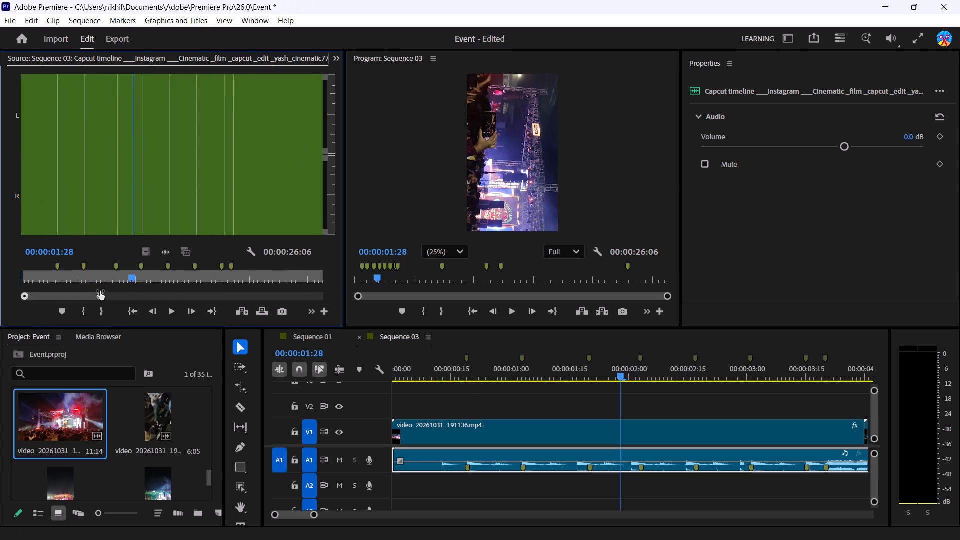
{"action": "left_click_drag", "start_coordinate": [100, 291], "coordinate": [68, 281]}
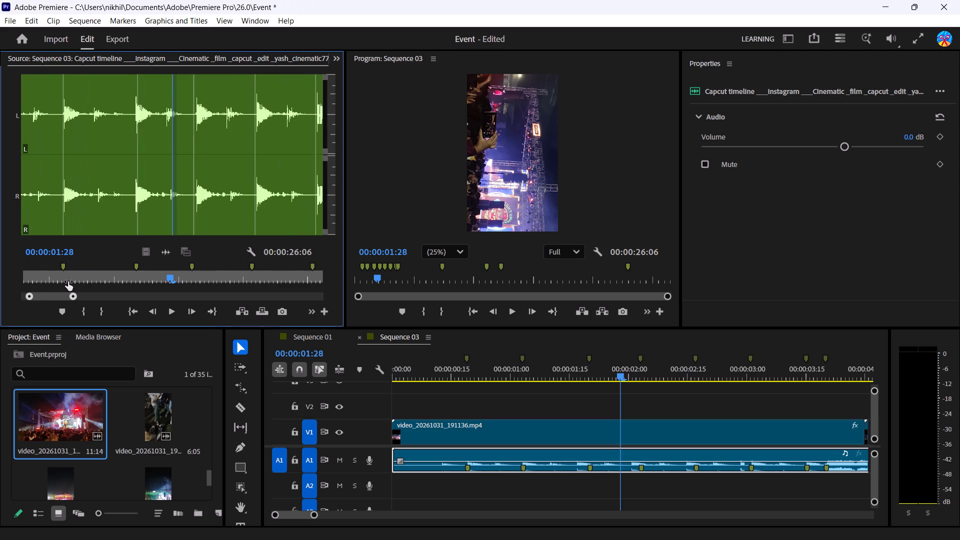
{"action": "left_click_drag", "start_coordinate": [68, 281], "coordinate": [51, 280]}
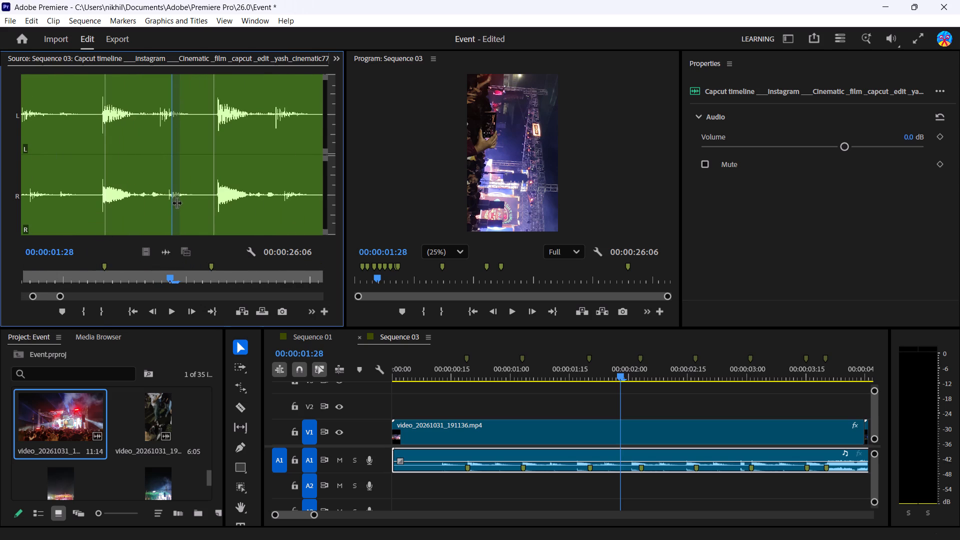
{"action": "double_click", "coordinate": [176, 196]}
{"action": "left_click", "coordinate": [106, 191]}
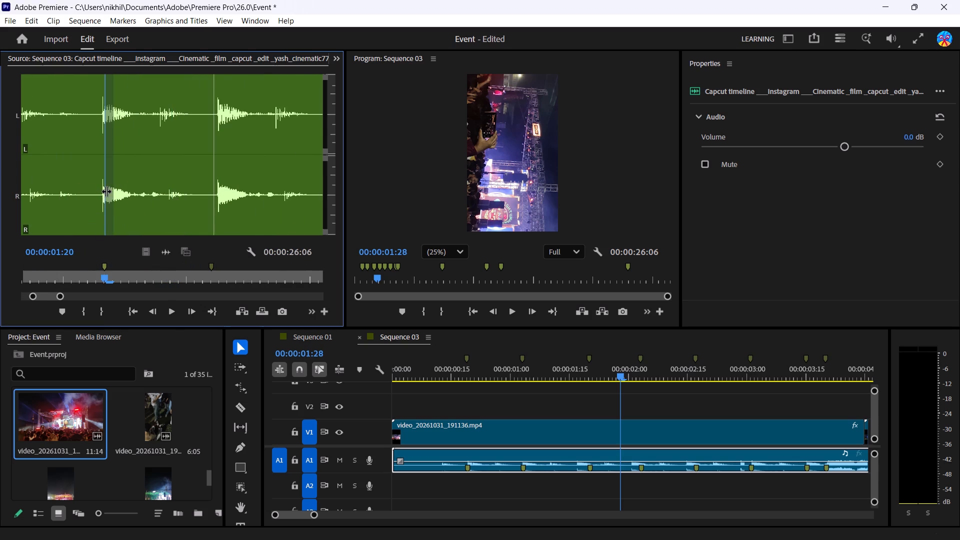
{"action": "left_click_drag", "start_coordinate": [182, 191], "coordinate": [177, 193]}
{"action": "left_click", "coordinate": [177, 193]}
{"action": "left_click", "coordinate": [174, 194]}
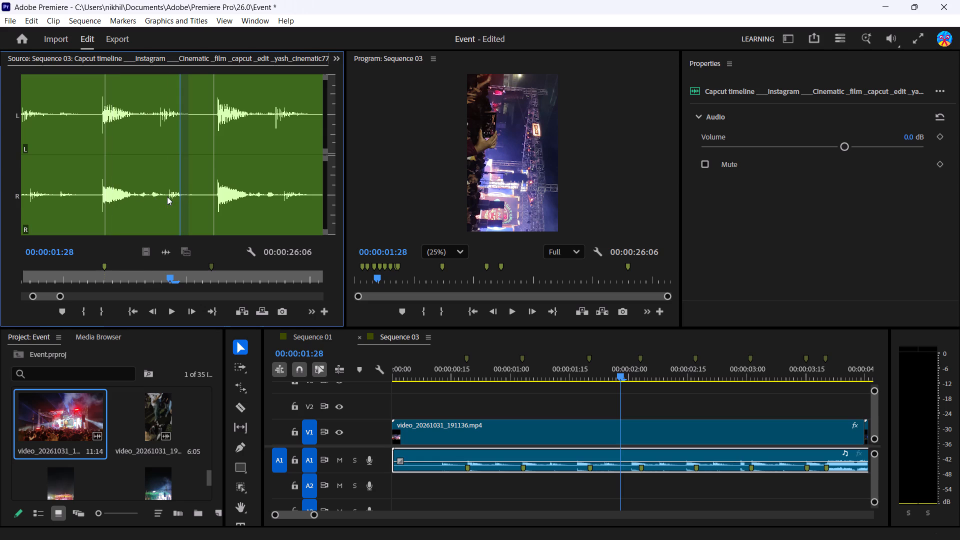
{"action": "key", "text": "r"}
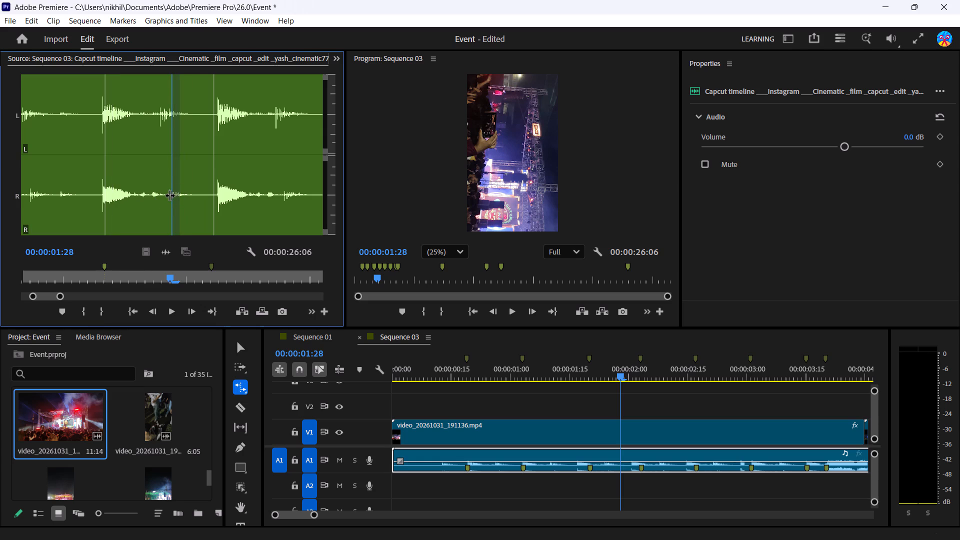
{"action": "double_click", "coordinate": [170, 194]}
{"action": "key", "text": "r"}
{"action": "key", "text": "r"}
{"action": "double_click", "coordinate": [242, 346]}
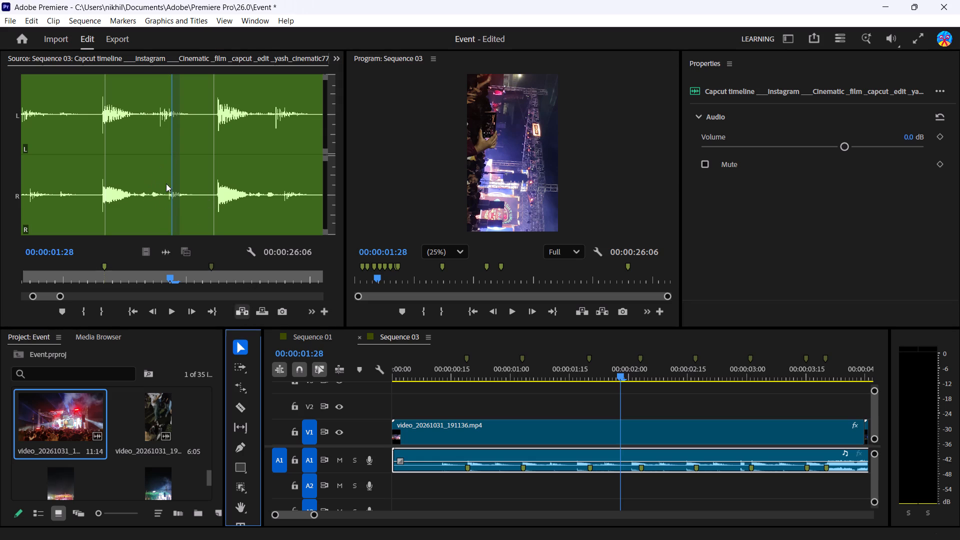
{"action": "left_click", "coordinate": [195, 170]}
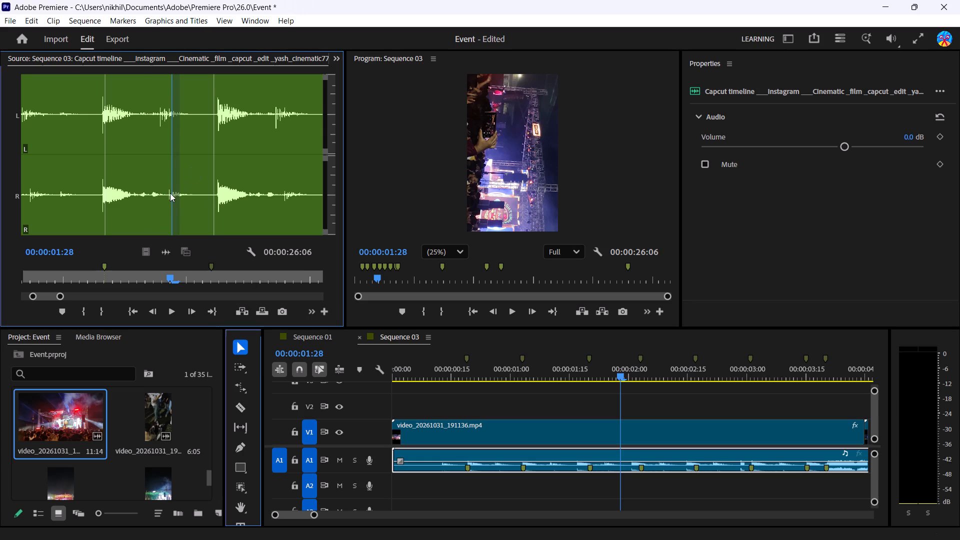
Examine the A1 music waveform in the Source Monitor around the small beat between 00:00:01:26 and 00:00:01:29.
{"action": "left_click", "coordinate": [170, 194]}
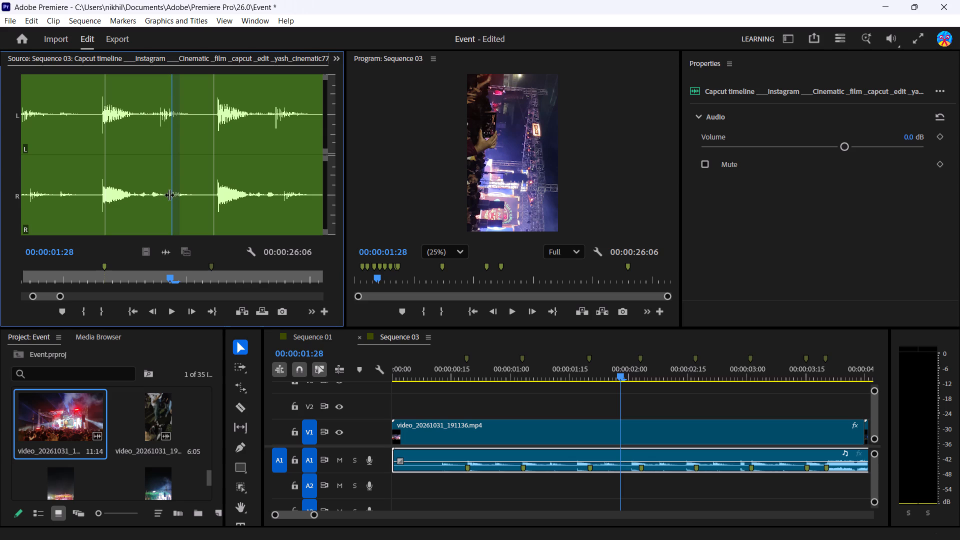
{"action": "double_click", "coordinate": [161, 145]}
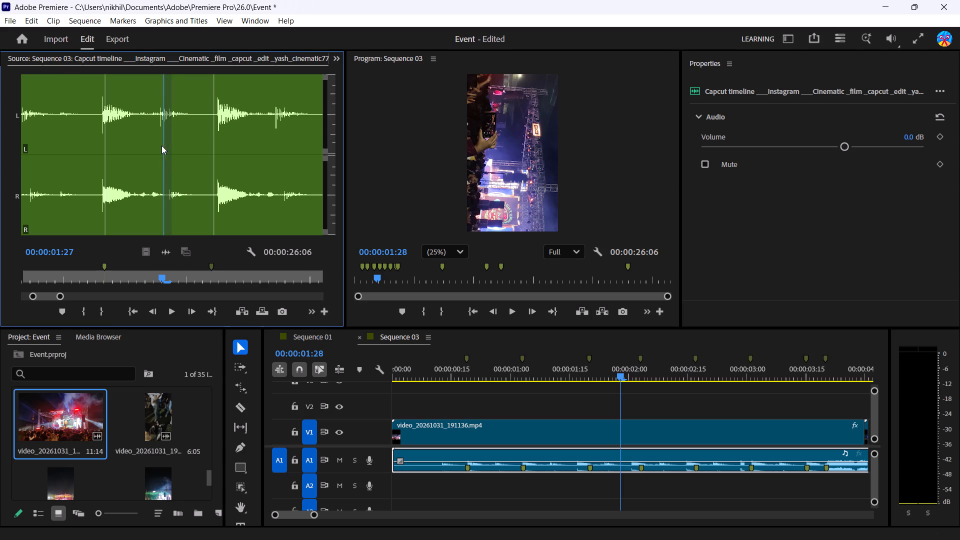
{"action": "left_click_drag", "start_coordinate": [164, 148], "coordinate": [159, 155]}
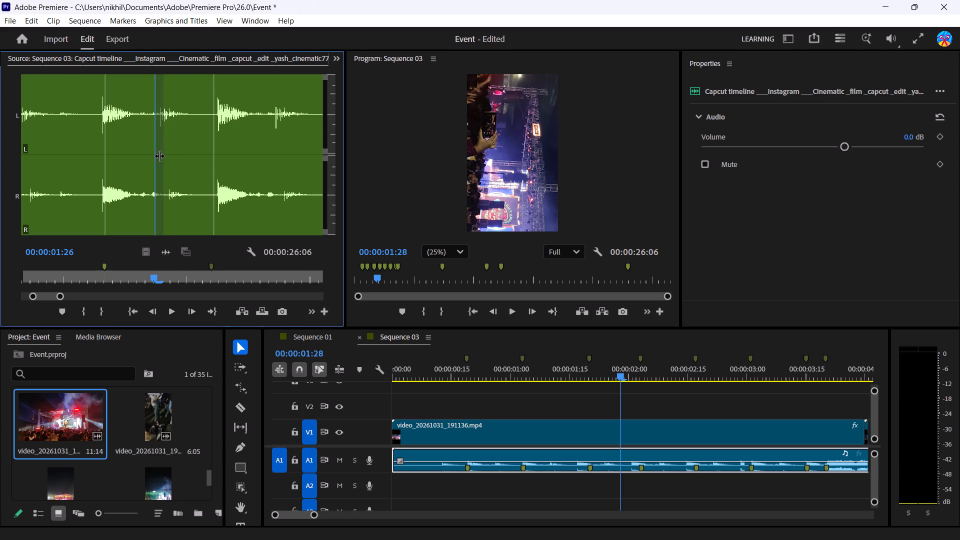
{"action": "left_click_drag", "start_coordinate": [159, 155], "coordinate": [159, 159]}
{"action": "left_click", "coordinate": [159, 159]}
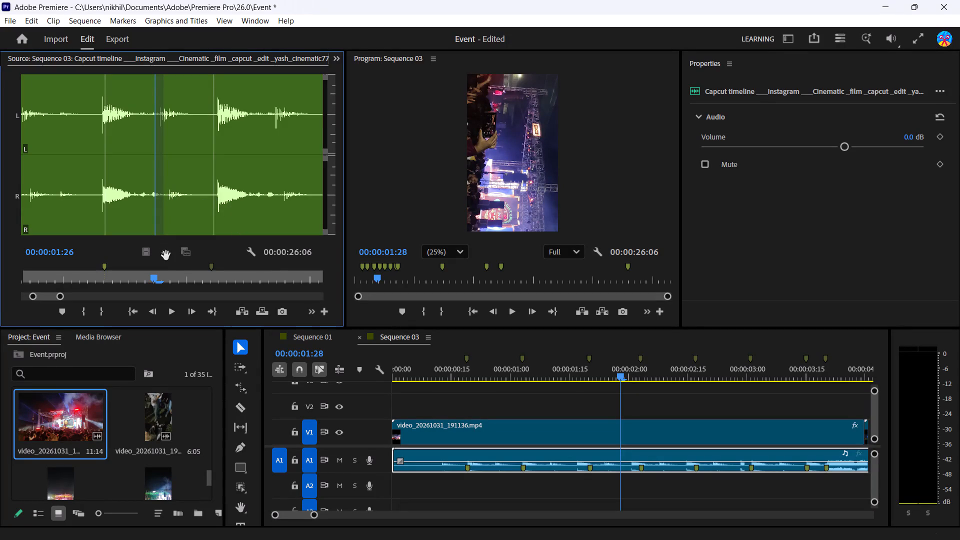
{"action": "left_click", "coordinate": [250, 253]}
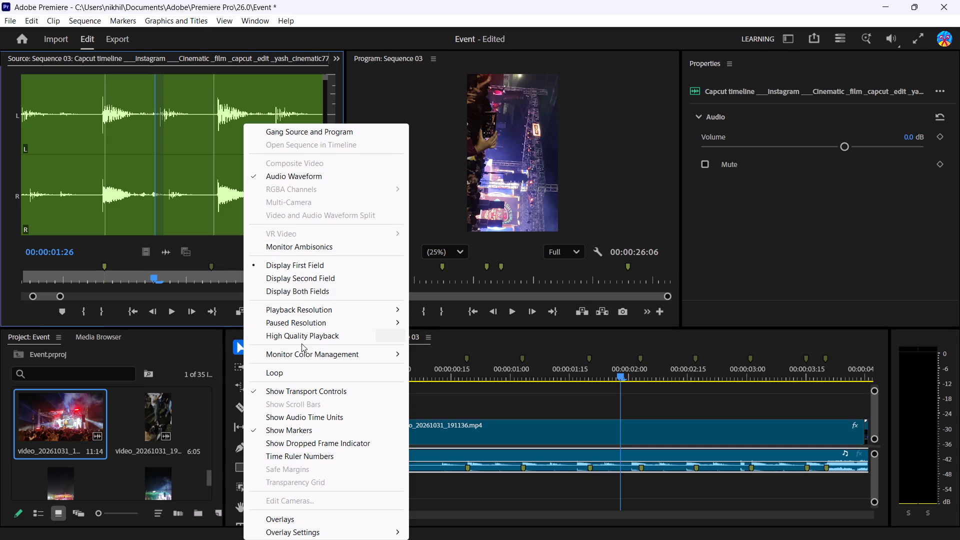
{"action": "left_click", "coordinate": [177, 199]}
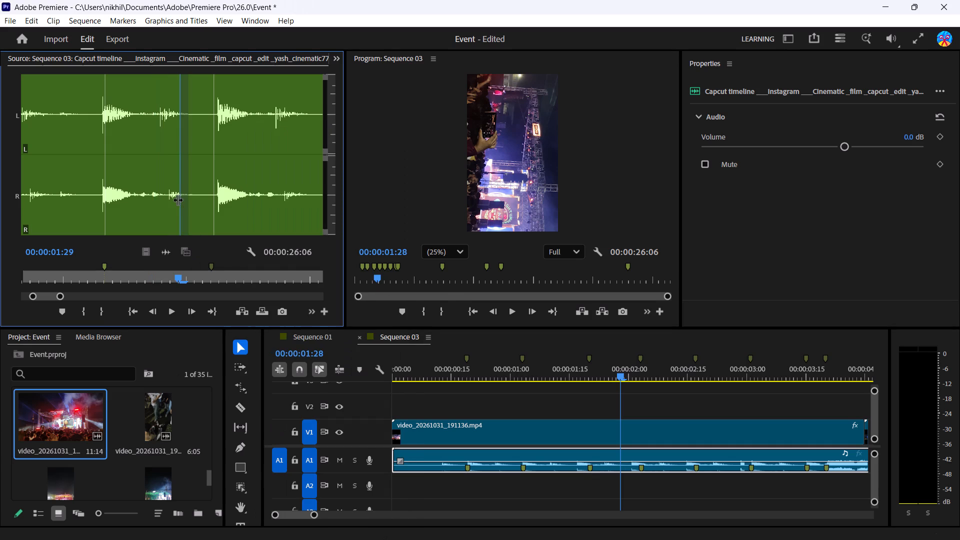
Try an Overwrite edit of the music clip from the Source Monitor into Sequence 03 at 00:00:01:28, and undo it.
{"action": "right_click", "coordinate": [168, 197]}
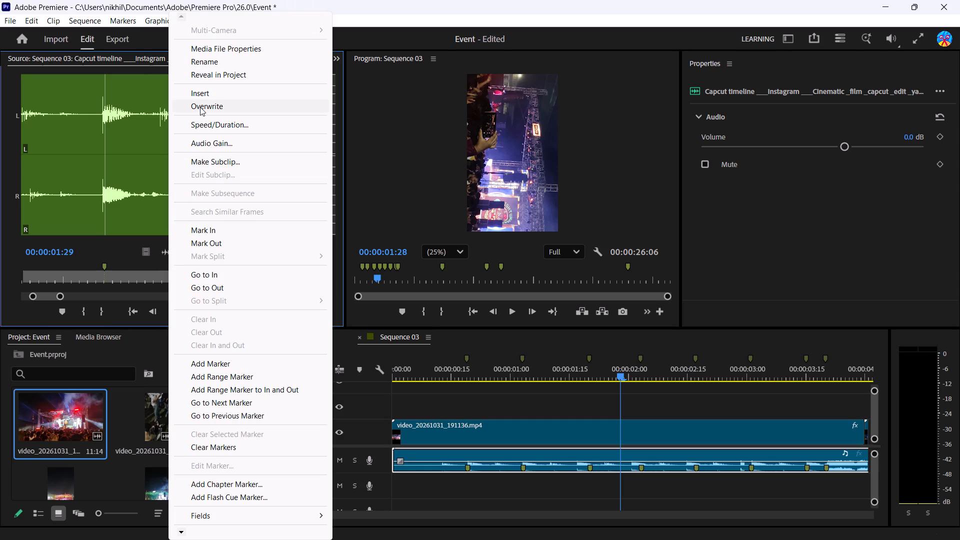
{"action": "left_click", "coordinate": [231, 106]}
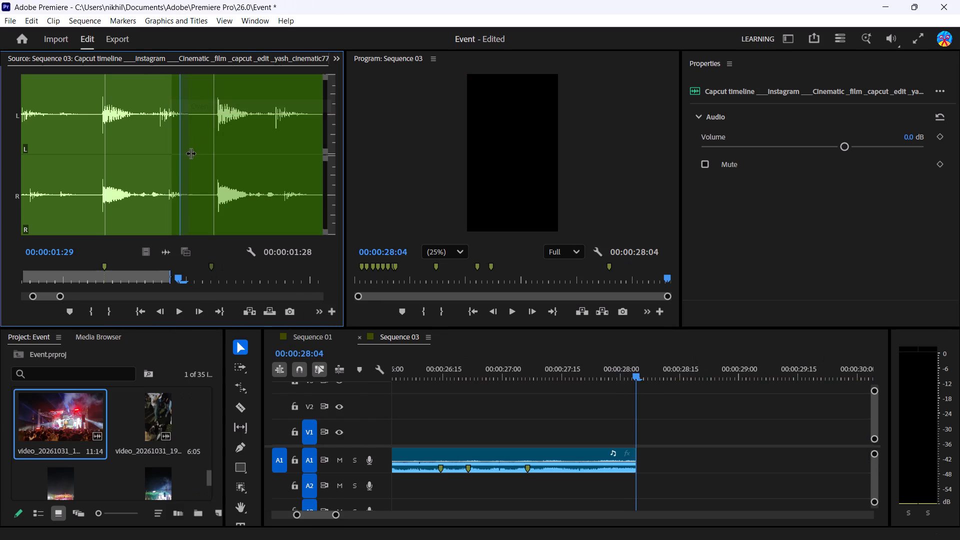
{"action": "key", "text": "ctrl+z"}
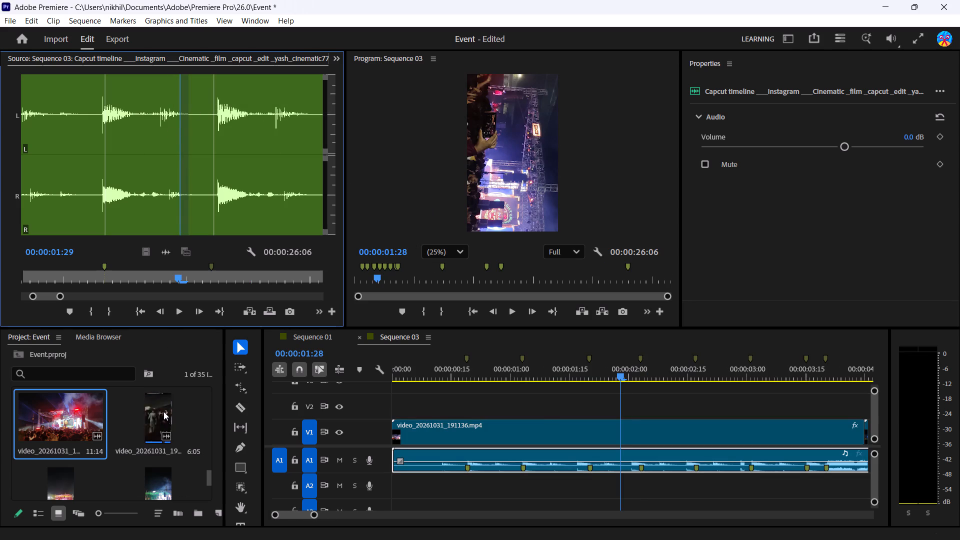
Play Sequence 03 from the start through the end of the third V1 clip to review the cuts against the music.
{"action": "left_click", "coordinate": [472, 376]}
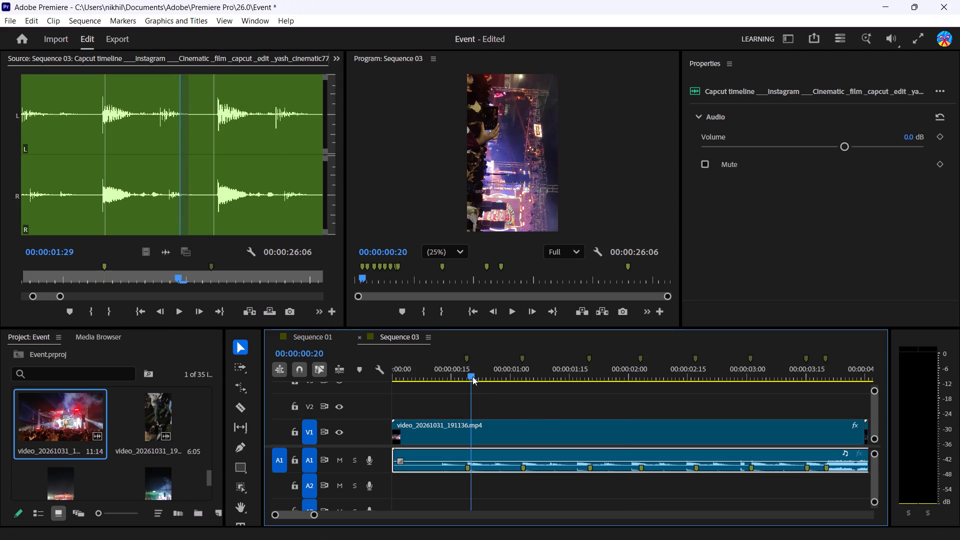
{"action": "left_click_drag", "start_coordinate": [472, 376], "coordinate": [410, 373]}
{"action": "left_click", "coordinate": [408, 381]}
{"action": "triple_click", "coordinate": [412, 376]}
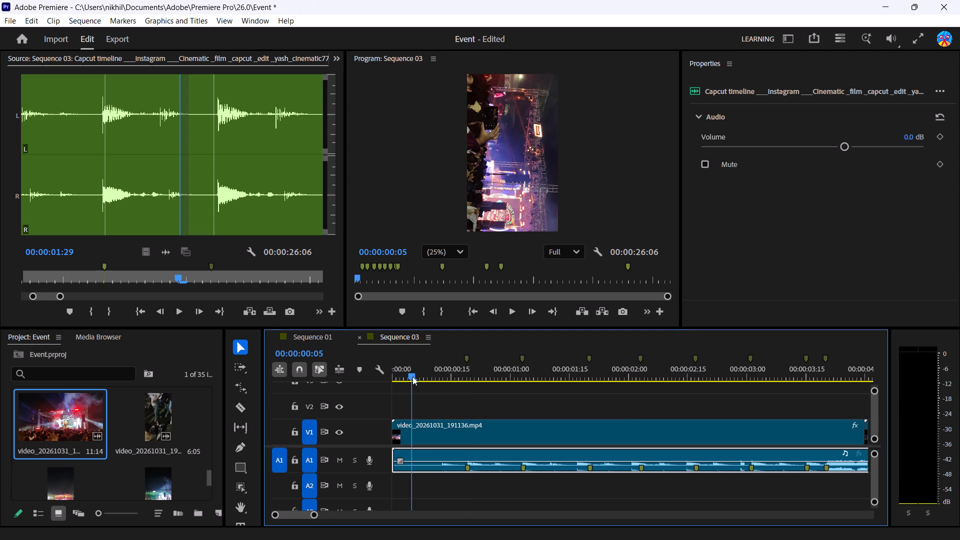
{"action": "left_click_drag", "start_coordinate": [412, 376], "coordinate": [390, 375]}
{"action": "left_click", "coordinate": [390, 375]}
{"action": "left_click_drag", "start_coordinate": [399, 373], "coordinate": [400, 377]}
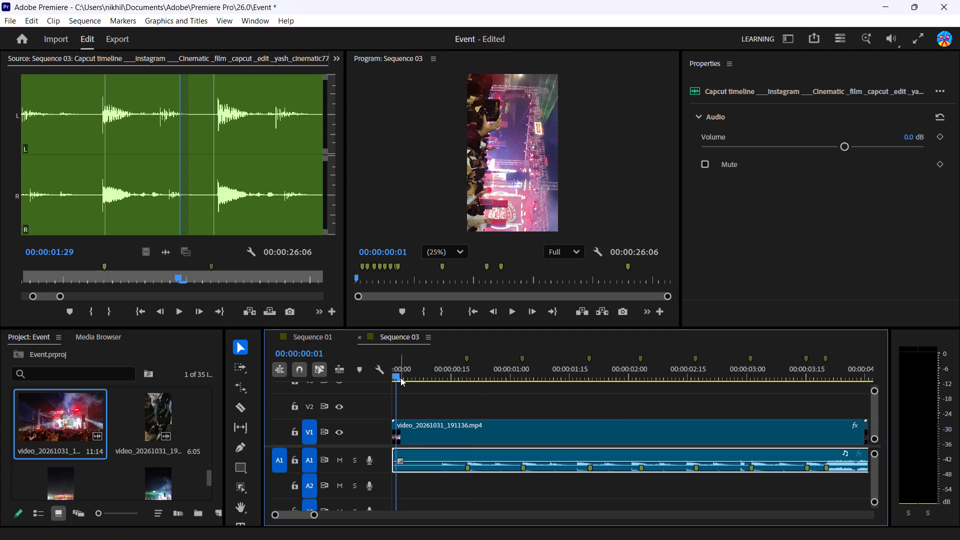
{"action": "left_click_drag", "start_coordinate": [395, 377], "coordinate": [341, 366]}
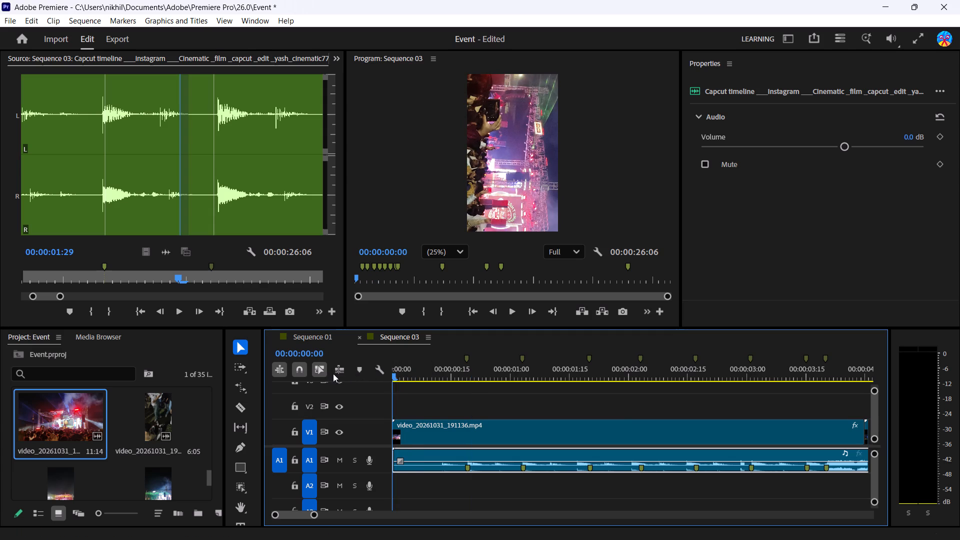
{"action": "key", "text": "space"}
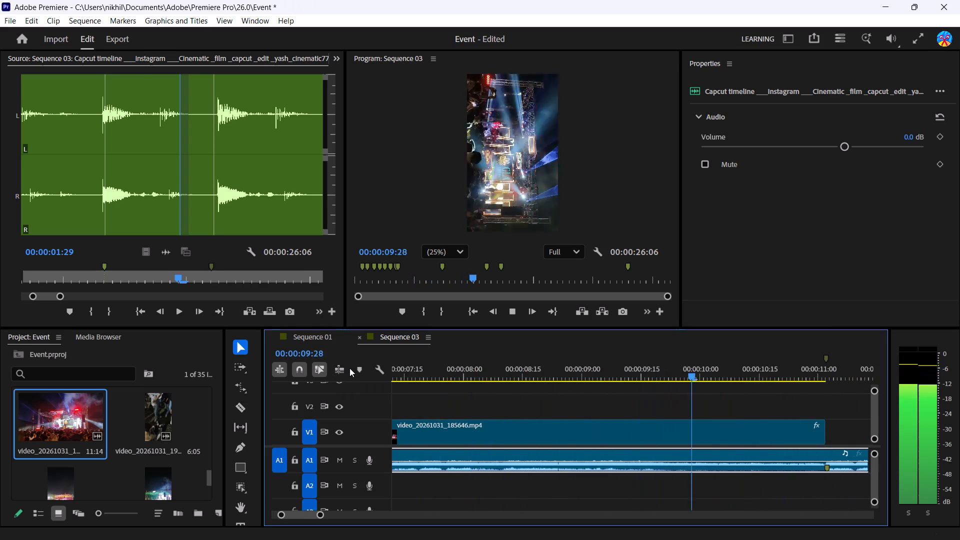
{"action": "key", "text": "space"}
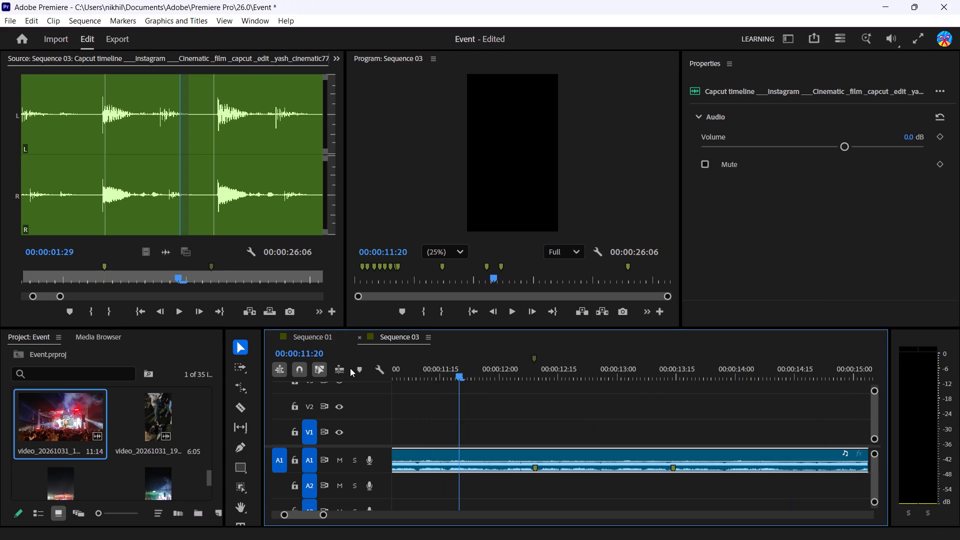
Set the rotation of the first V1 clip, video_20261031_191136.mp4, to 0°.
{"action": "left_click_drag", "start_coordinate": [461, 382], "coordinate": [277, 381]}
{"action": "left_click", "coordinate": [505, 428]}
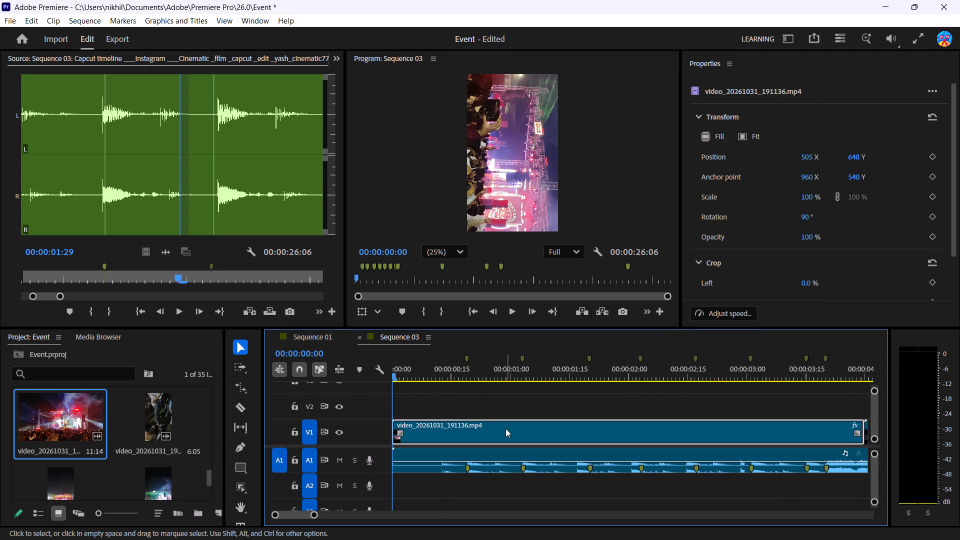
{"action": "left_click", "coordinate": [804, 216]}
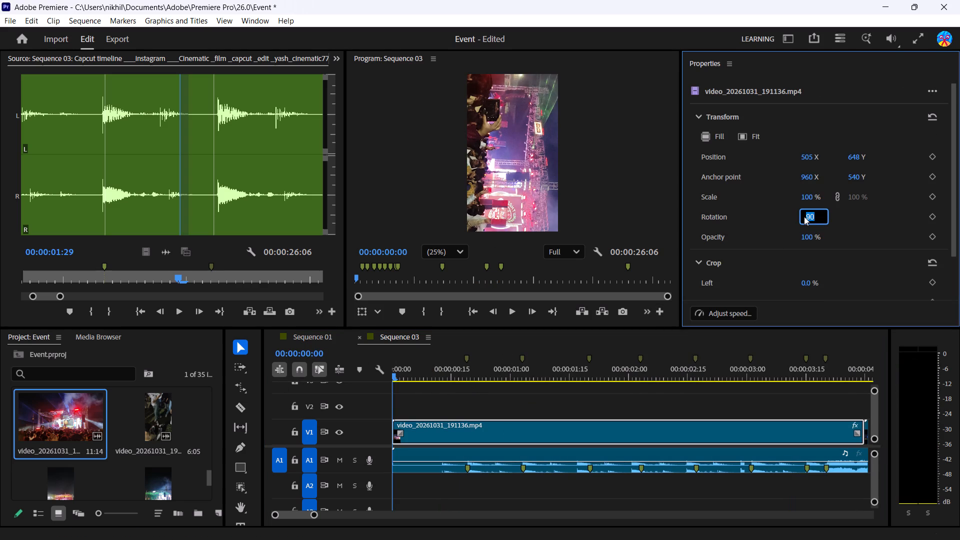
{"action": "key", "text": "0"}
{"action": "key", "text": "Return"}
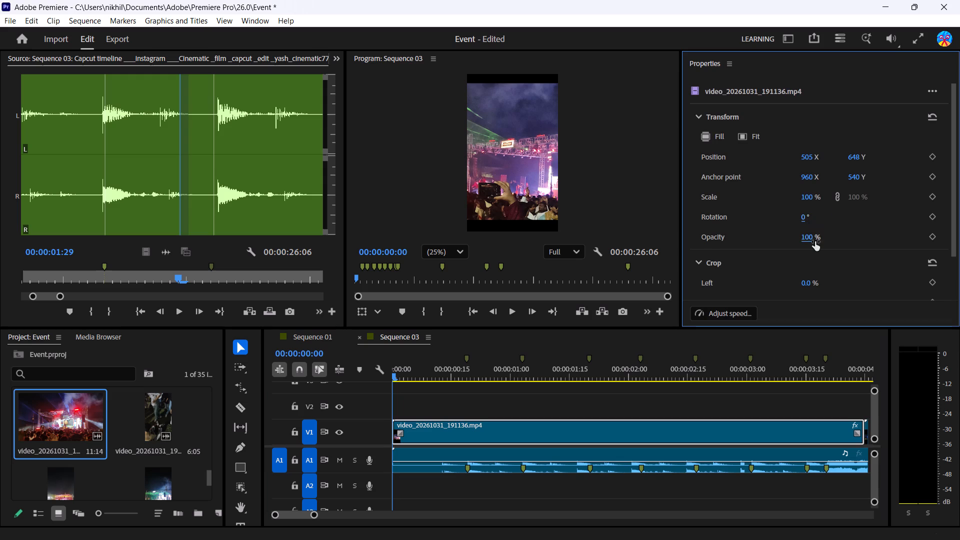
Set the rotation of the second V1 clip, video_20261031_175822.mp4, to 0°.
{"action": "scroll", "coordinate": [700, 392], "scroll_direction": "down", "scroll_amount": 7}
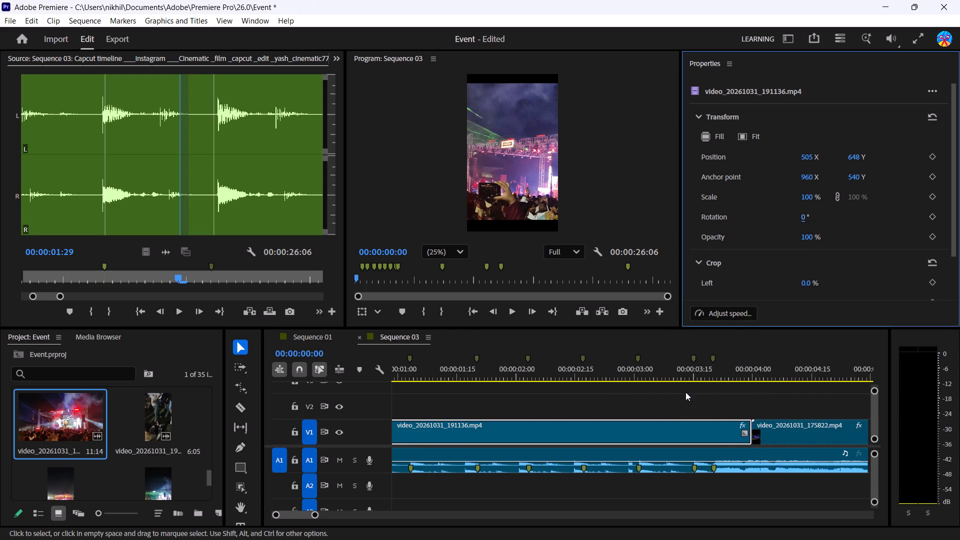
{"action": "scroll", "coordinate": [685, 392], "scroll_direction": "down", "scroll_amount": 2}
{"action": "left_click", "coordinate": [746, 431]}
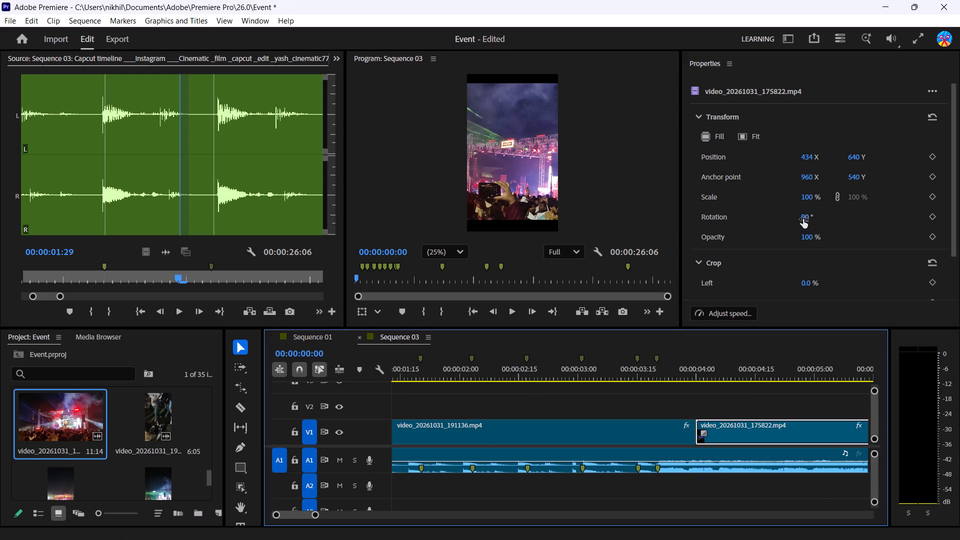
{"action": "left_click", "coordinate": [803, 219]}
{"action": "key", "text": "BackSpace"}
{"action": "key", "text": "0"}
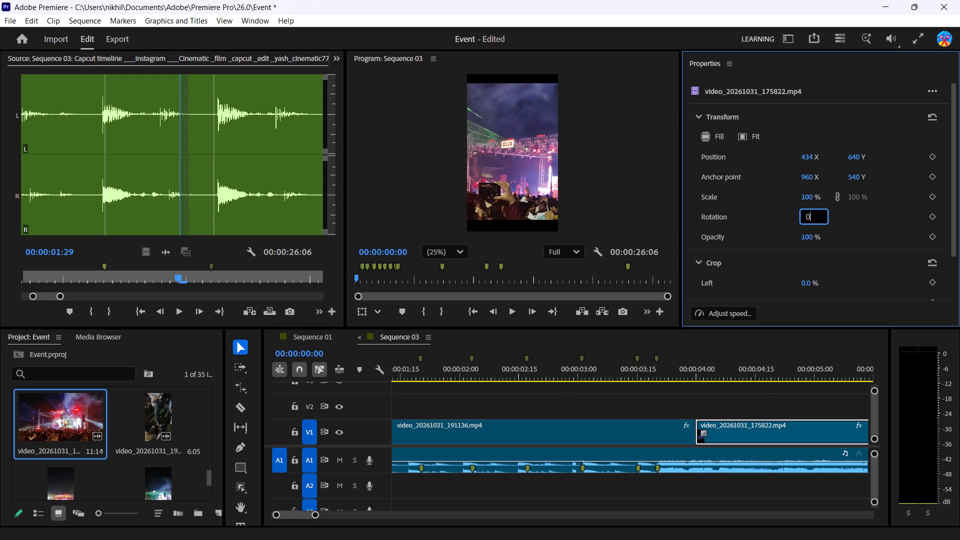
{"action": "key", "text": "Return"}
Set the rotation of the third V1 clip, video_20261031_185646.mp4, to 0°.
{"action": "scroll", "coordinate": [687, 418], "scroll_direction": "down", "scroll_amount": 12}
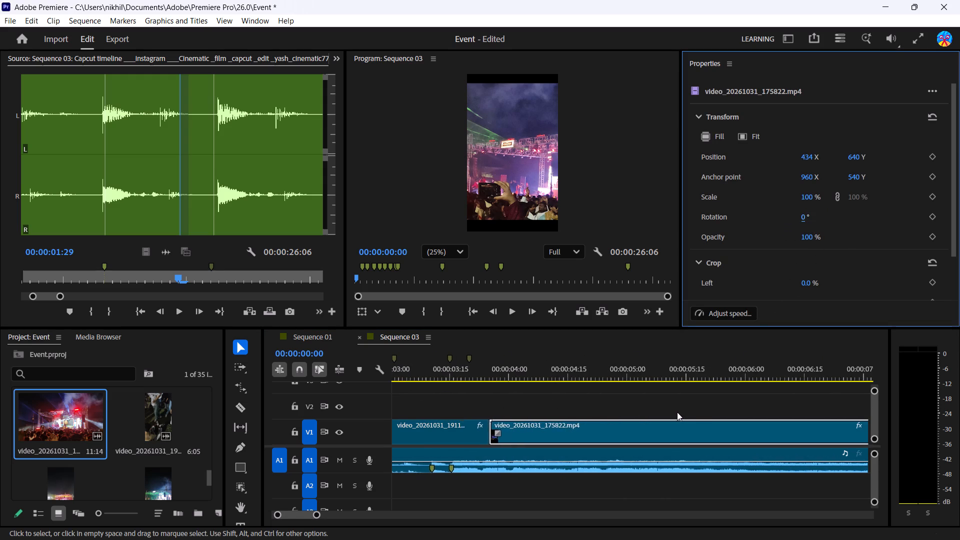
{"action": "scroll", "coordinate": [677, 412], "scroll_direction": "down", "scroll_amount": 8}
{"action": "left_click", "coordinate": [744, 430]}
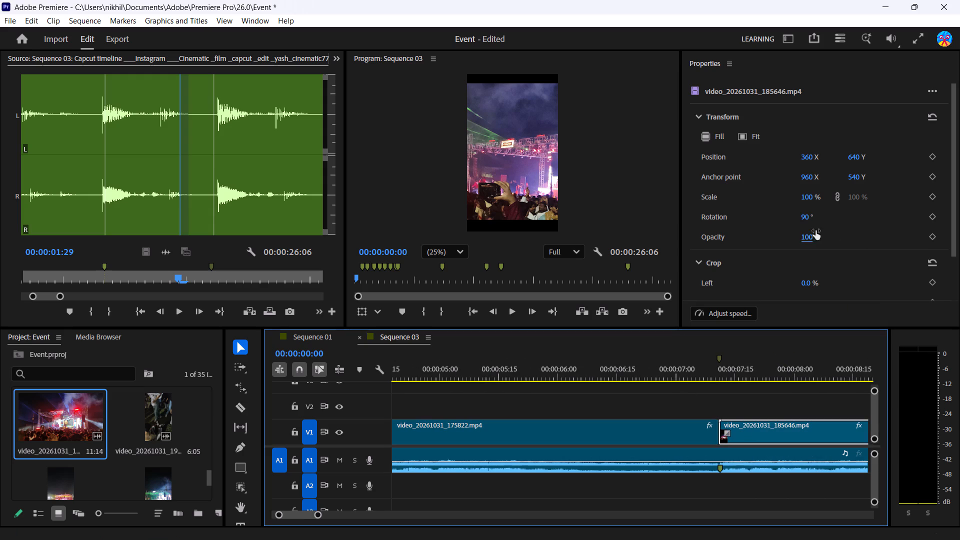
{"action": "left_click", "coordinate": [807, 219]}
{"action": "key", "text": "BackSpace"}
{"action": "key", "text": "0"}
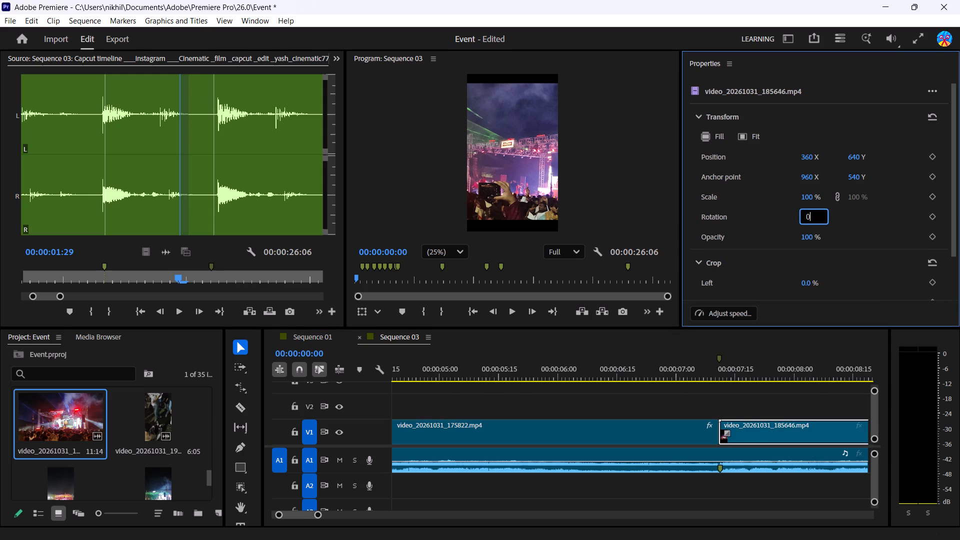
{"action": "key", "text": "Return"}
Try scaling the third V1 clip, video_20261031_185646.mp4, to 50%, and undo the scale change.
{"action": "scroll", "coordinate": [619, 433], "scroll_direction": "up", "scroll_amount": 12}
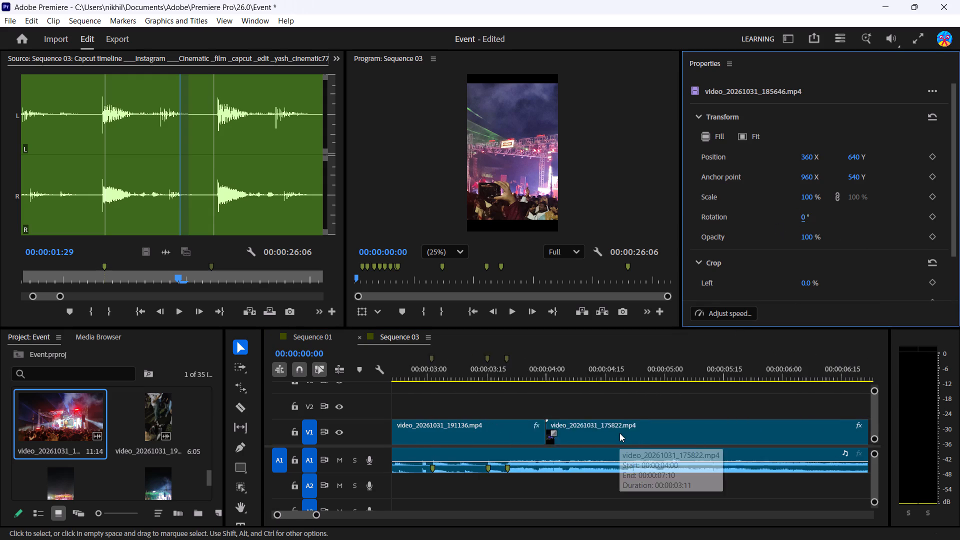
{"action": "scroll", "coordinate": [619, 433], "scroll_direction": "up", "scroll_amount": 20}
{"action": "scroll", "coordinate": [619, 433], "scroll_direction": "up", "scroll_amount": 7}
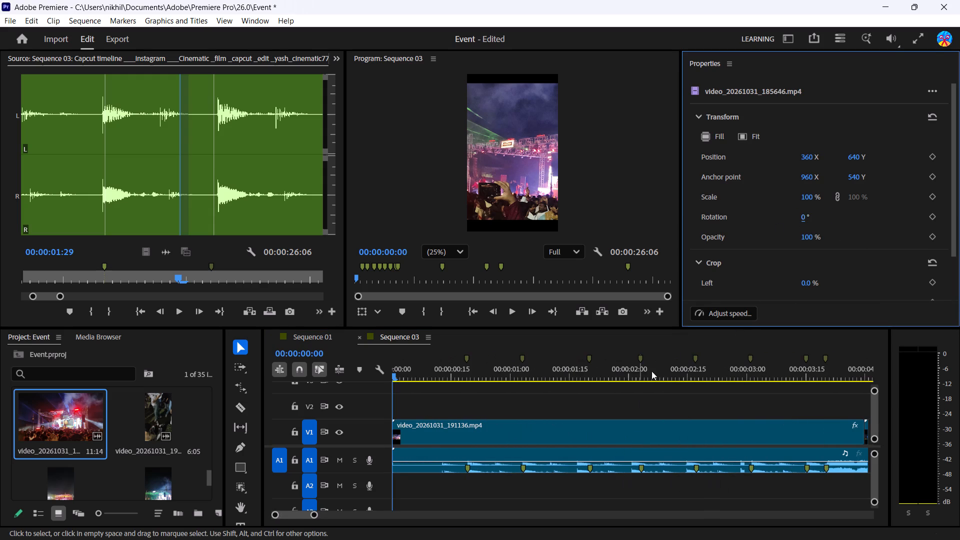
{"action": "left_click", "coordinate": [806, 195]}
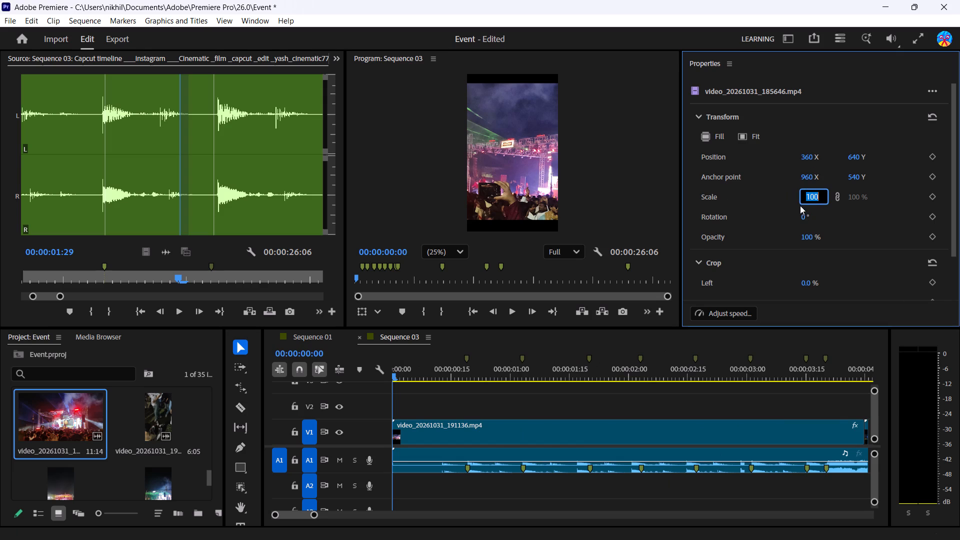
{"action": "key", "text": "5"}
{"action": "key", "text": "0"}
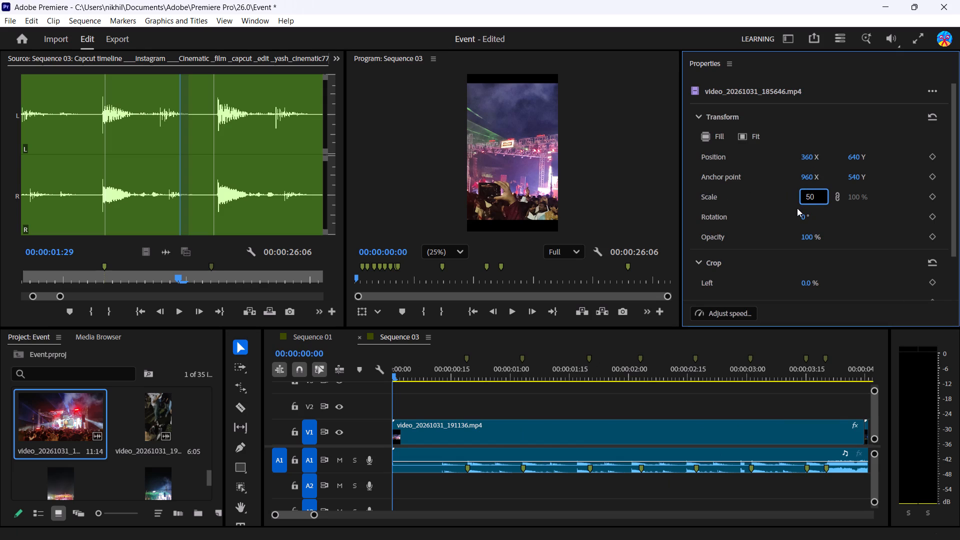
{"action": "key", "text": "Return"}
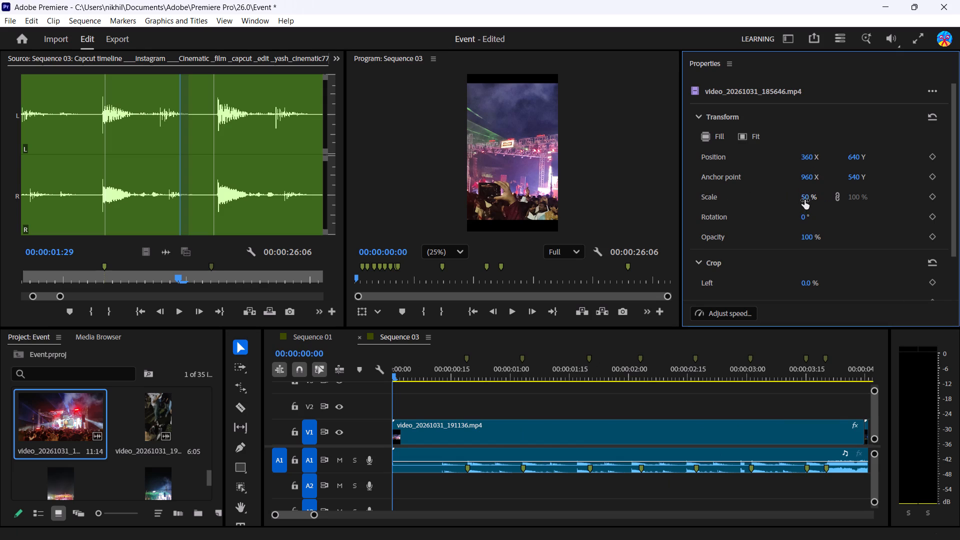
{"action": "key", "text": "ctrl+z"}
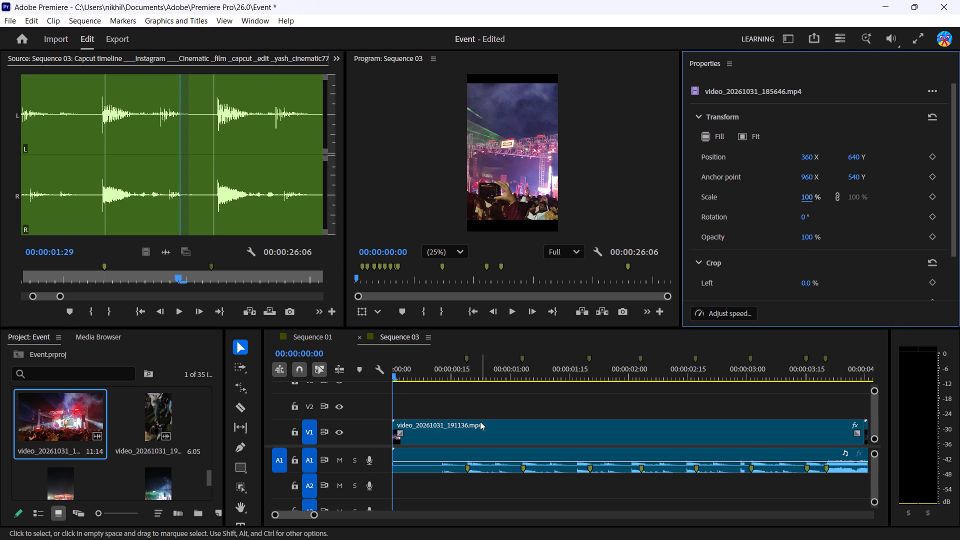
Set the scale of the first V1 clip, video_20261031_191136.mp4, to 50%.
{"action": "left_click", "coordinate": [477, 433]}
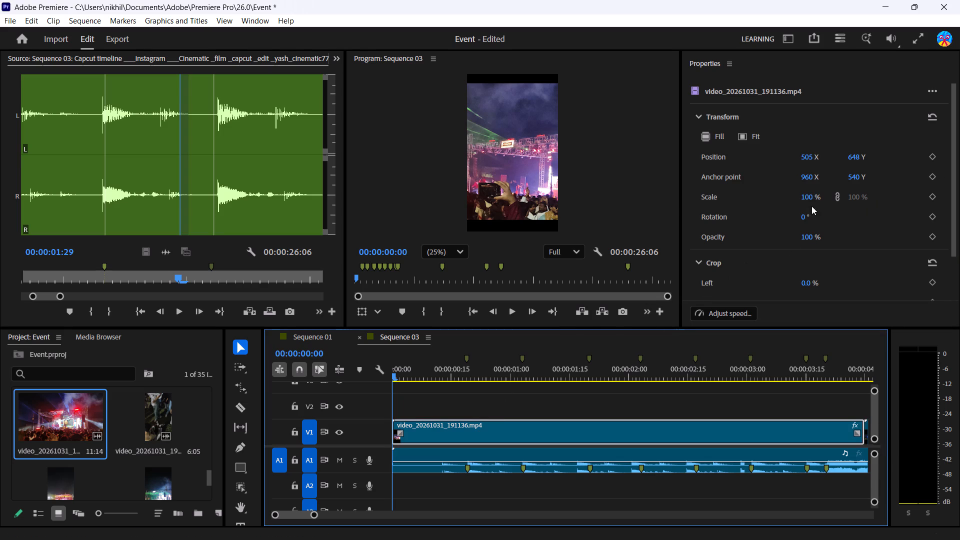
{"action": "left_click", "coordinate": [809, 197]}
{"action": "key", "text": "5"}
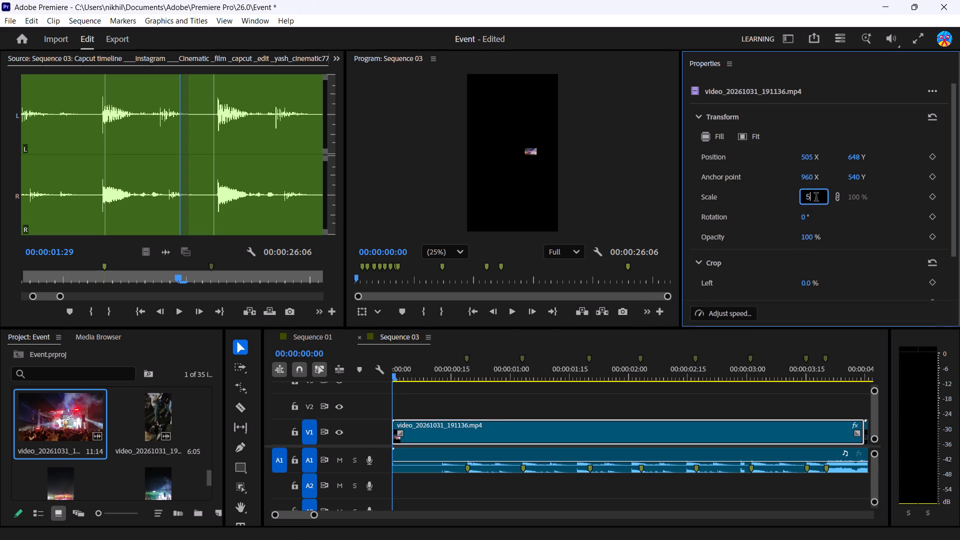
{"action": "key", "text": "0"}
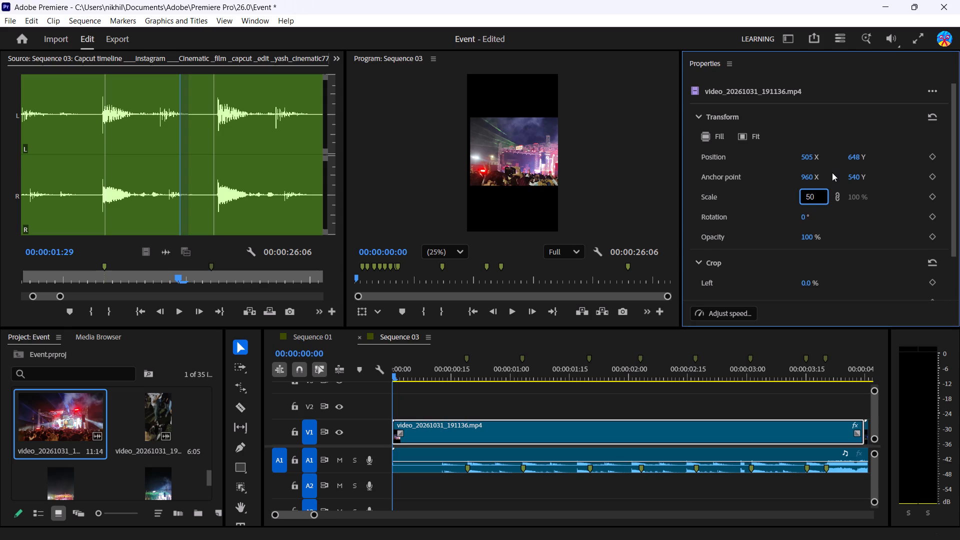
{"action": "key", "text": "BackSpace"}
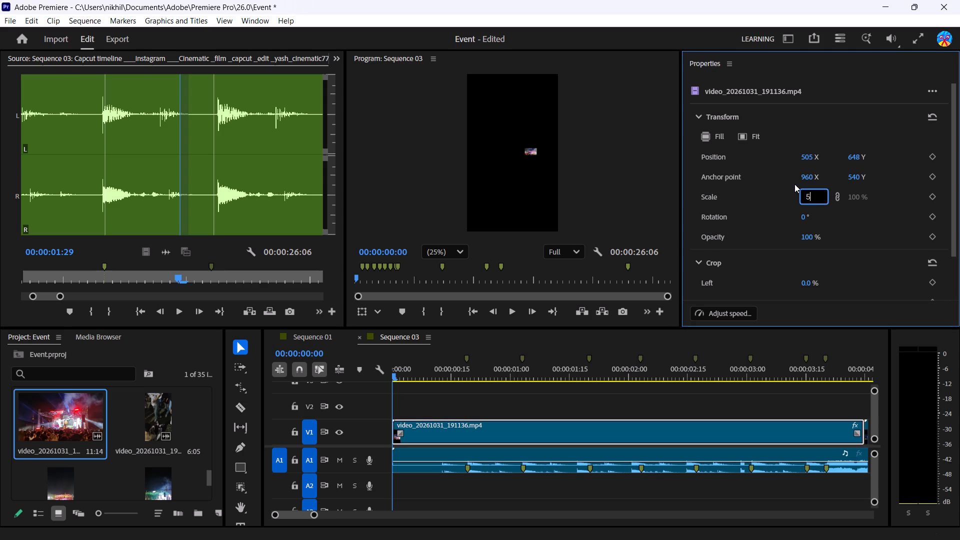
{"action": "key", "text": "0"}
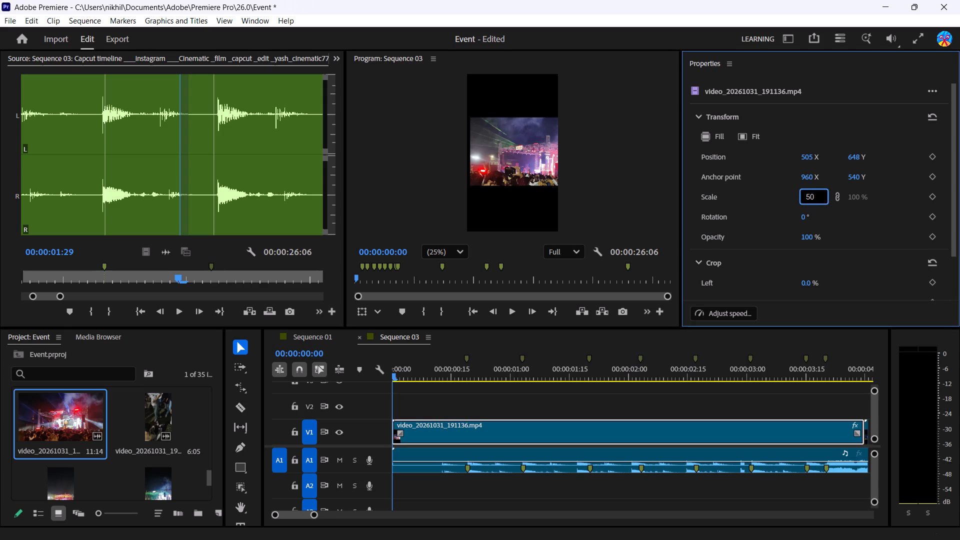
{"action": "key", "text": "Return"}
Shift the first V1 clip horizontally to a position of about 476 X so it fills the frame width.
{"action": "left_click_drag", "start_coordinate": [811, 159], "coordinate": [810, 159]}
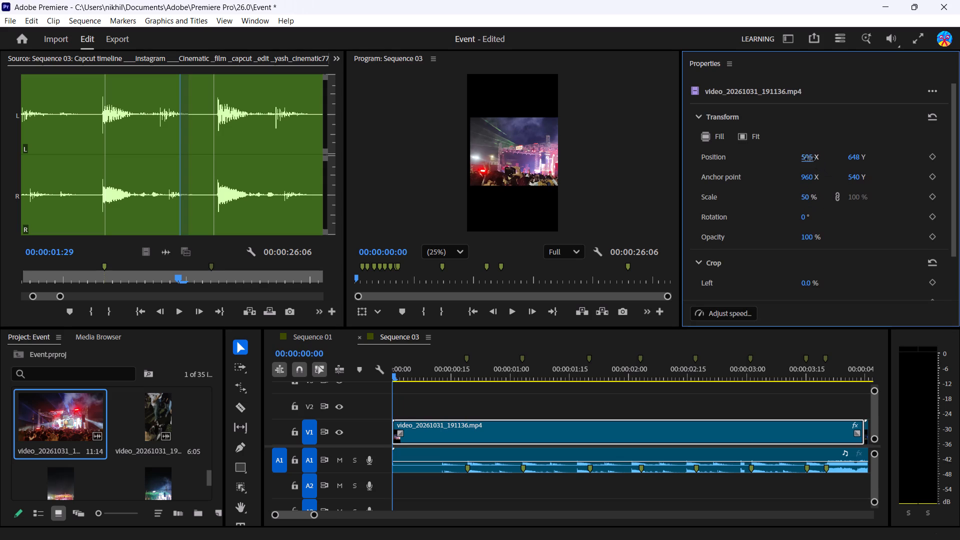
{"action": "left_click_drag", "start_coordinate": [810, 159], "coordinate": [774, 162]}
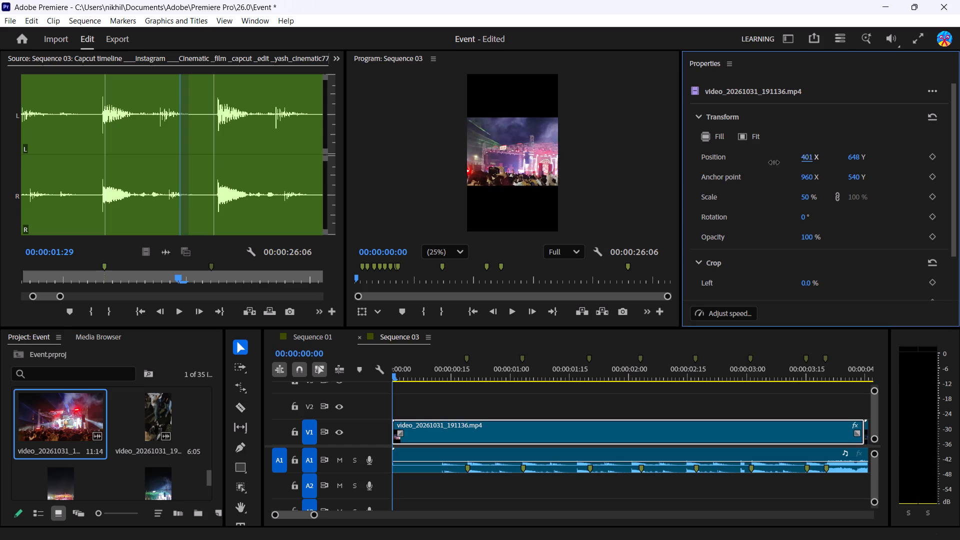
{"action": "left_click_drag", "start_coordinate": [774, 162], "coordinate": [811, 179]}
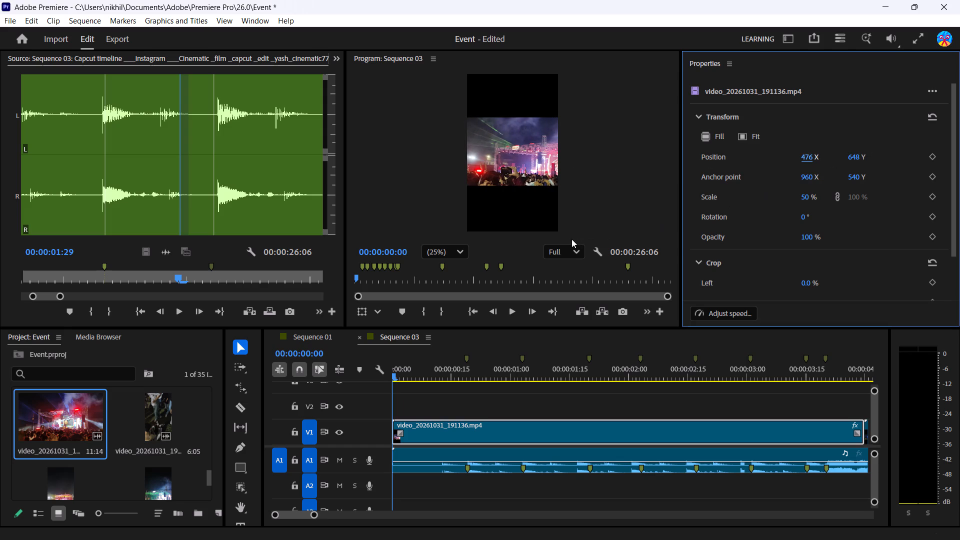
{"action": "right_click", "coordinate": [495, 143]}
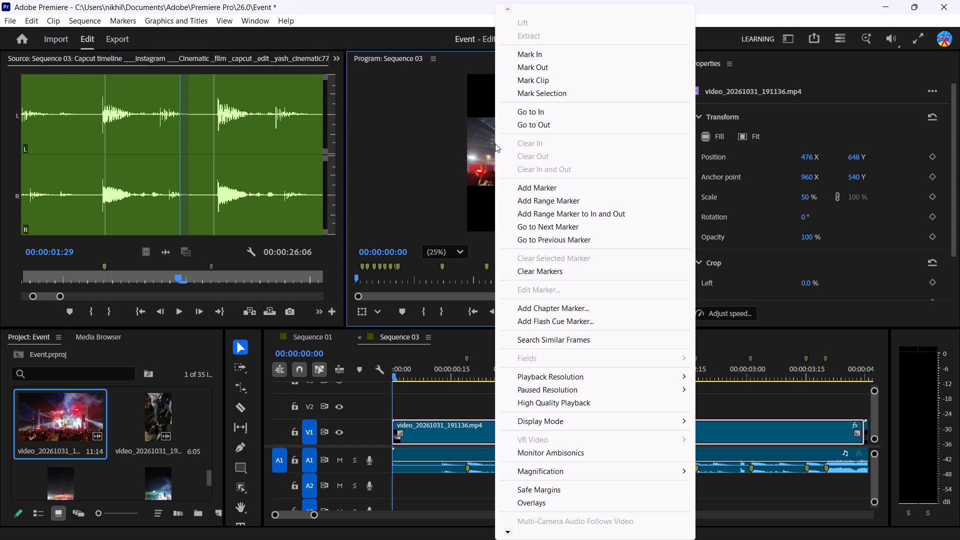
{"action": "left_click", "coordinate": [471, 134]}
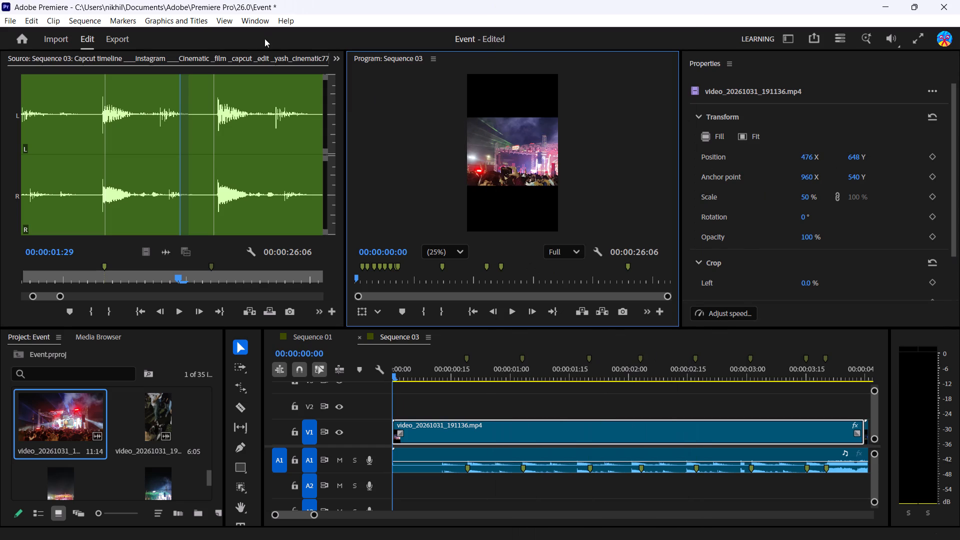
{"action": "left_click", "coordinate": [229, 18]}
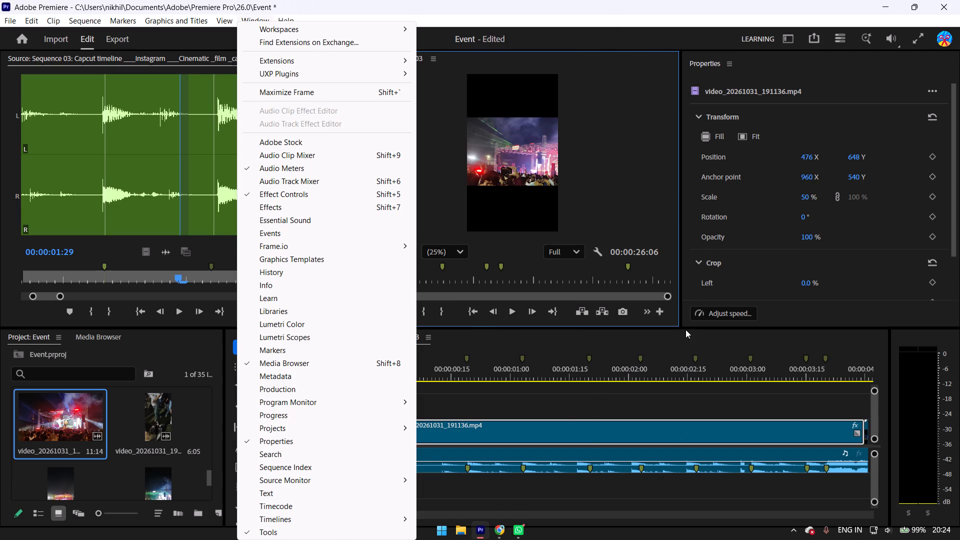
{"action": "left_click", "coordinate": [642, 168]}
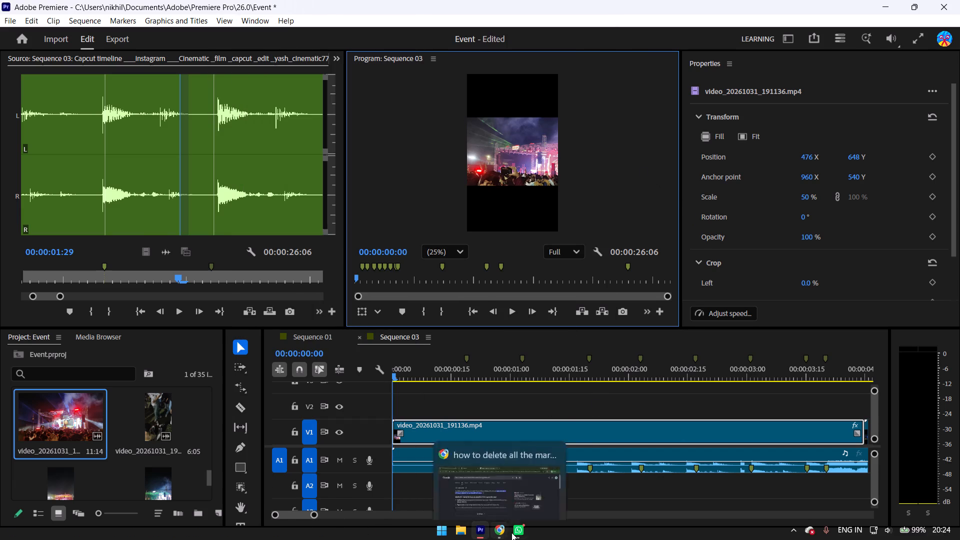
Switch to Chrome, search Google for how to set aspect ratio in Premiere Pro, and read the expanded AI Overview.
{"action": "left_click", "coordinate": [502, 537]}
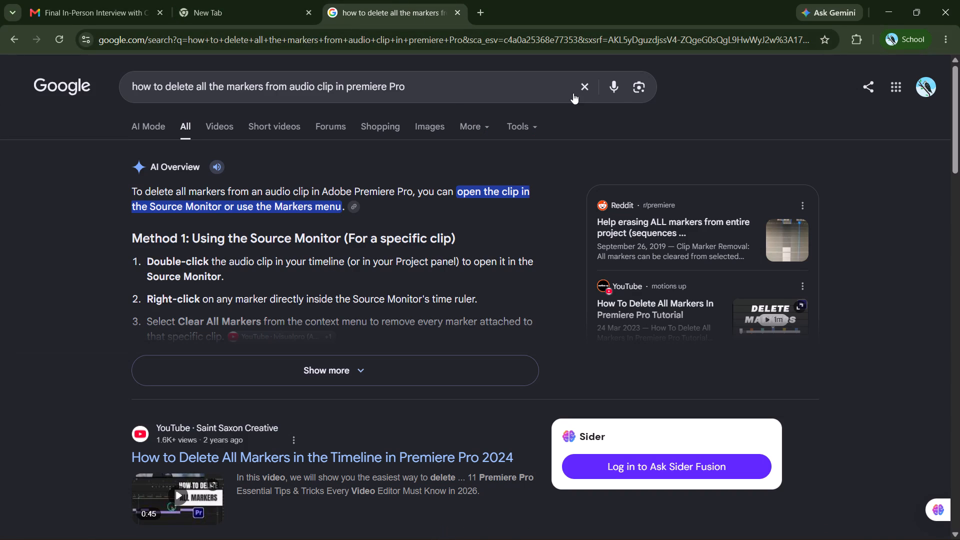
{"action": "left_click", "coordinate": [617, 90]}
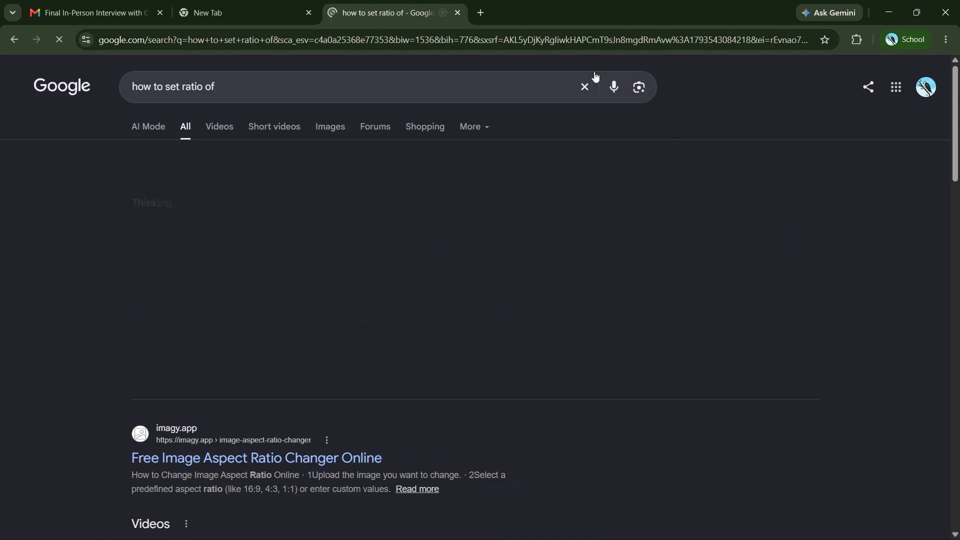
{"action": "left_click", "coordinate": [614, 90]}
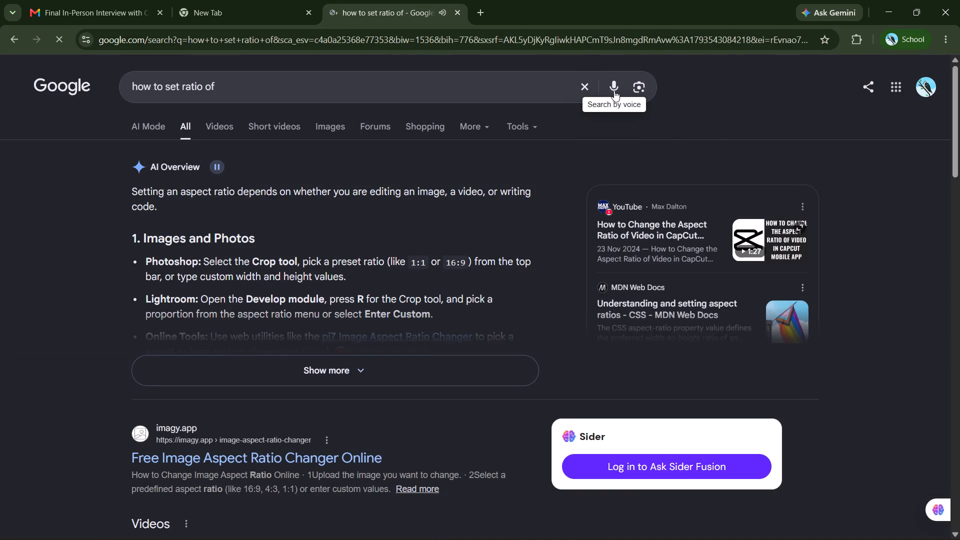
{"action": "left_click", "coordinate": [613, 85]}
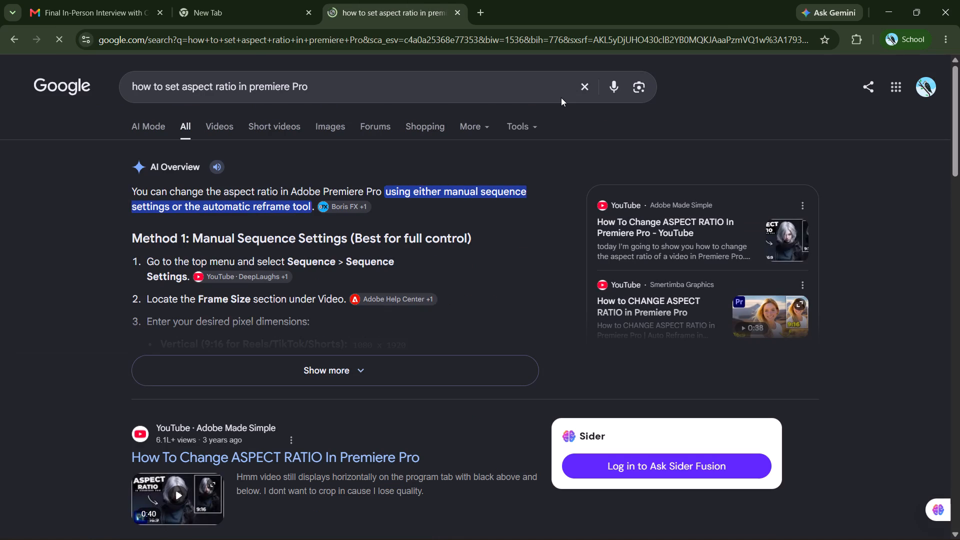
{"action": "left_click", "coordinate": [337, 370]}
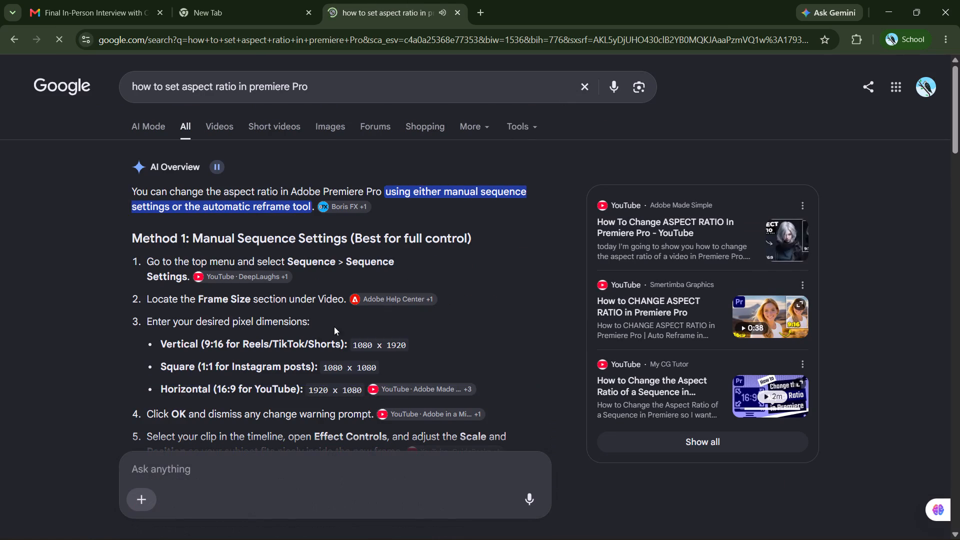
{"action": "scroll", "coordinate": [310, 333], "scroll_direction": "down", "scroll_amount": 1}
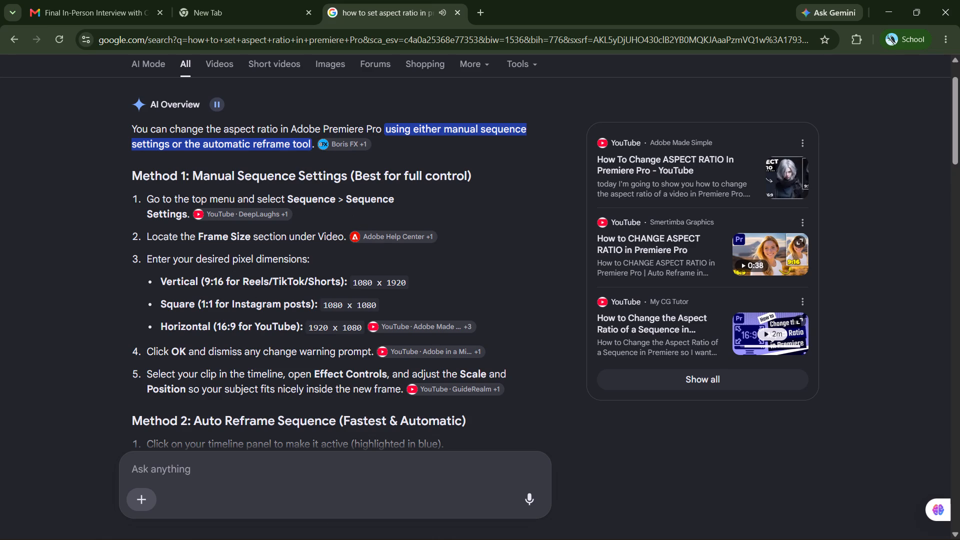
Switch back to Premiere and set Sequence 03's frame size to 1080 horizontal by 1920 vertical, accepting deletion of its previews.
{"action": "left_click", "coordinate": [482, 532]}
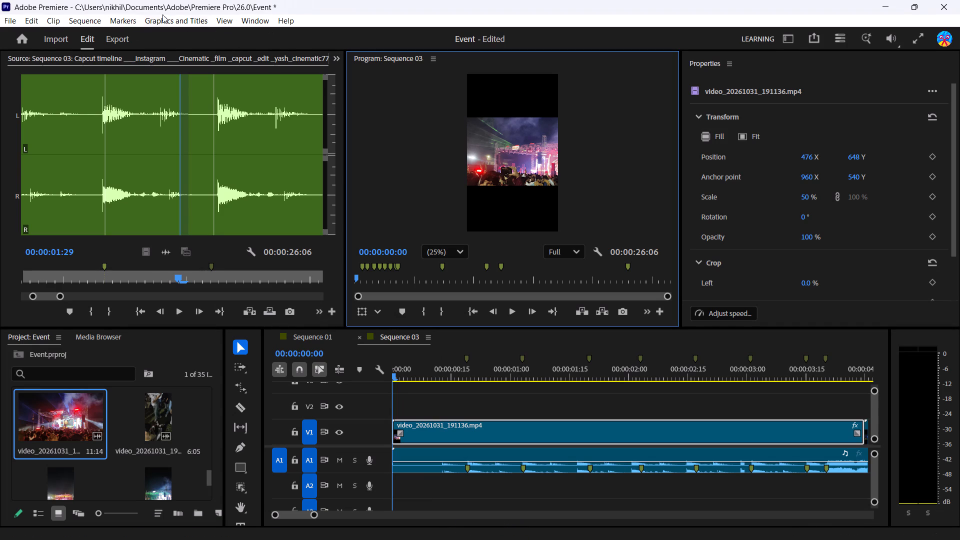
{"action": "left_click", "coordinate": [32, 24]}
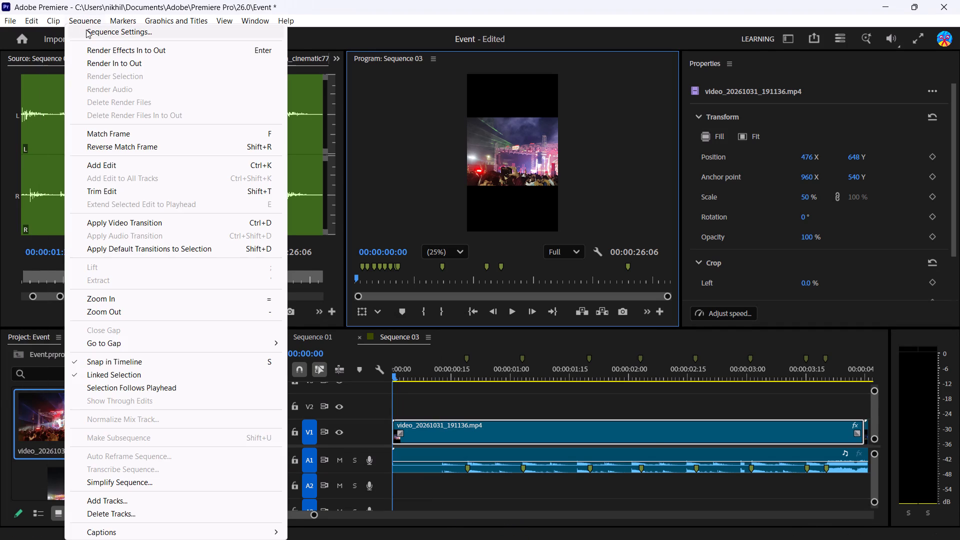
{"action": "left_click", "coordinate": [86, 29]}
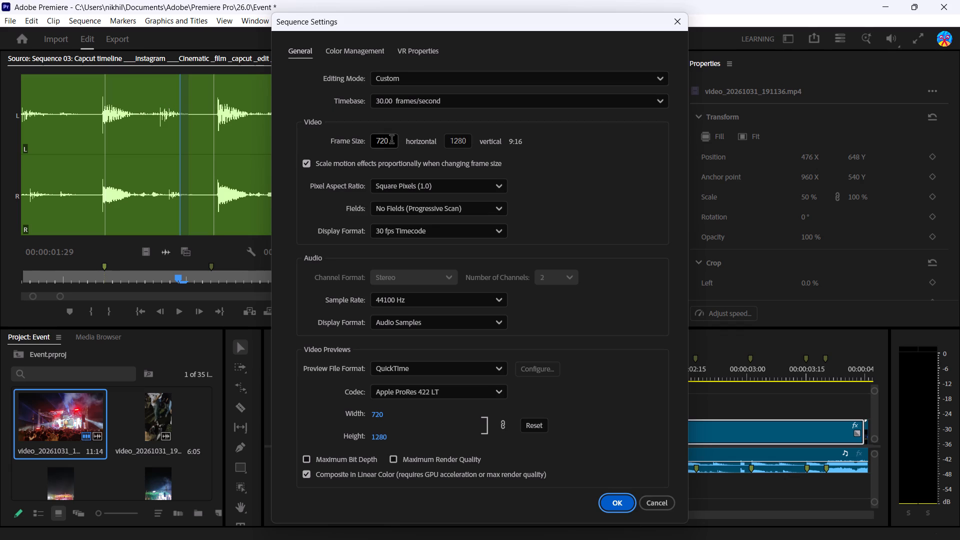
{"action": "double_click", "coordinate": [391, 140]}
{"action": "key", "text": "BackSpace"}
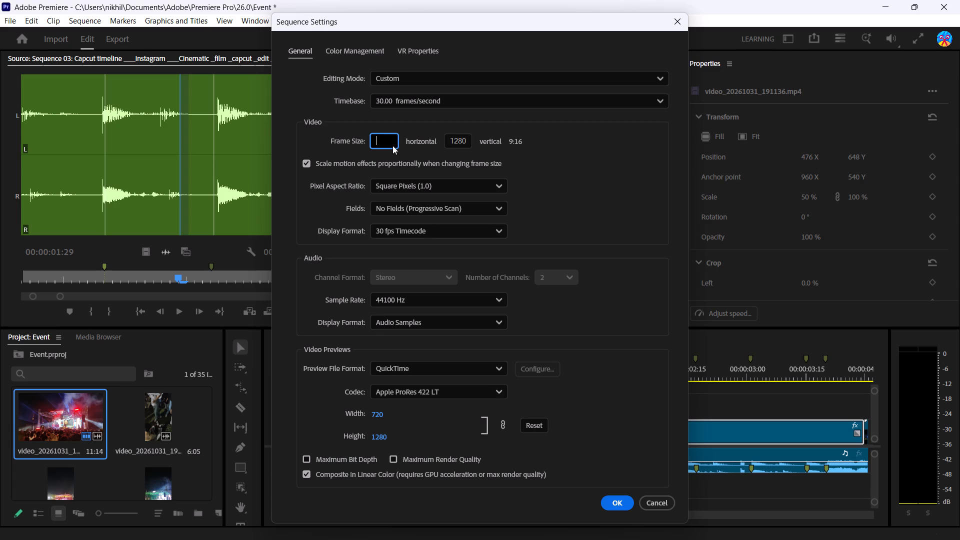
{"action": "key", "text": "1"}
{"action": "type", "text": "080"}
{"action": "left_click", "coordinate": [463, 142]}
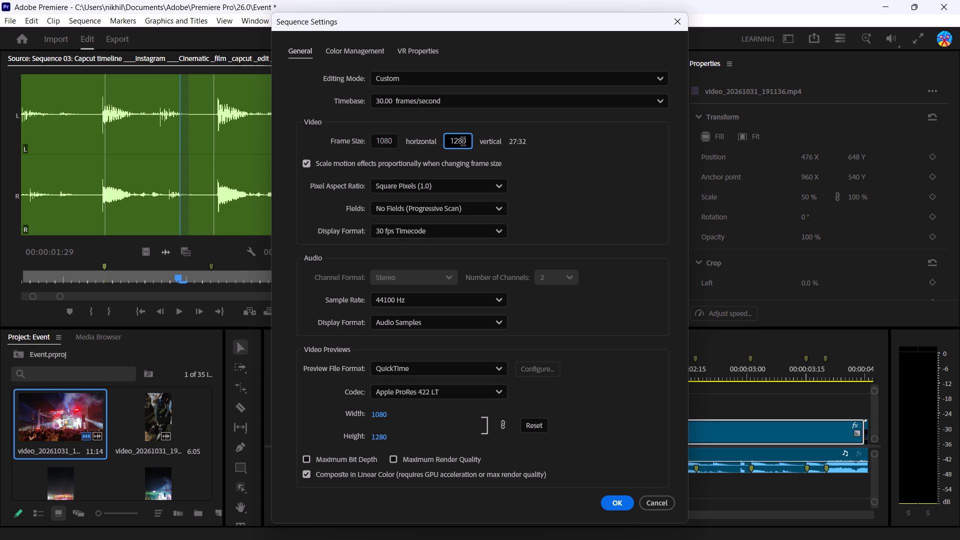
{"action": "key", "text": "BackSpace"}
{"action": "key", "text": "Right"}
{"action": "key", "text": "Right"}
{"action": "key", "text": "BackSpace"}
{"action": "key", "text": "BackSpace"}
{"action": "key", "text": "BackSpace"}
{"action": "key", "text": "BackSpace"}
{"action": "key", "text": "BackSpace"}
{"action": "key", "text": "BackSpace"}
{"action": "key", "text": "BackSpace"}
{"action": "type", "text": "1920"}
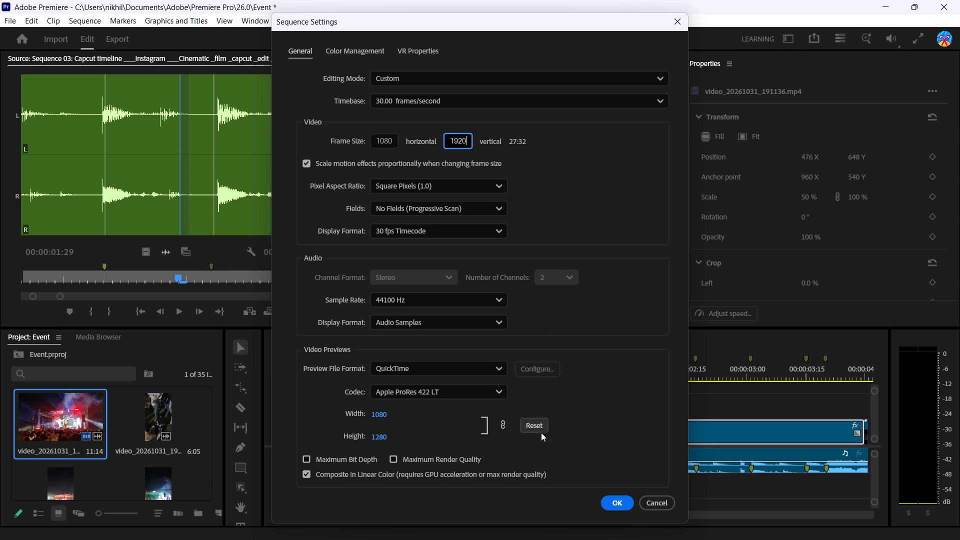
{"action": "left_click", "coordinate": [618, 502]}
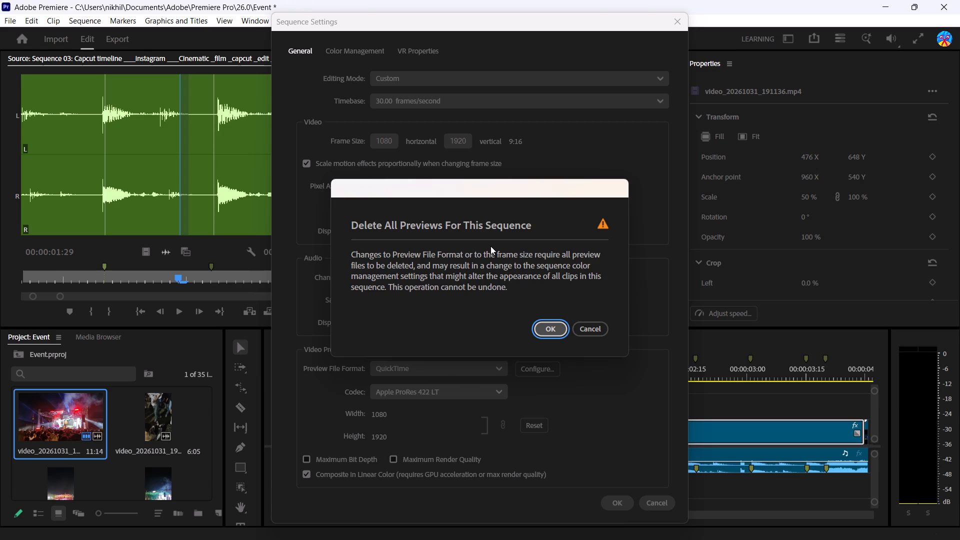
{"action": "left_click", "coordinate": [553, 332]}
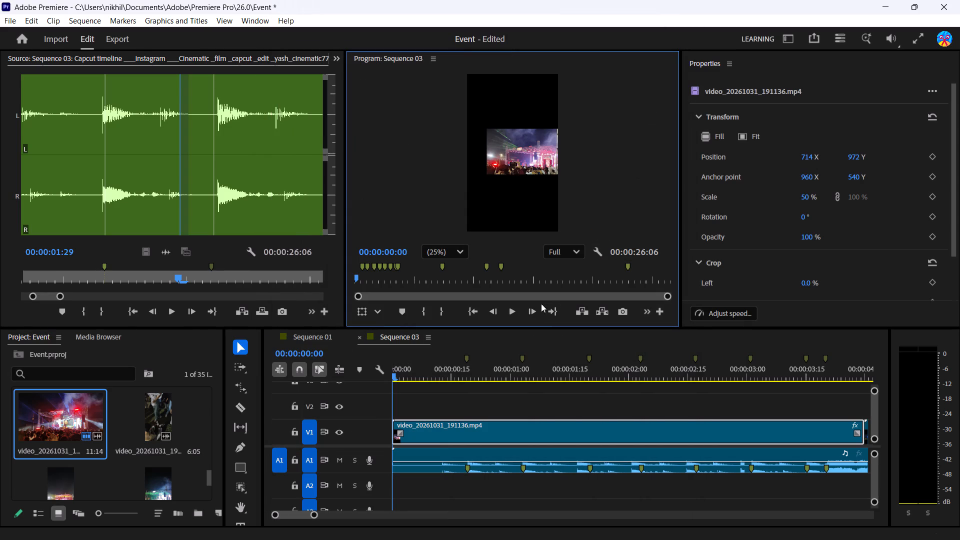
Set the scale of the first V1 clip, video_20261031_191136.mp4, to 60%.
{"action": "left_click", "coordinate": [809, 196]}
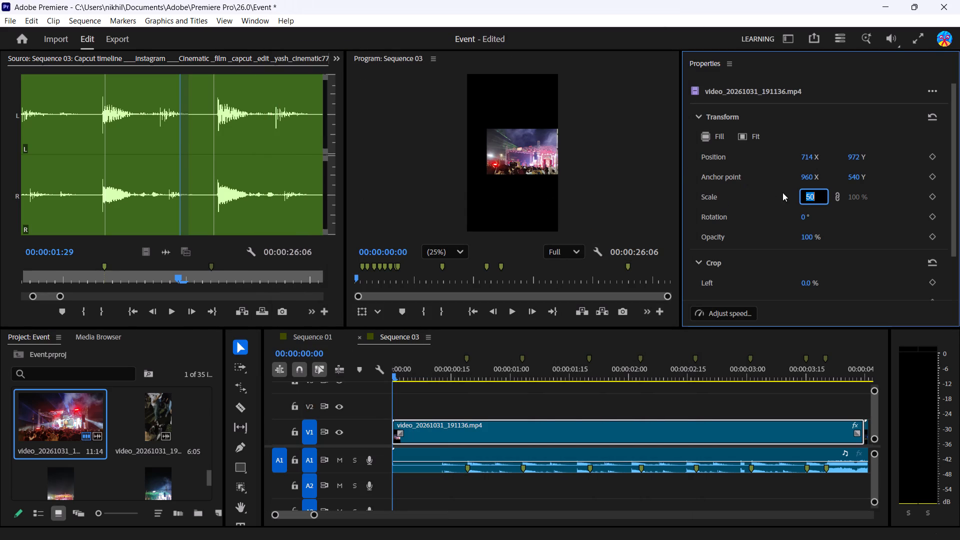
{"action": "key", "text": "BackSpace"}
{"action": "type", "text": "60"}
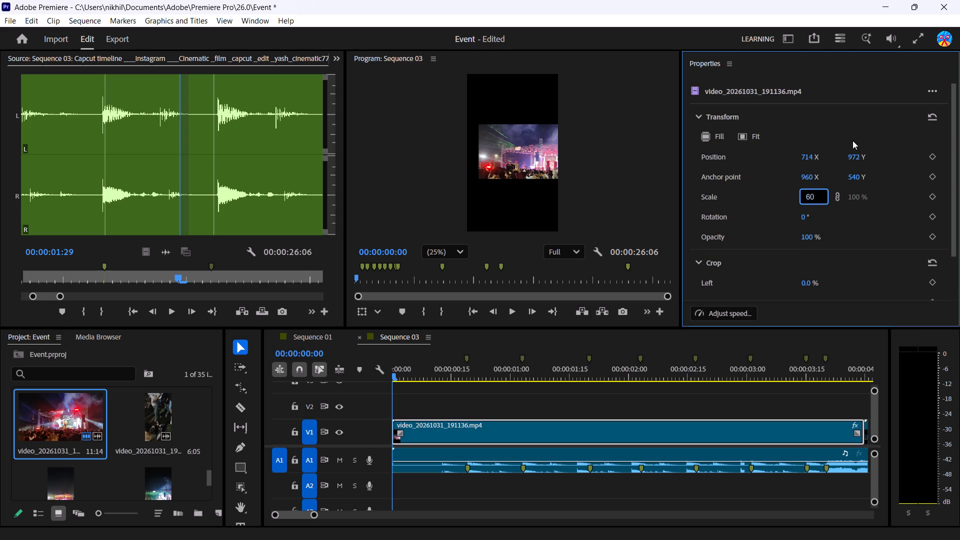
Shift the first V1 clip horizontally to a position of about 519 X so it spans the frame width.
{"action": "left_click_drag", "start_coordinate": [806, 154], "coordinate": [777, 155]}
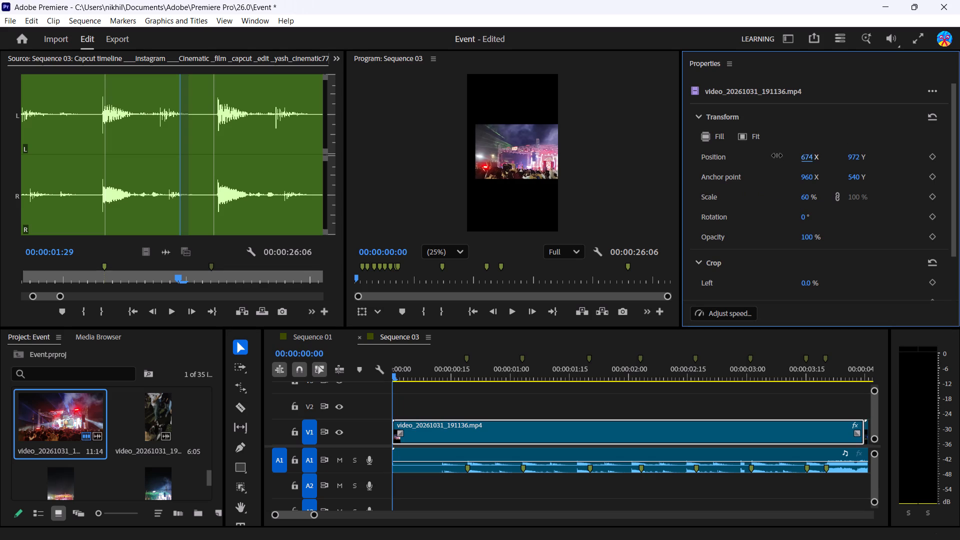
{"action": "left_click_drag", "start_coordinate": [777, 155], "coordinate": [668, 171]}
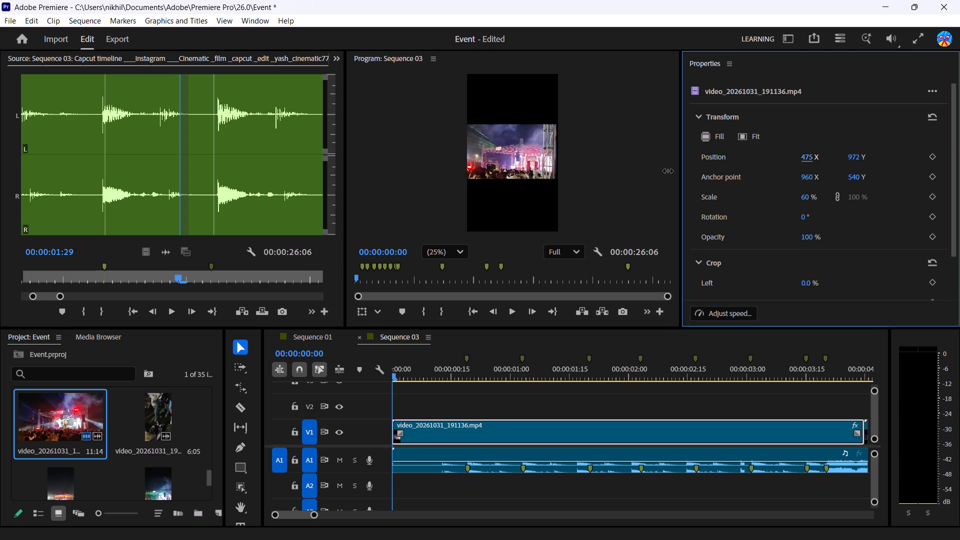
{"action": "left_click_drag", "start_coordinate": [668, 171], "coordinate": [715, 168]}
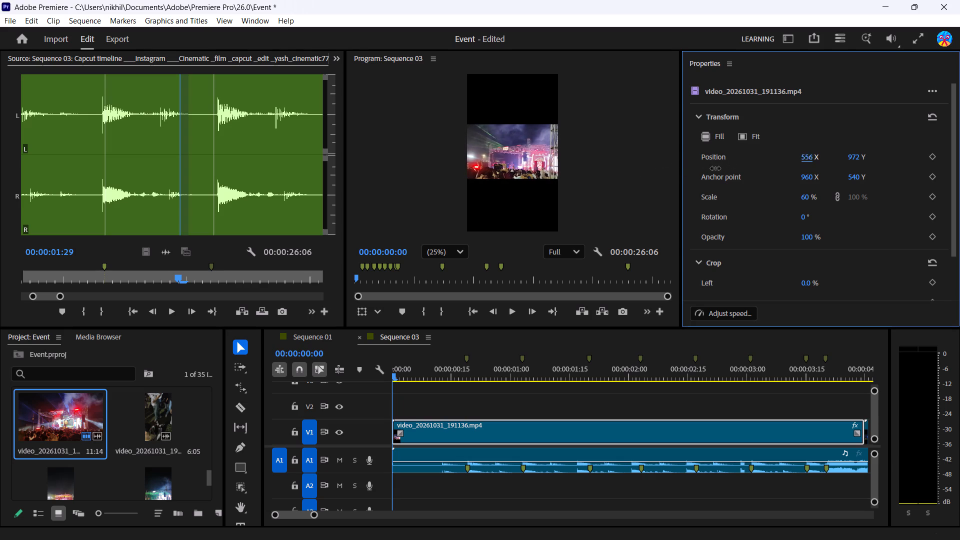
{"action": "left_click_drag", "start_coordinate": [715, 168], "coordinate": [699, 171]}
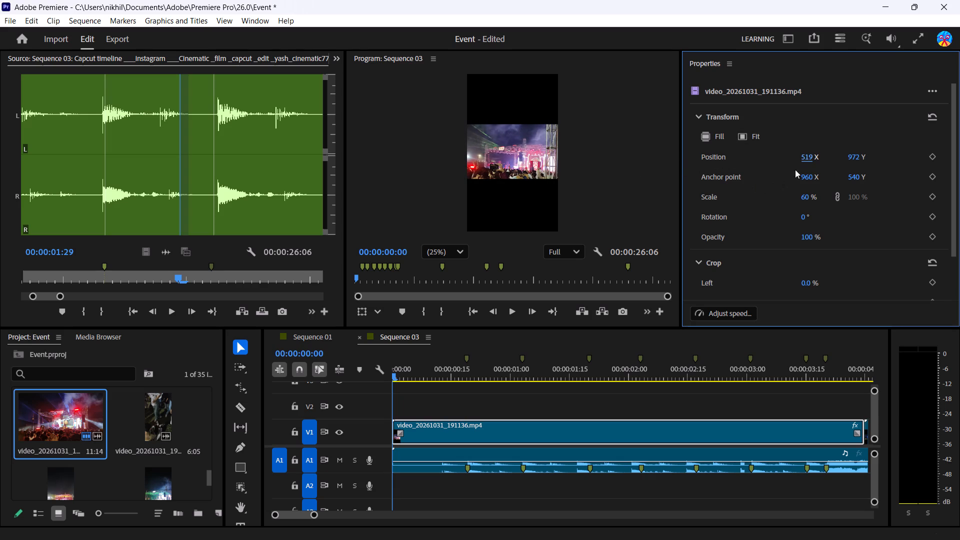
Raise the scale of the first V1 clip, video_20261031_191136.mp4, to 92%.
{"action": "left_click_drag", "start_coordinate": [807, 199], "coordinate": [810, 198]}
{"action": "left_click_drag", "start_coordinate": [810, 198], "coordinate": [824, 195]}
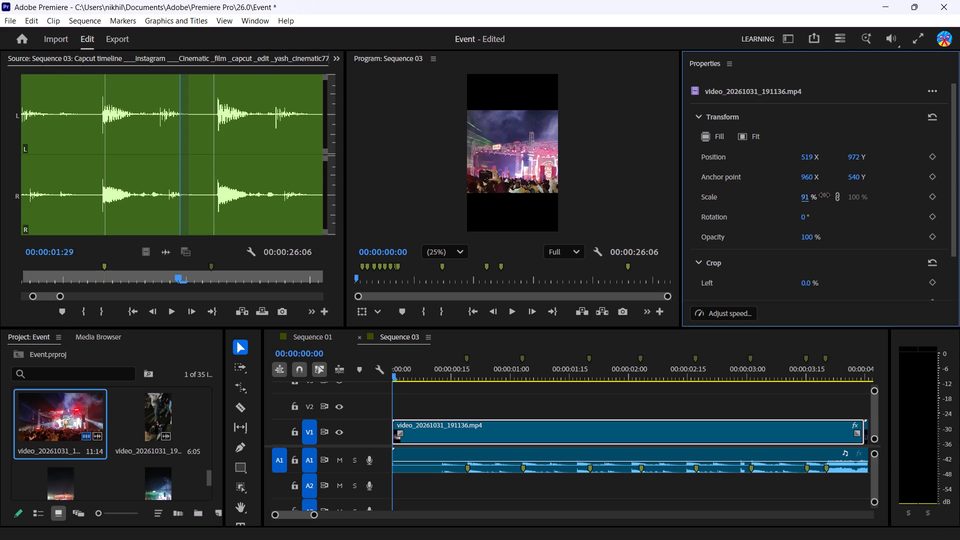
{"action": "left_click_drag", "start_coordinate": [824, 195], "coordinate": [825, 195]}
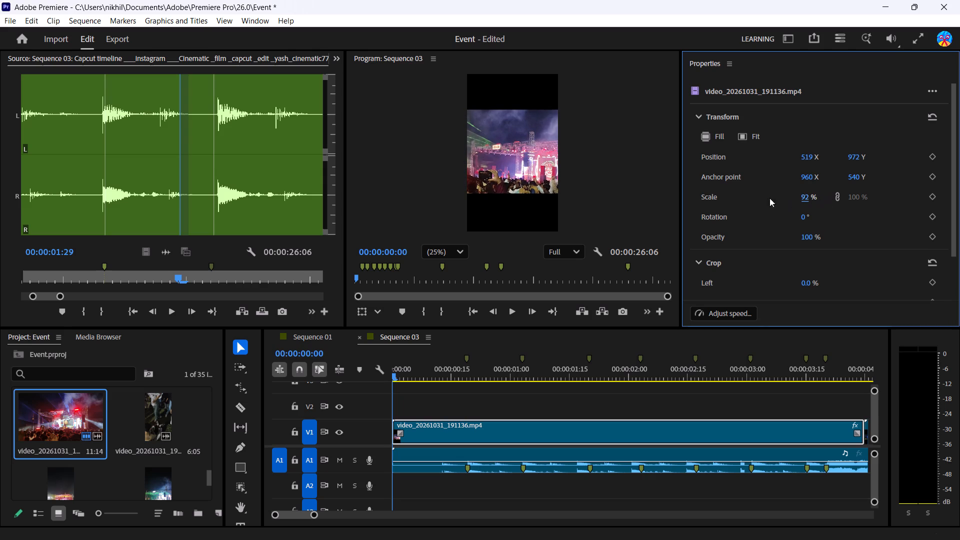
Play Sequence 03 from the start to review how the V1 clips fill the vertical frame.
{"action": "double_click", "coordinate": [510, 312]}
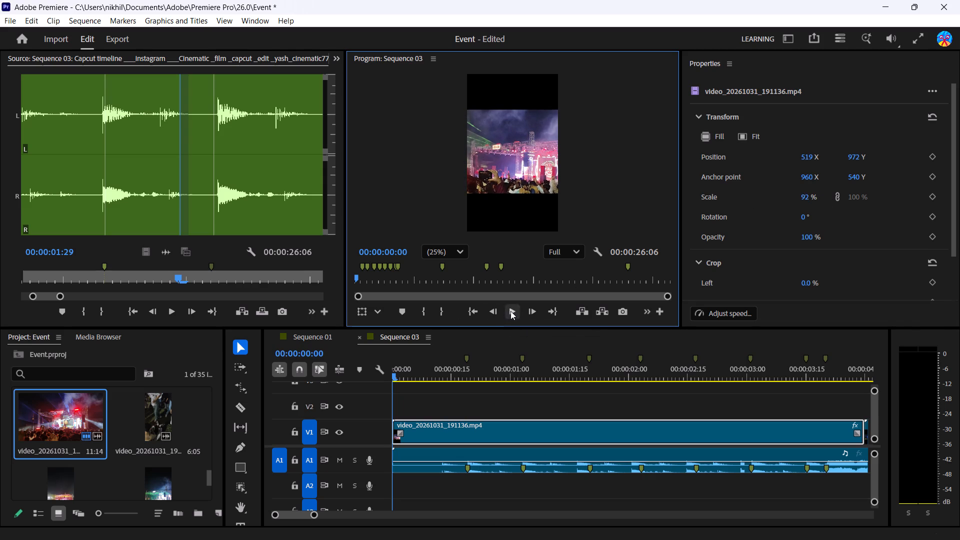
{"action": "left_click", "coordinate": [510, 310]}
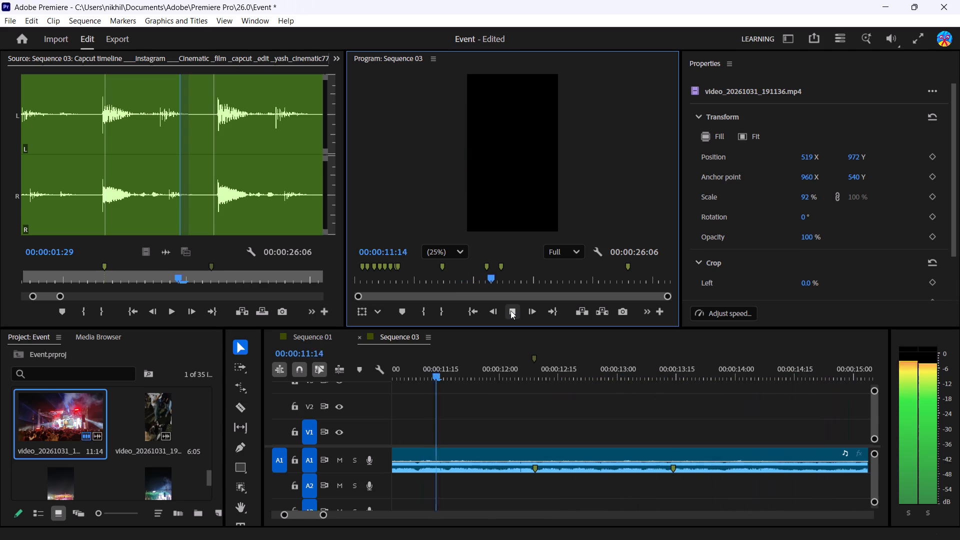
{"action": "left_click", "coordinate": [510, 310]}
{"action": "left_click", "coordinate": [458, 375]}
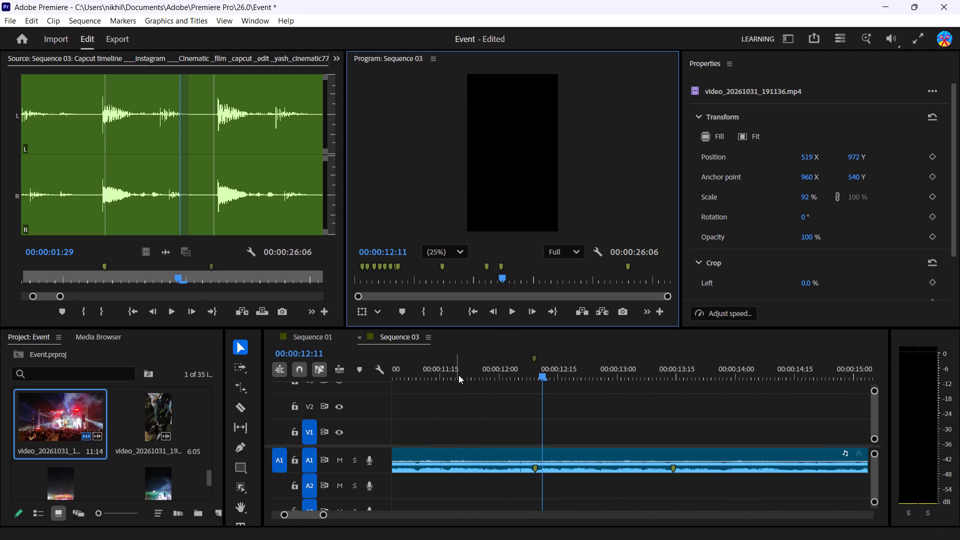
{"action": "left_click_drag", "start_coordinate": [456, 385], "coordinate": [259, 380]}
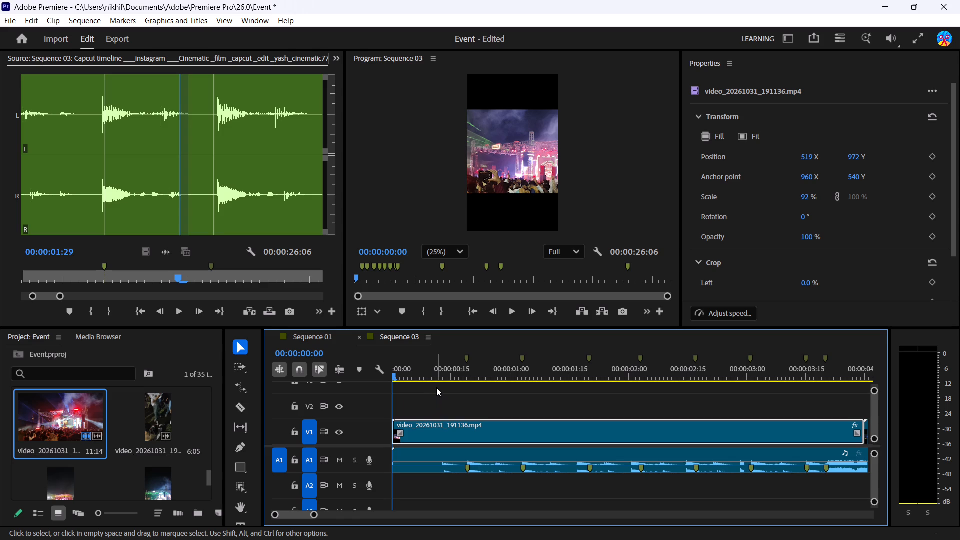
{"action": "key", "text": "space"}
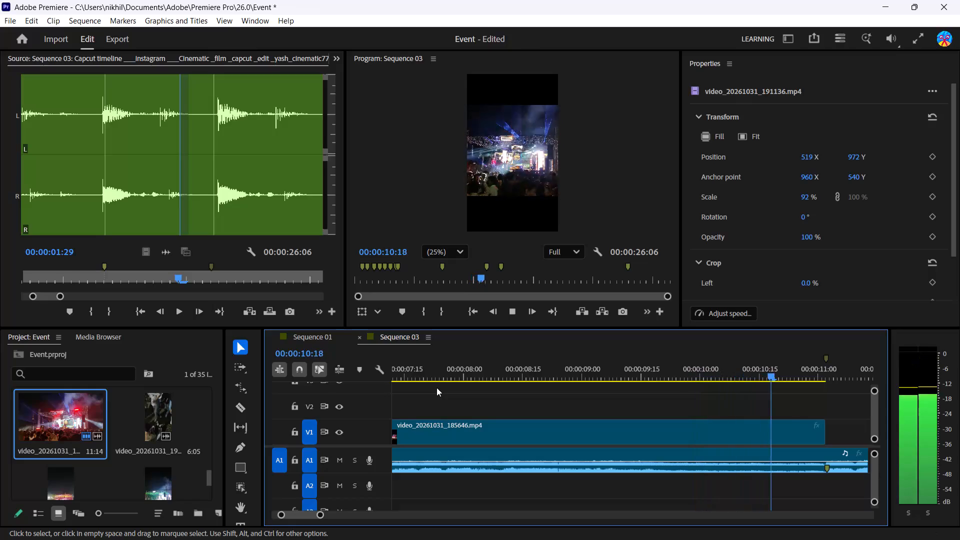
{"action": "key", "text": "space"}
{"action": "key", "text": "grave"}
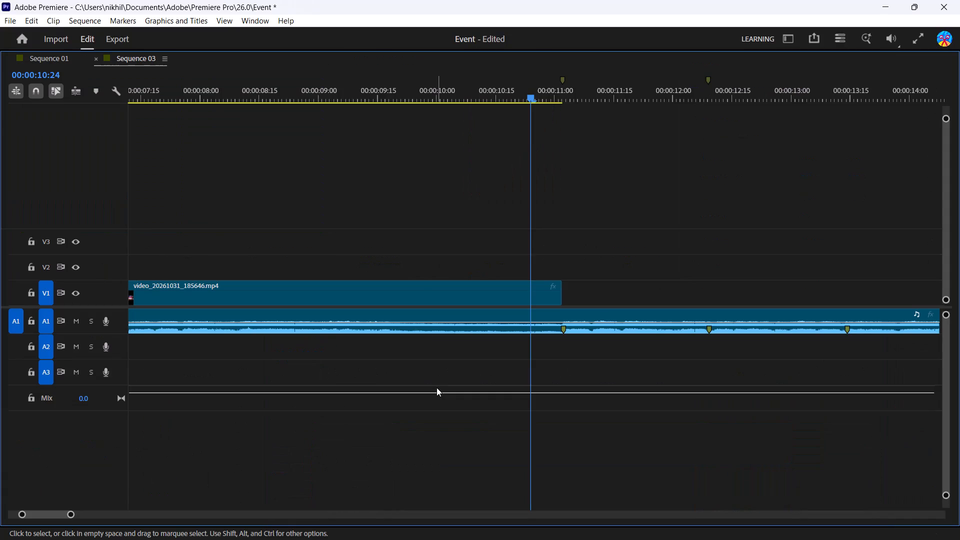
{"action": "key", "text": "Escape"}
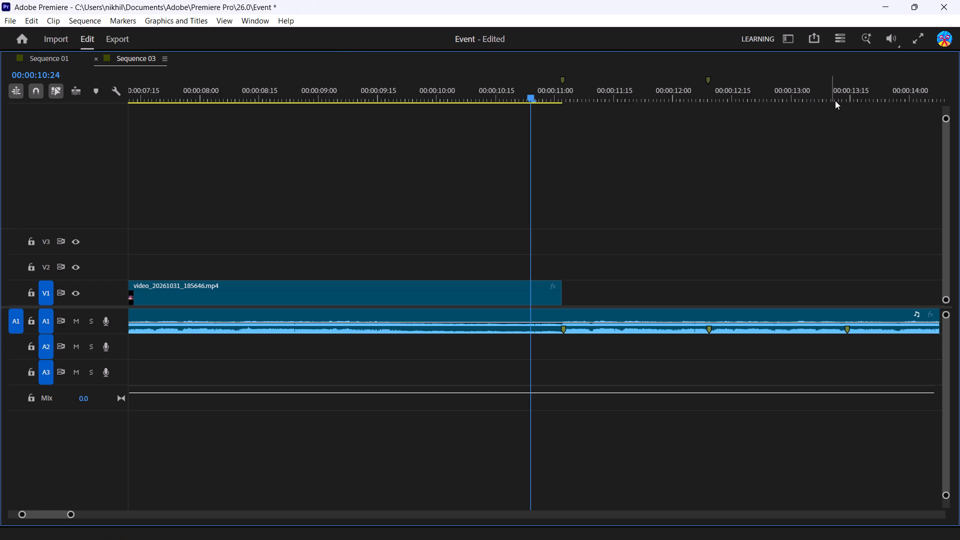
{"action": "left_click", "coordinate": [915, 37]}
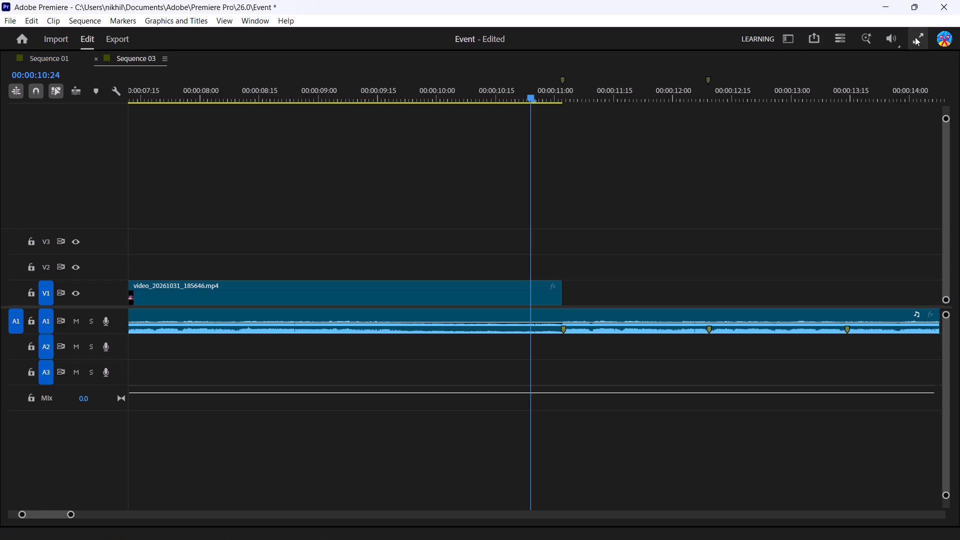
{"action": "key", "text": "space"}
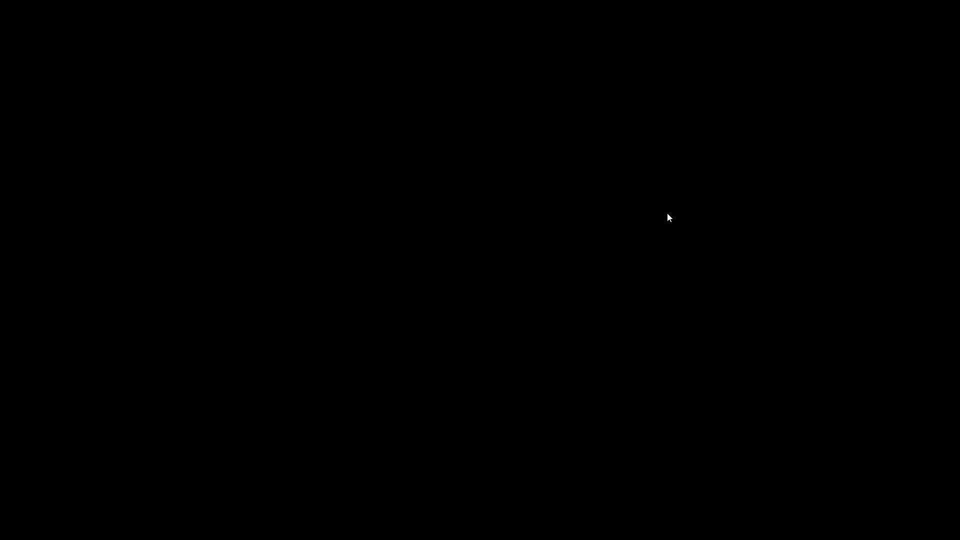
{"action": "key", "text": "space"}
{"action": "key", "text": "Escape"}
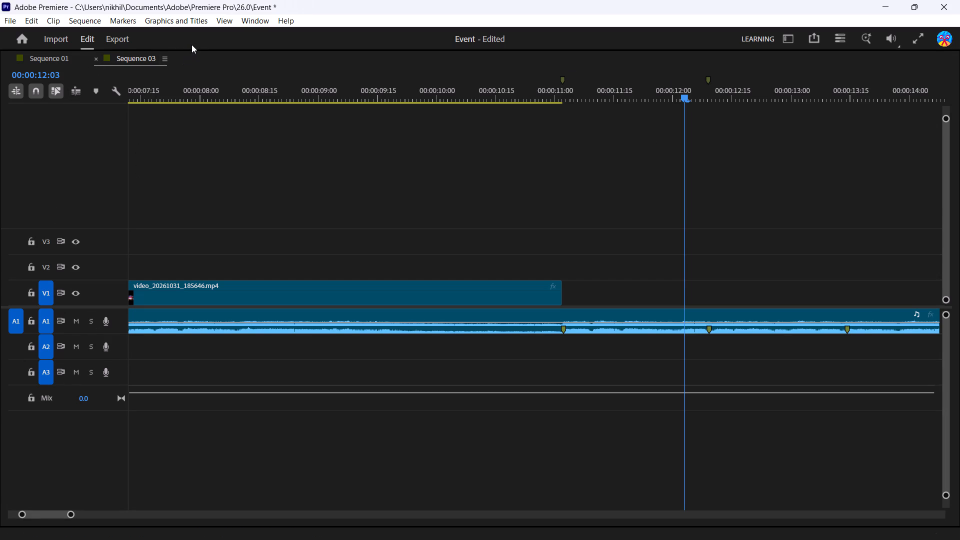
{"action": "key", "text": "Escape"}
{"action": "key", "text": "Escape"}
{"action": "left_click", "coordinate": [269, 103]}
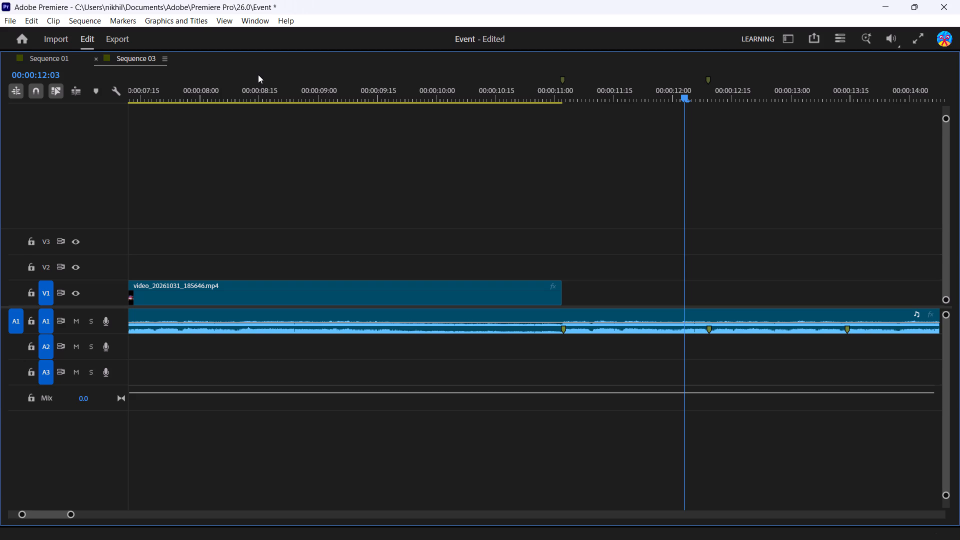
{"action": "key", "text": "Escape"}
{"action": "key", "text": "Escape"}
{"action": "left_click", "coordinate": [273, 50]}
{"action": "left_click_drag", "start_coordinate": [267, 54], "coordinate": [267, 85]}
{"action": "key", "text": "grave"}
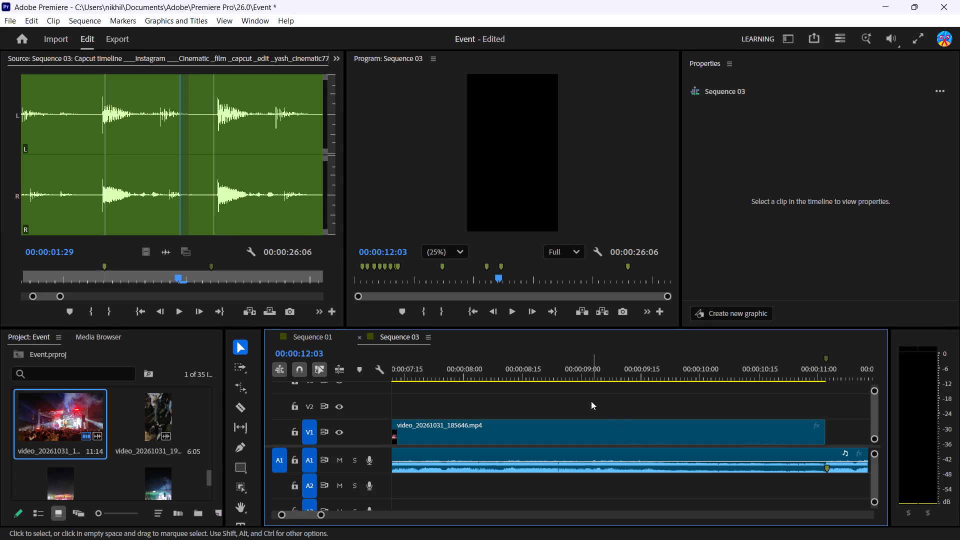
Return to the start of Sequence 03, match-frame video_20261031_191136.mp4 to its source, and play through the source footage.
{"action": "left_click", "coordinate": [471, 386]}
{"action": "left_click_drag", "start_coordinate": [473, 379], "coordinate": [395, 373]}
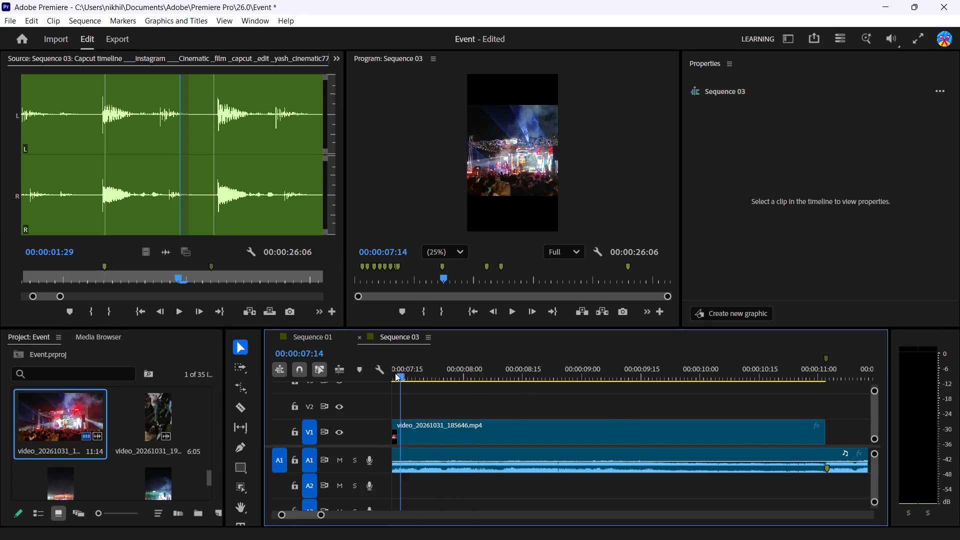
{"action": "left_click_drag", "start_coordinate": [395, 373], "coordinate": [349, 366]}
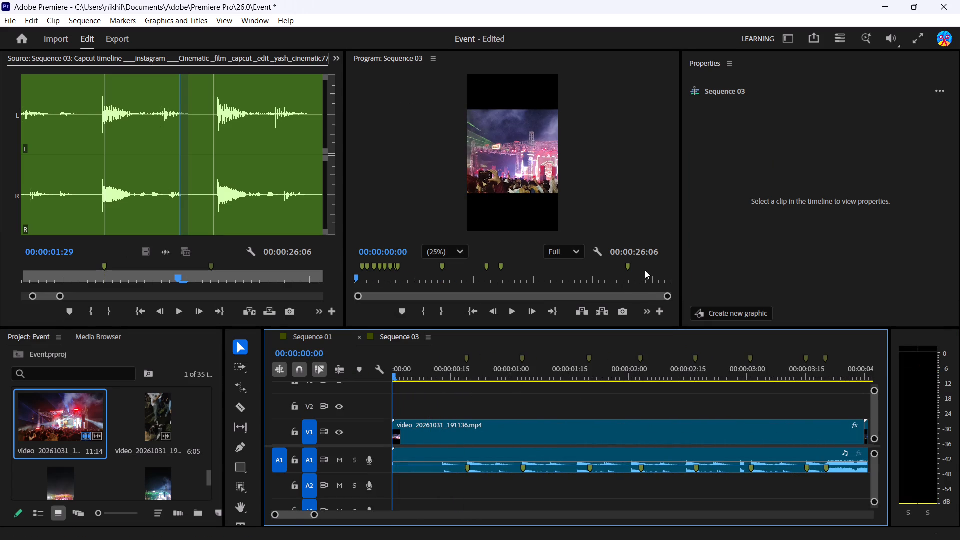
{"action": "left_click", "coordinate": [611, 195]}
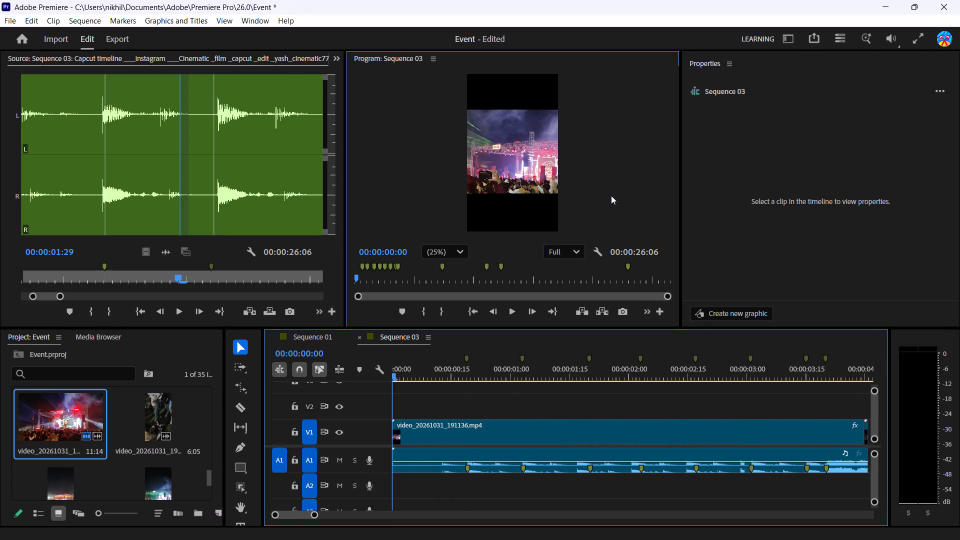
{"action": "key", "text": "f"}
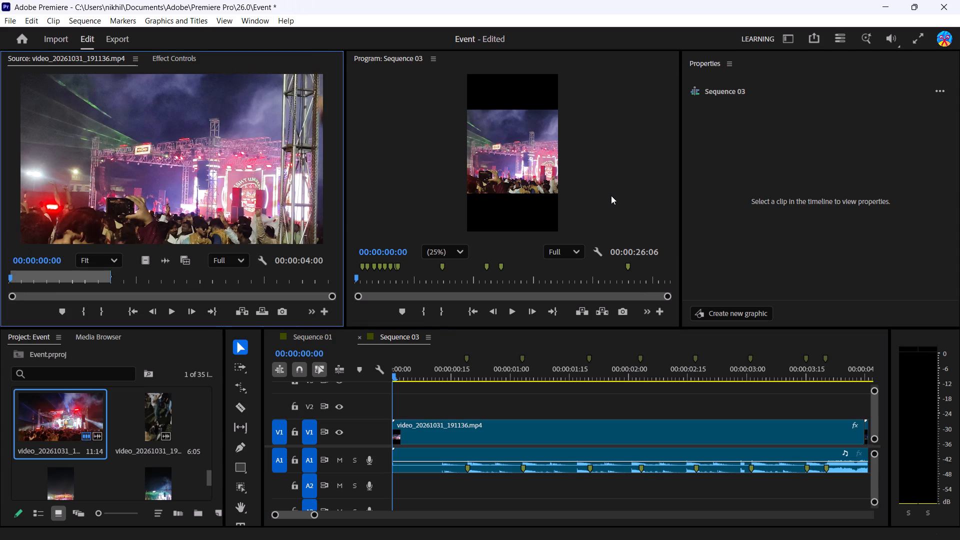
{"action": "key", "text": "space"}
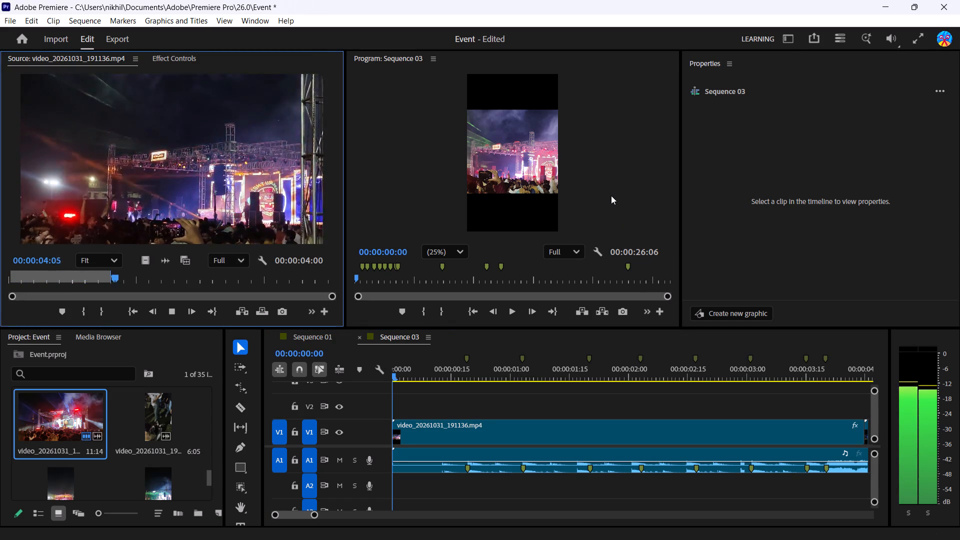
{"action": "key", "text": "space"}
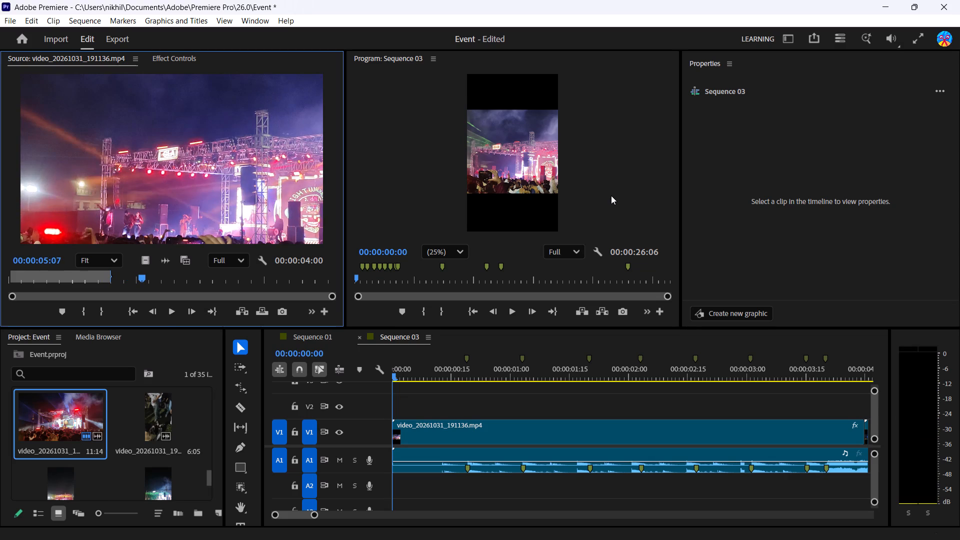
{"action": "key", "text": "space"}
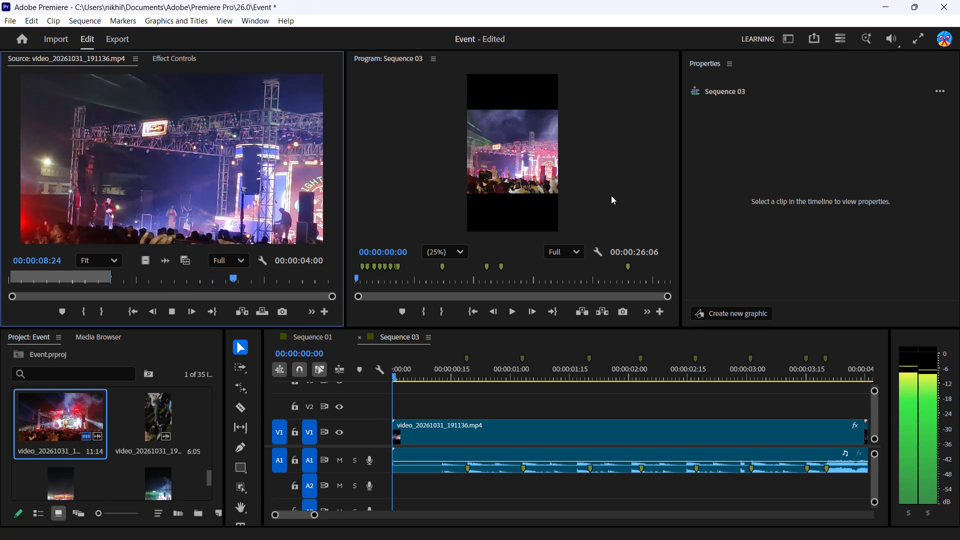
{"action": "key", "text": "space"}
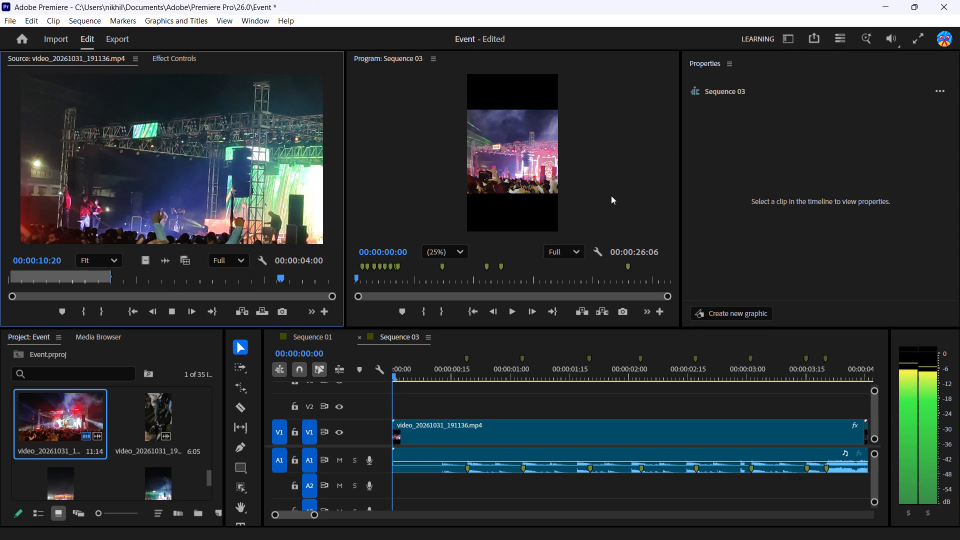
Review Sequence 03 from the start in a maximized Program monitor, and restore the normal layout.
{"action": "left_click", "coordinate": [503, 159]}
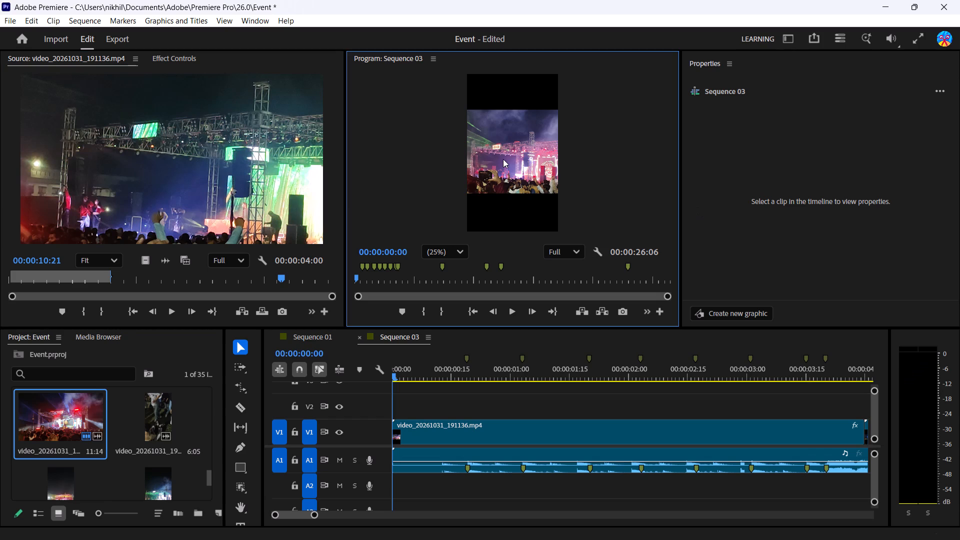
{"action": "key", "text": "grave"}
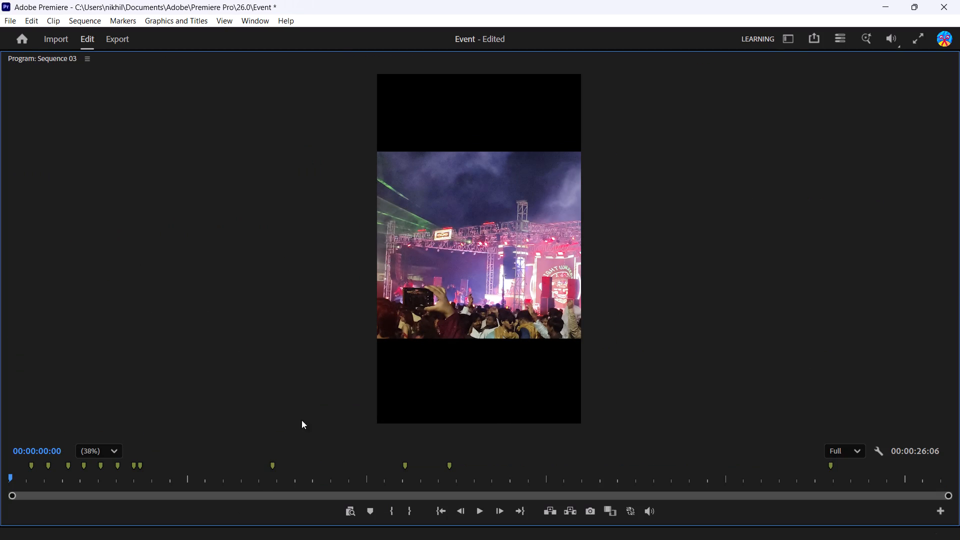
{"action": "key", "text": "space"}
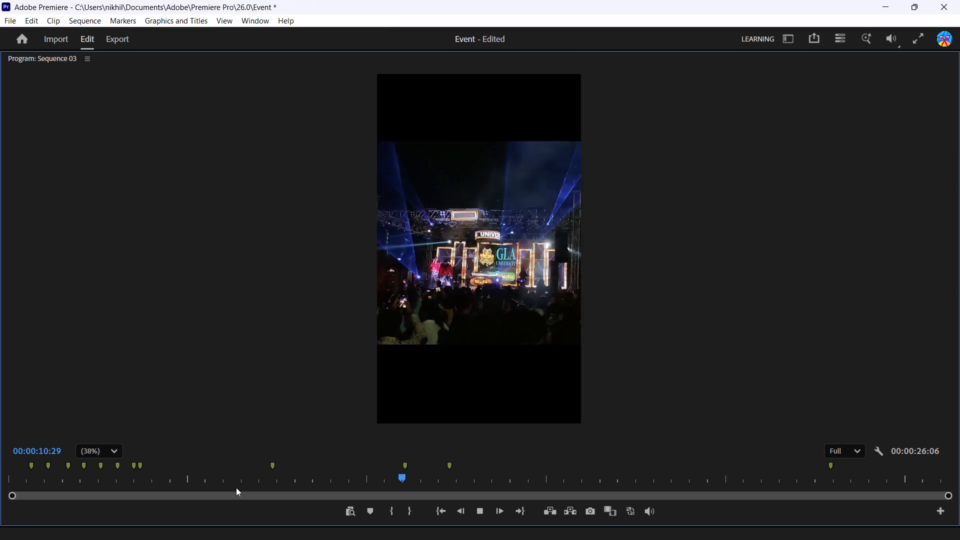
{"action": "key", "text": "space"}
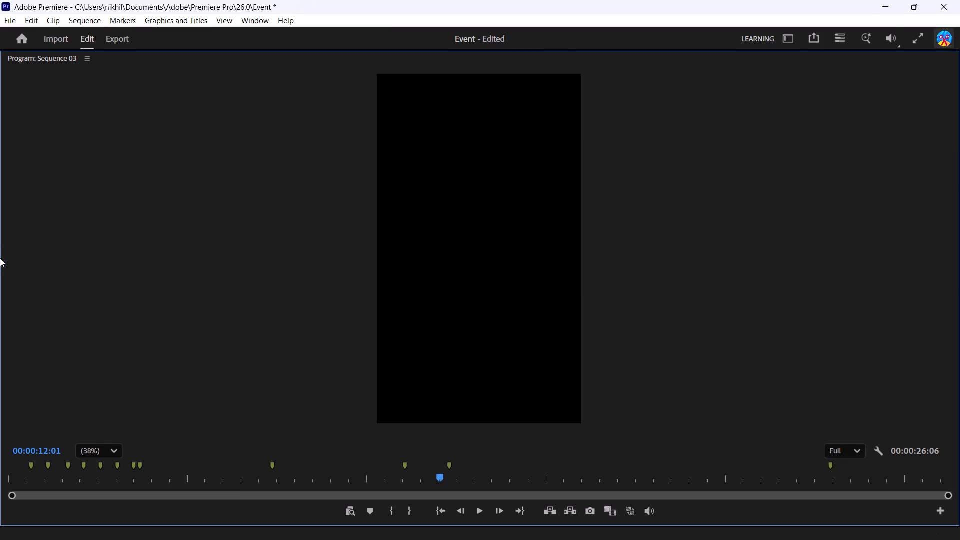
{"action": "key", "text": "grave"}
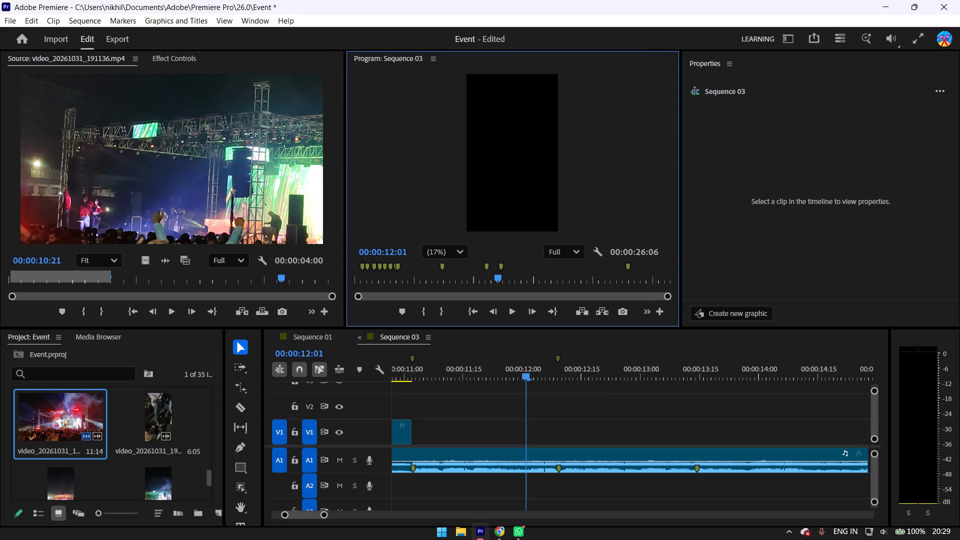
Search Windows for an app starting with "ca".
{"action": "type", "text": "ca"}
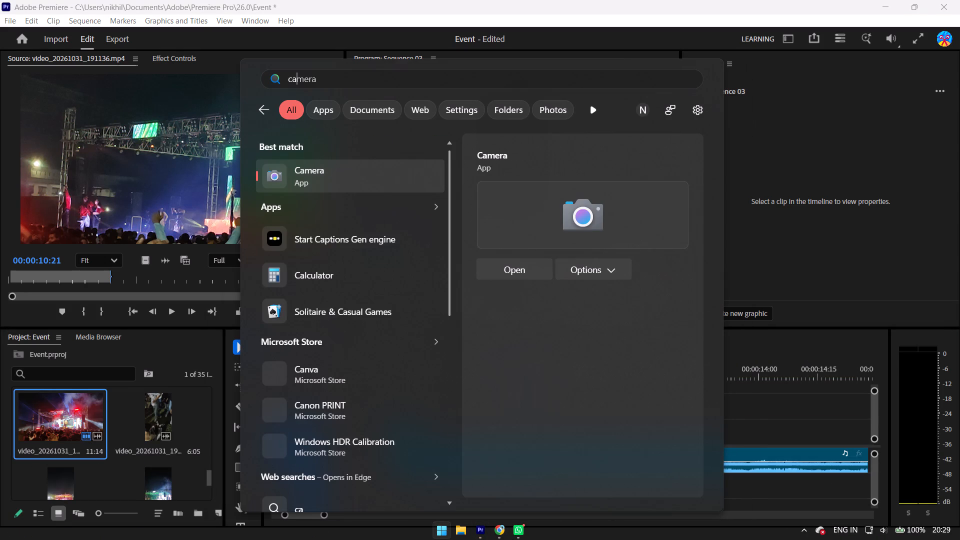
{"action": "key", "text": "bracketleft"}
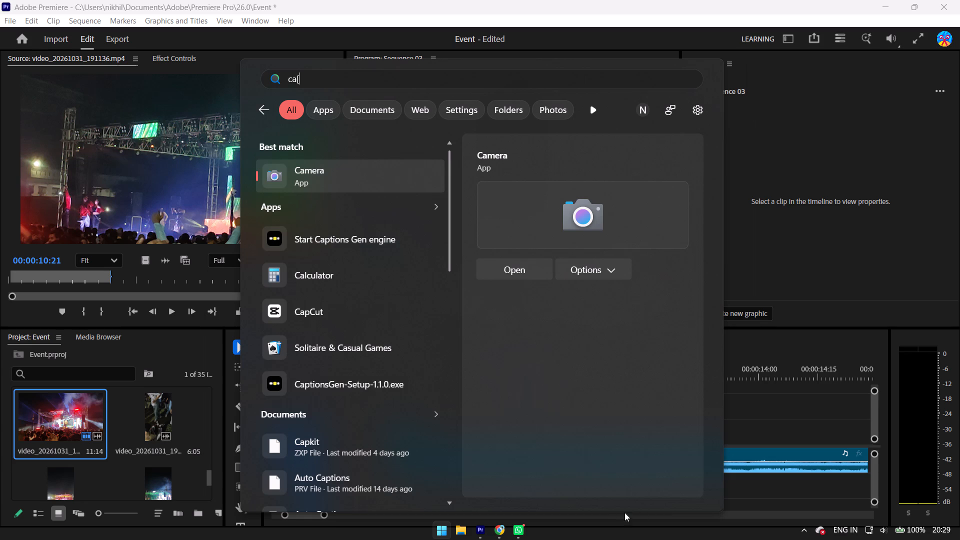
Open the Cloudflare One Client from the system tray, disconnect it, and close its window.
{"action": "left_click", "coordinate": [797, 531]}
{"action": "left_click", "coordinate": [799, 490]}
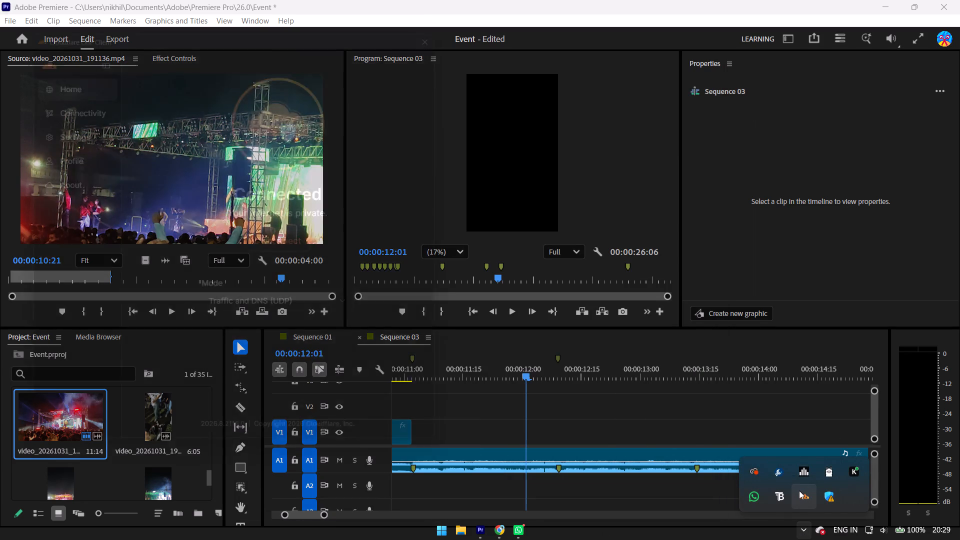
{"action": "left_click", "coordinate": [269, 238]}
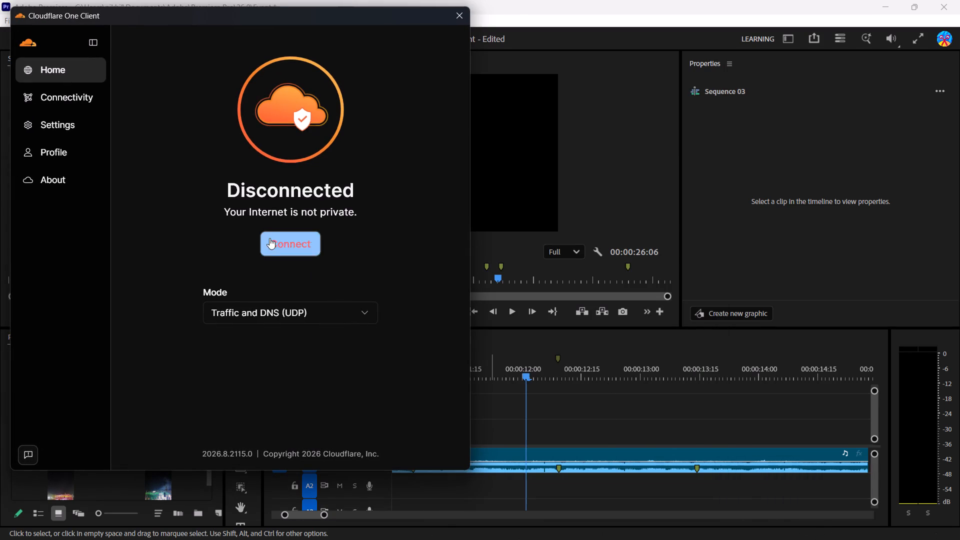
{"action": "left_click", "coordinate": [466, 16]}
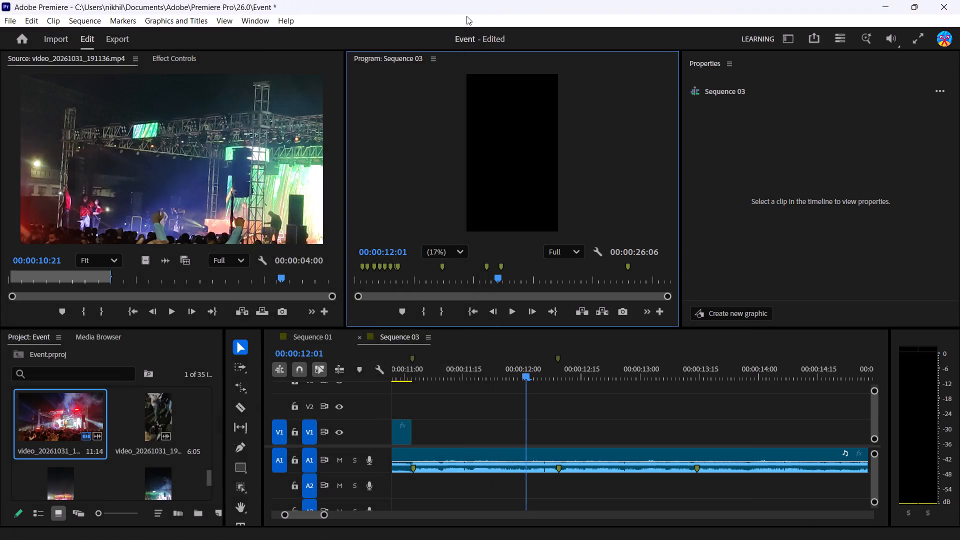
Launch Hotspot Shield, skip its Premium plan offer, connect the VPN, and minimize its window.
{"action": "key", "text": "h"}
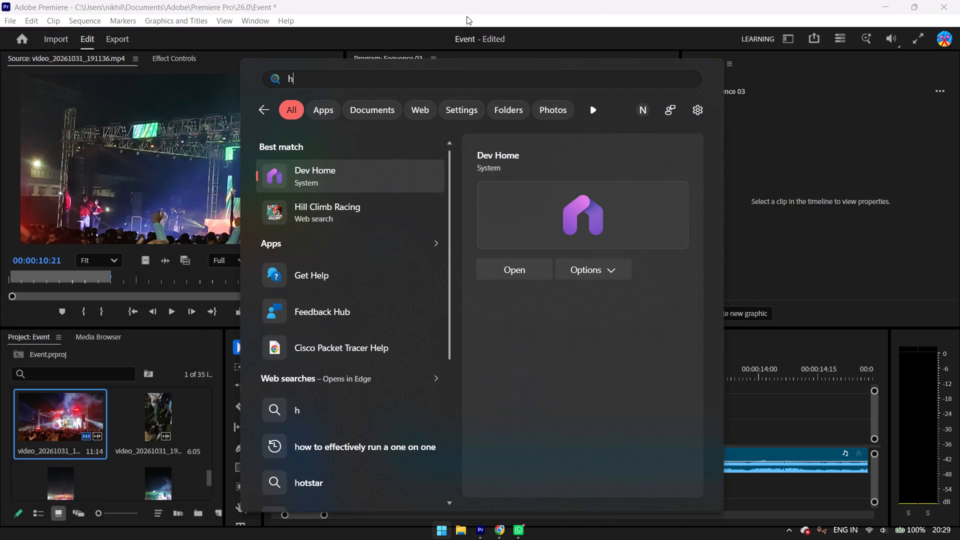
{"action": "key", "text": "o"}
{"action": "key", "text": "Return"}
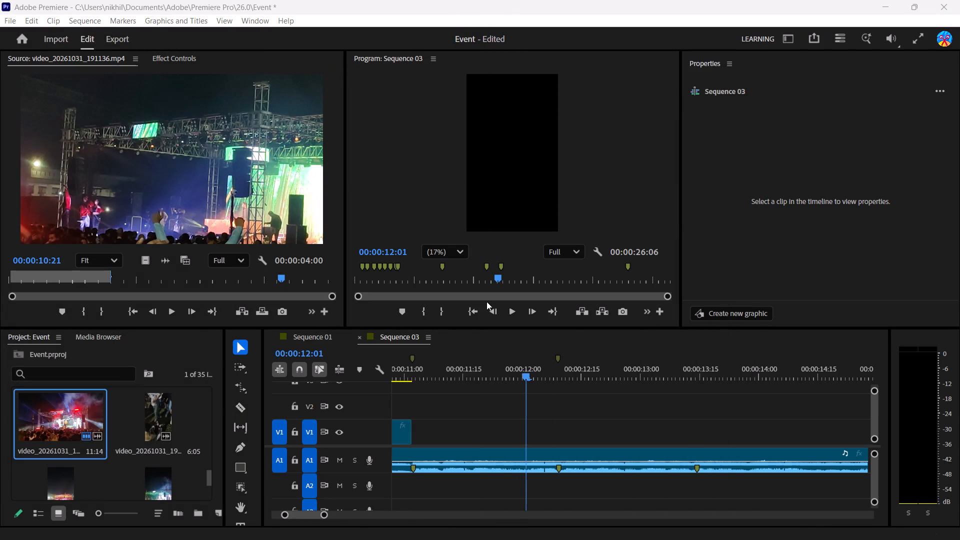
{"action": "left_click", "coordinate": [800, 532]}
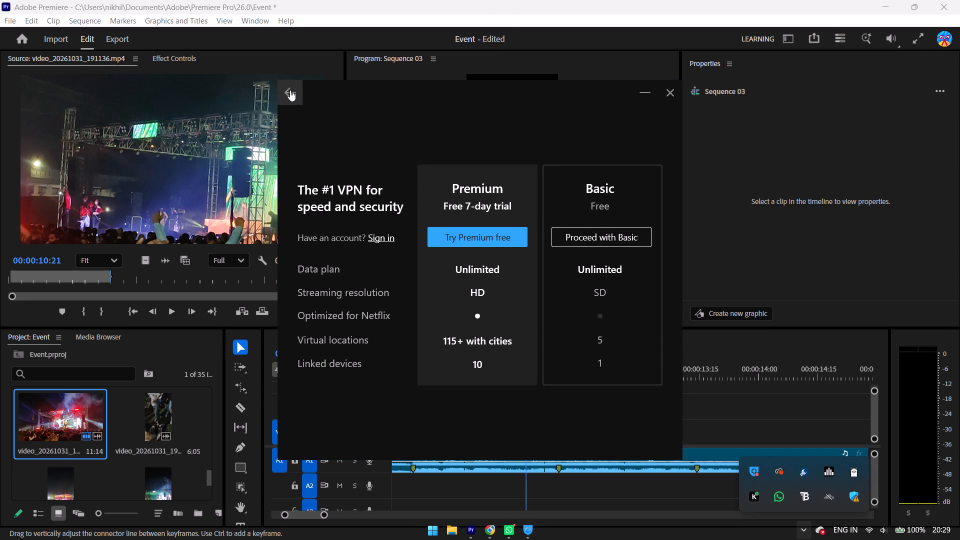
{"action": "left_click", "coordinate": [290, 90]}
{"action": "left_click", "coordinate": [482, 266]}
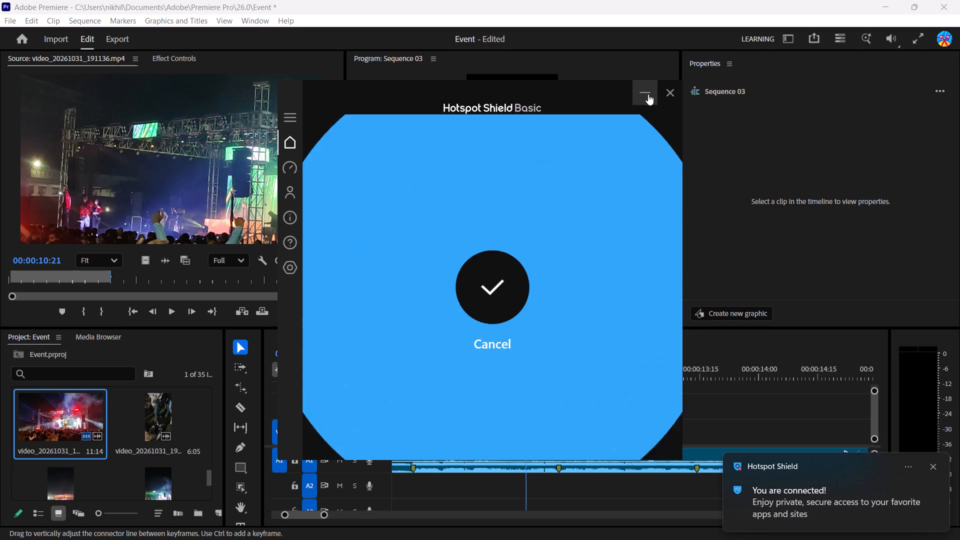
{"action": "left_click", "coordinate": [648, 94]}
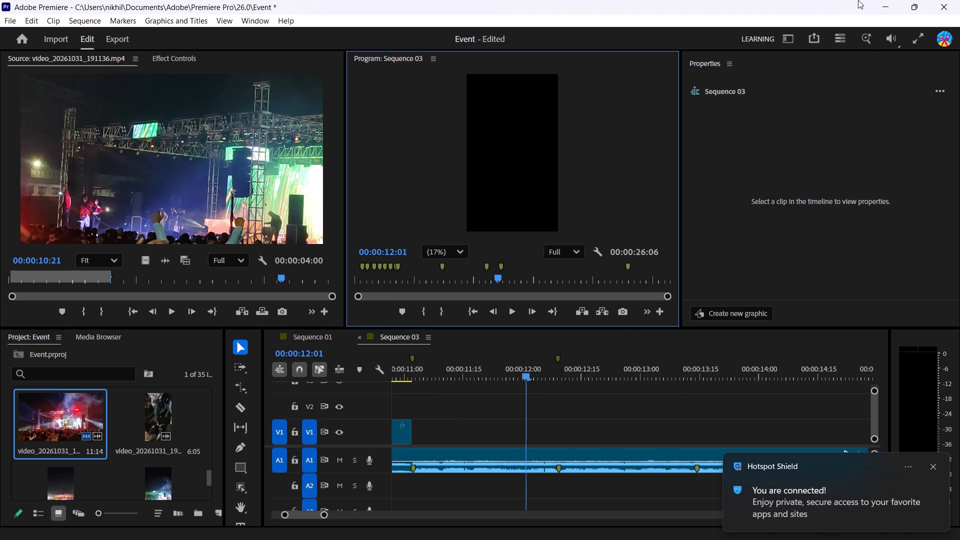
Minimize Premiere and launch CapCut by searching Windows for "cap".
{"action": "left_click", "coordinate": [890, 0]}
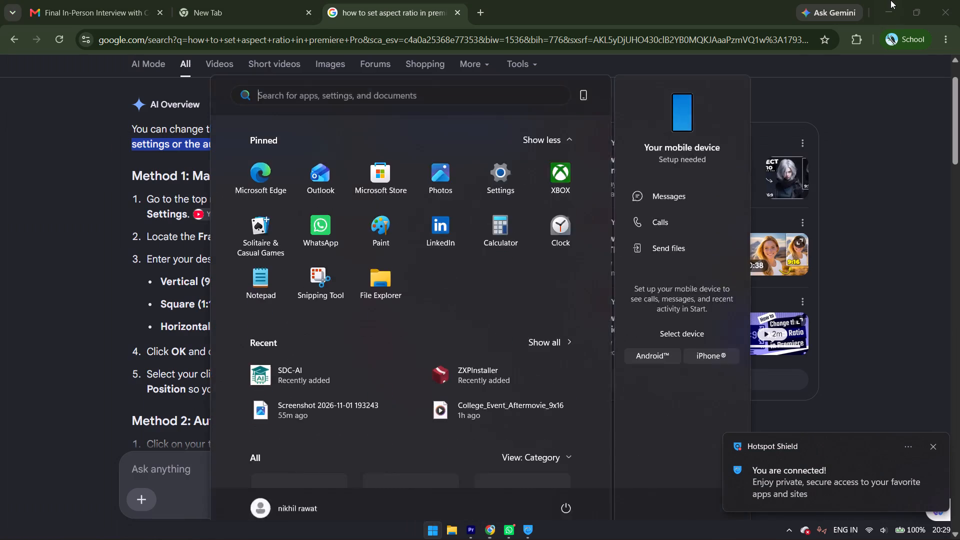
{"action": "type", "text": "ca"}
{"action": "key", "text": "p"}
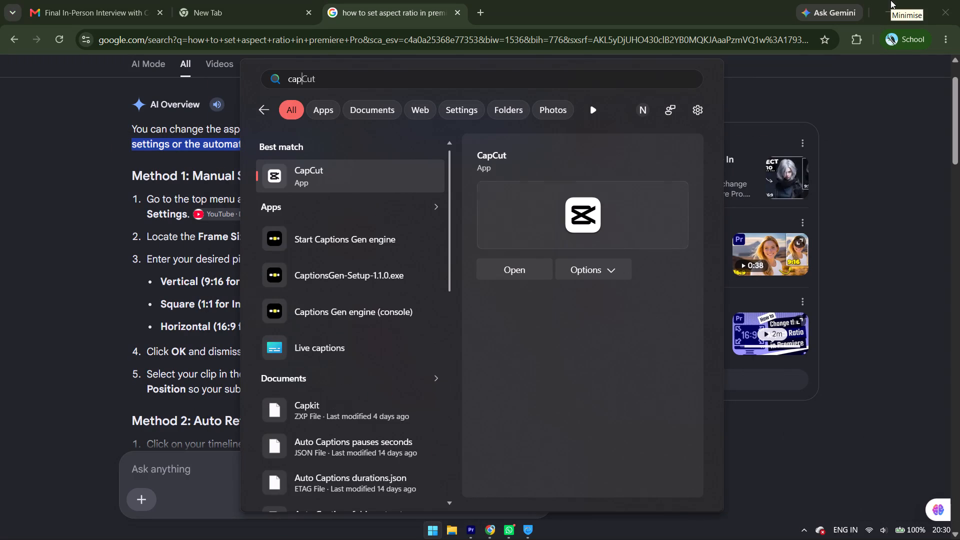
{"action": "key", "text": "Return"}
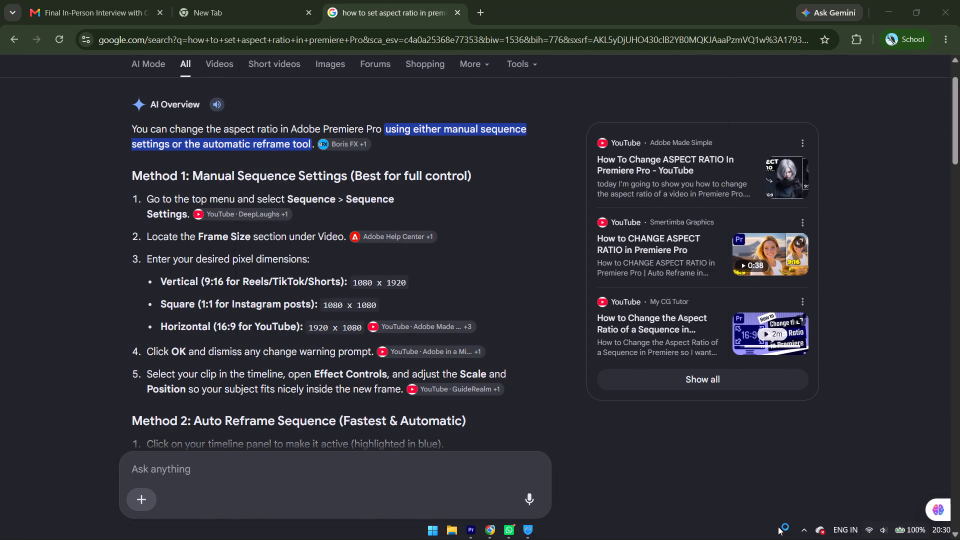
{"action": "left_click", "coordinate": [806, 534]}
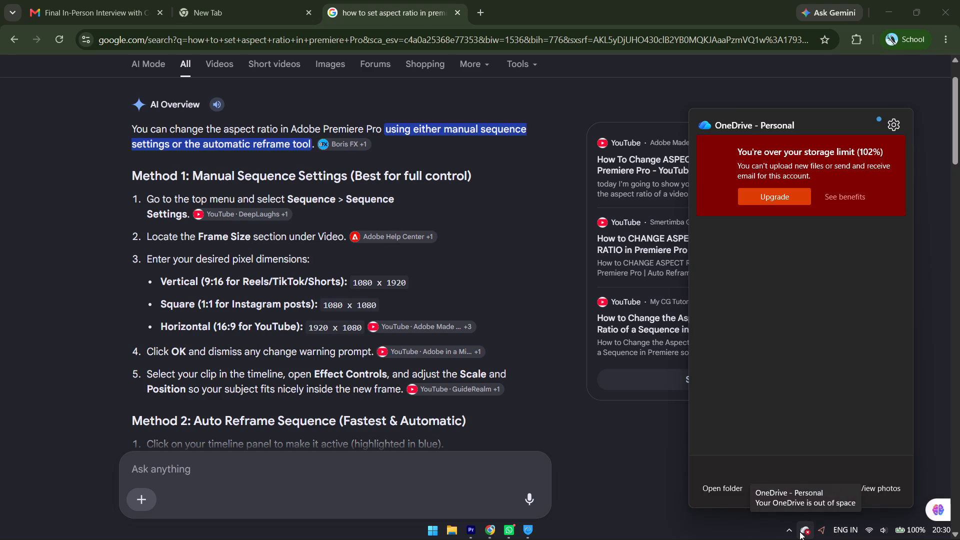
Reveal the hidden background apps in the system tray.
{"action": "left_click", "coordinate": [795, 531]}
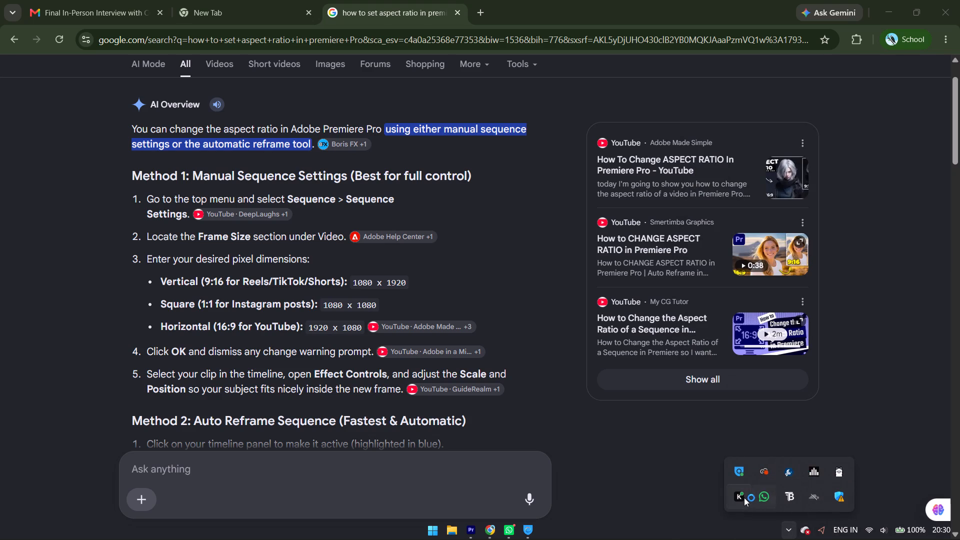
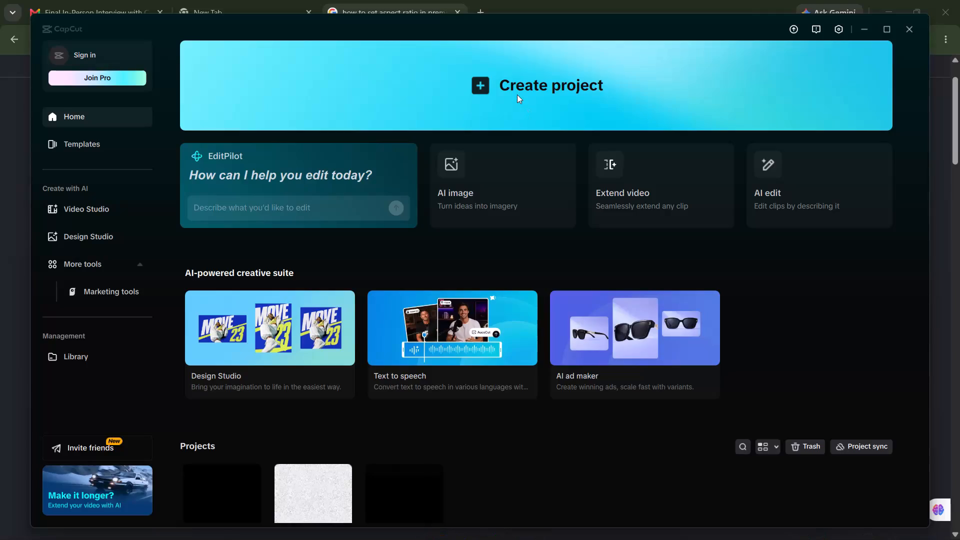
Create a new project in CapCut.
{"action": "left_click", "coordinate": [517, 94]}
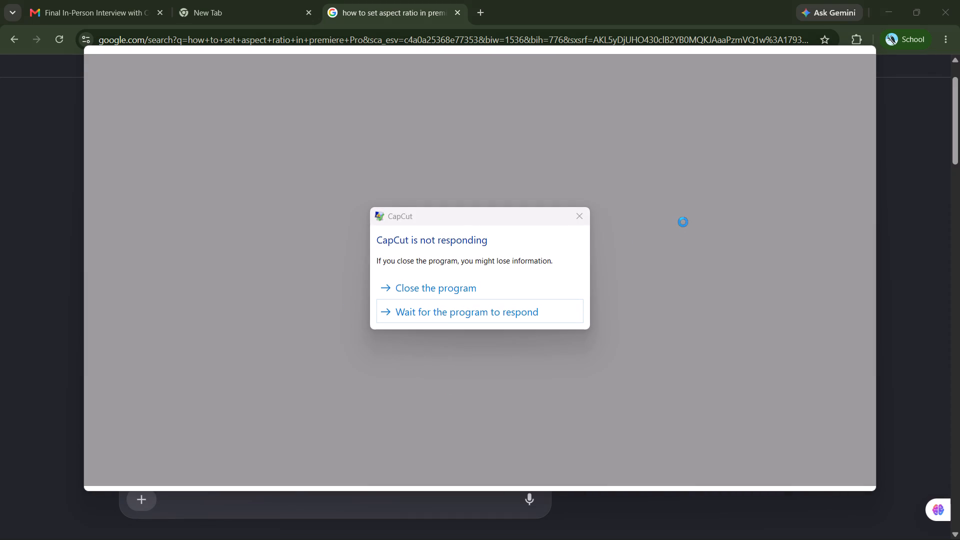
Choose to wait for the unresponsive CapCut program rather than closing it.
{"action": "left_click", "coordinate": [507, 310]}
Close the Chrome browser window behind CapCut.
{"action": "left_click", "coordinate": [959, 0]}
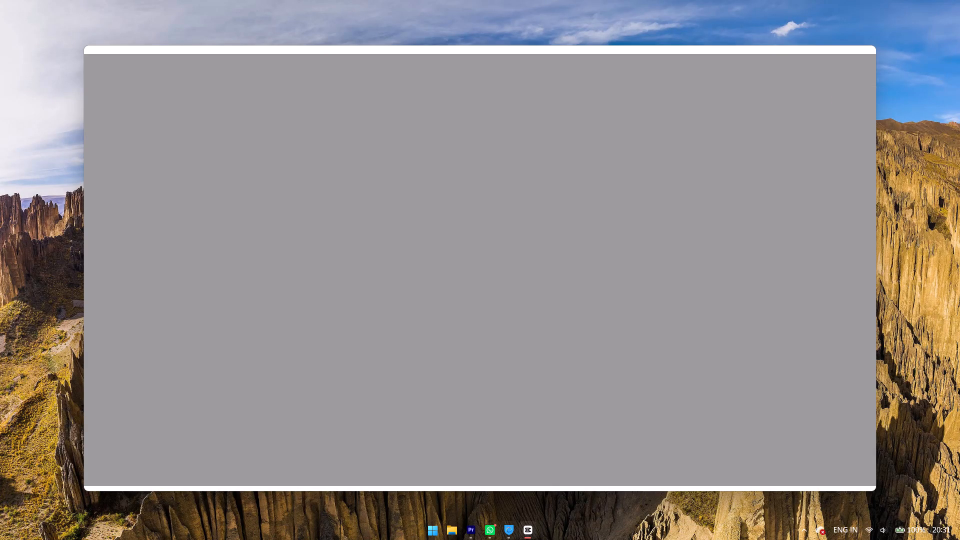
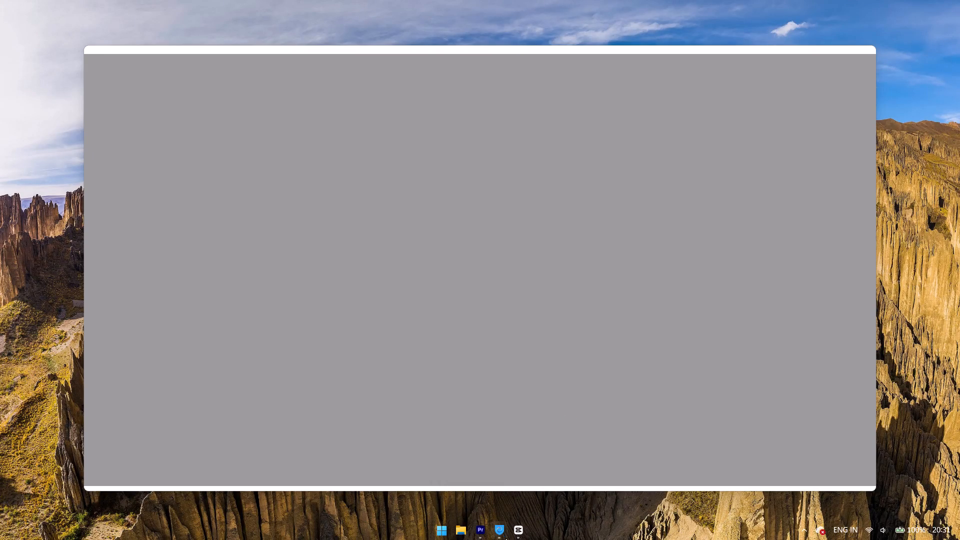
Close the unresponsive CapCut window.
{"action": "double_click", "coordinate": [515, 530]}
{"action": "left_click", "coordinate": [516, 530]}
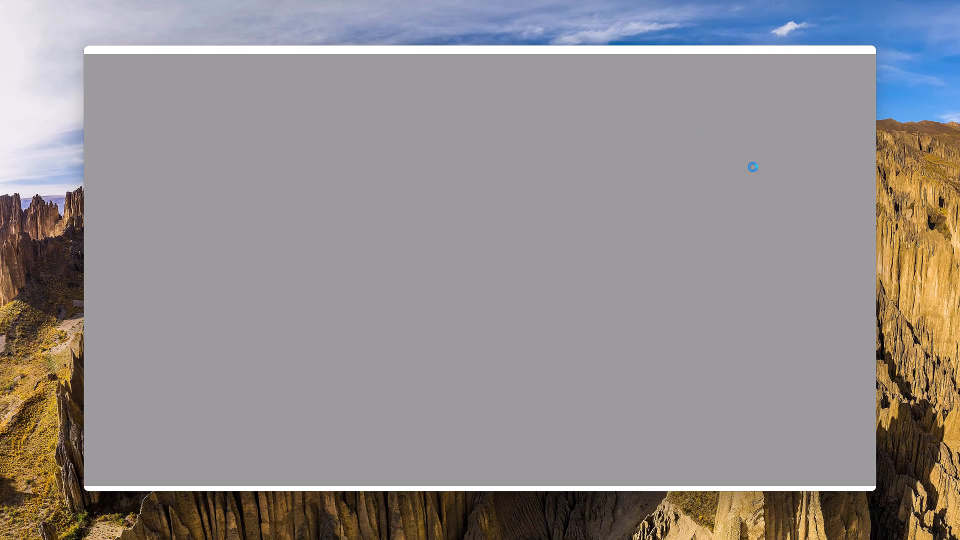
{"action": "right_click", "coordinate": [514, 530]}
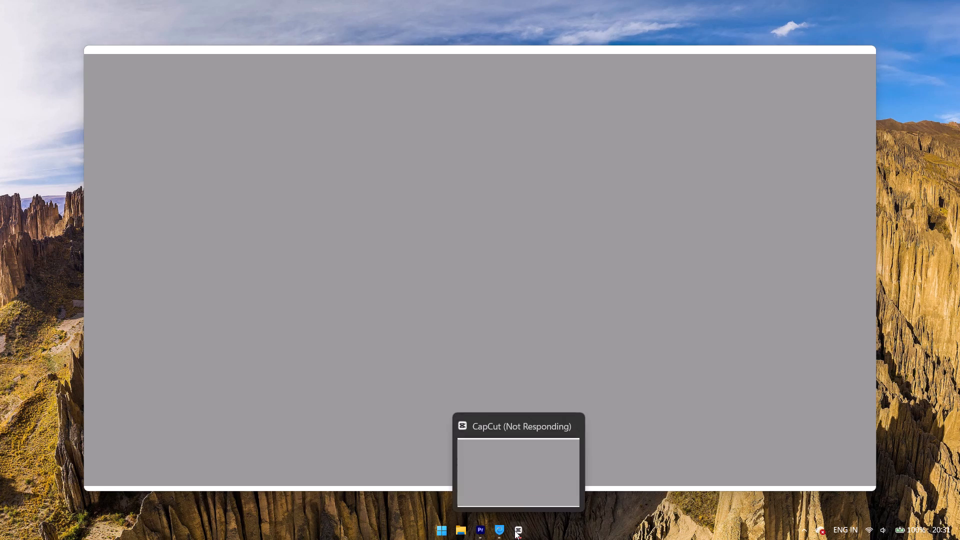
{"action": "left_click", "coordinate": [519, 503]}
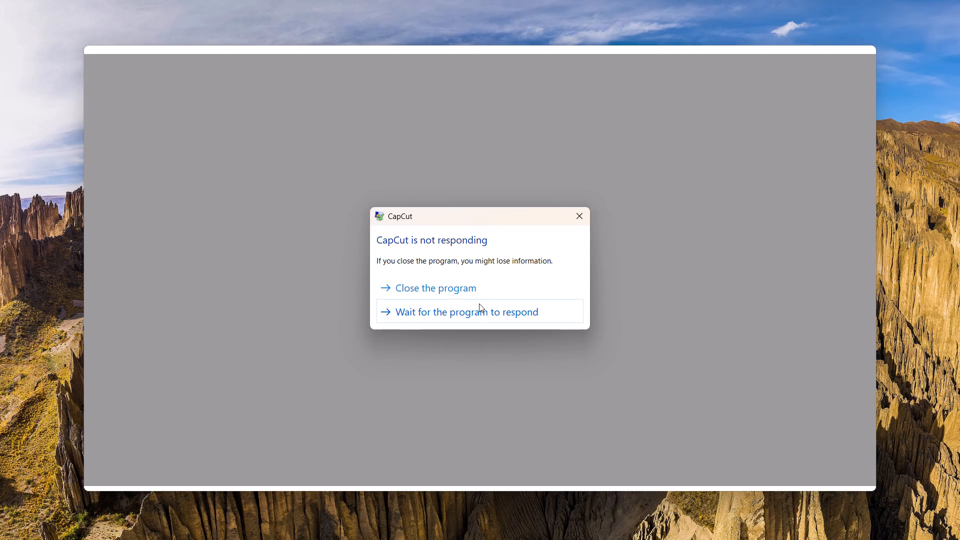
Close the unresponsive CapCut program and relaunch it, accepting the environment test.
{"action": "left_click", "coordinate": [475, 296]}
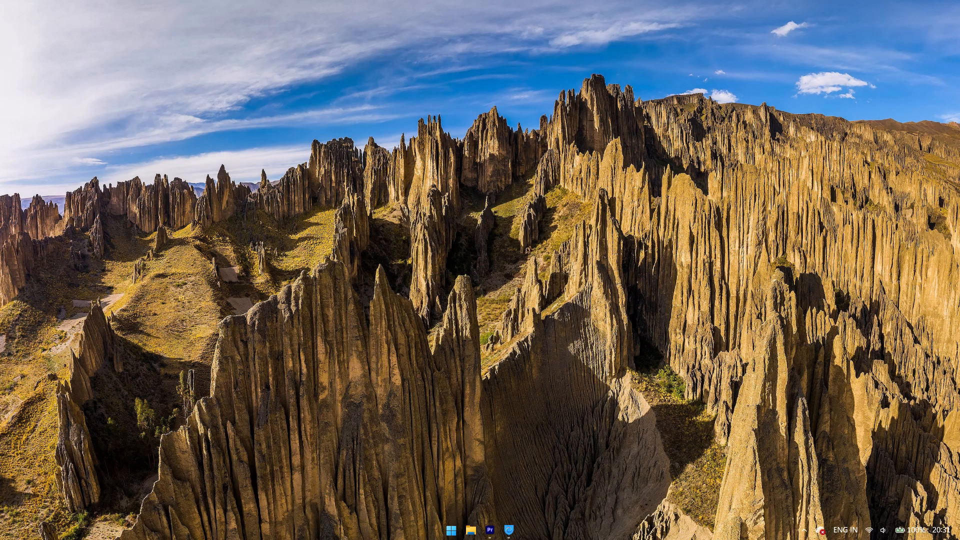
{"action": "type", "text": "ca"}
{"action": "key", "text": "p"}
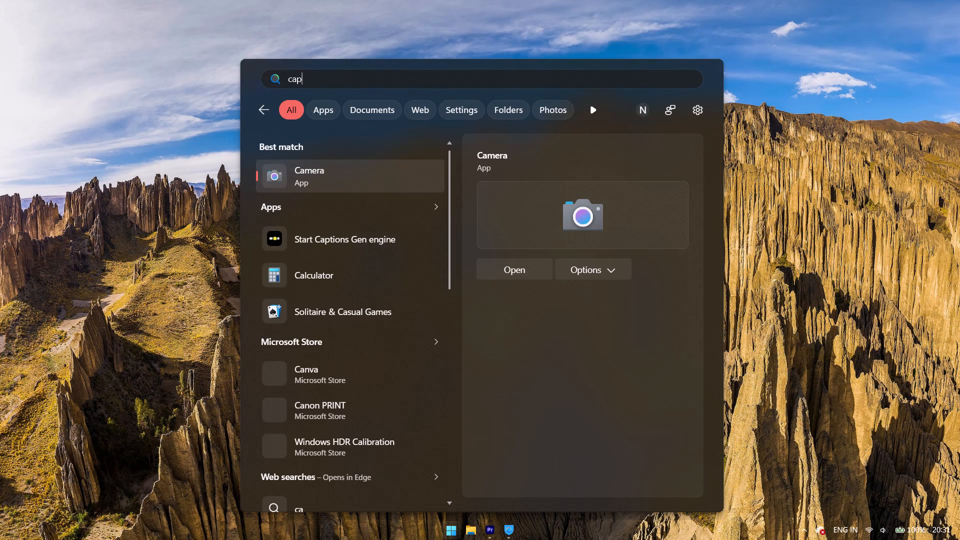
{"action": "key", "text": "Return"}
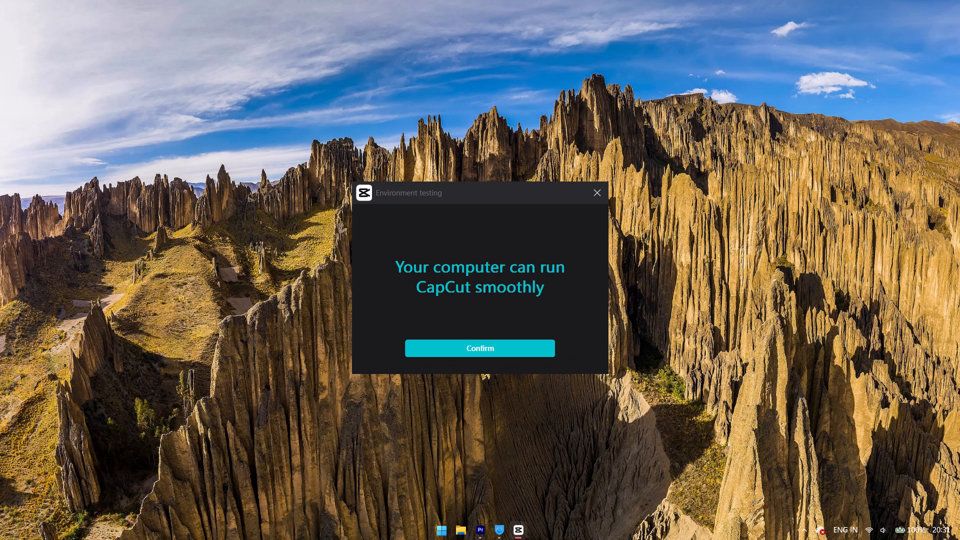
{"action": "left_click", "coordinate": [478, 347]}
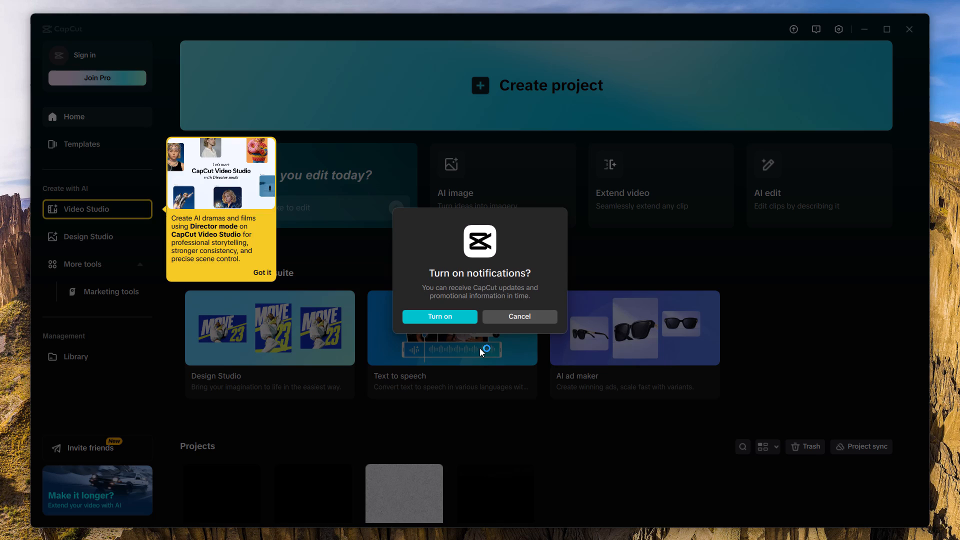
Turn on CapCut's notifications and close the Windows Settings window.
{"action": "left_click", "coordinate": [444, 317]}
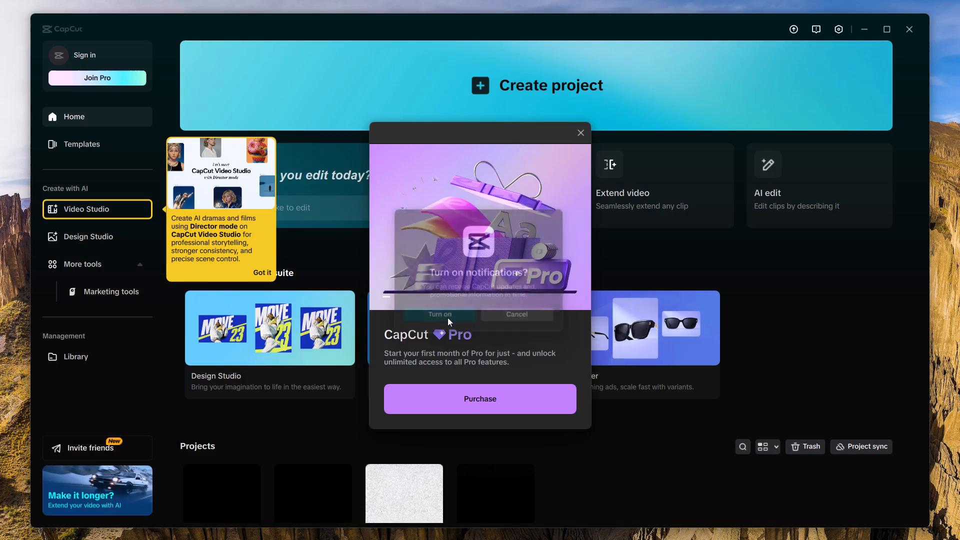
{"action": "left_click", "coordinate": [959, 0]}
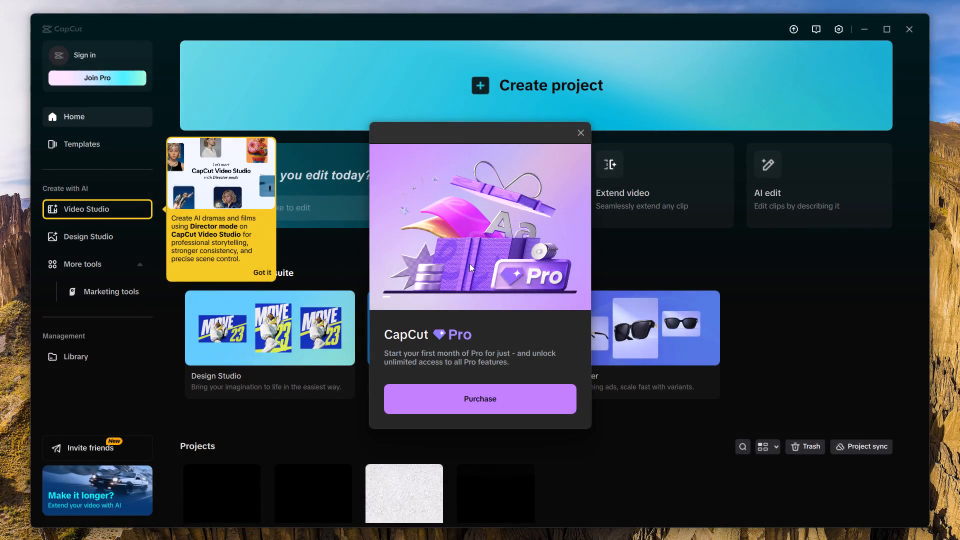
Dismiss the CapCut Pro purchase offer and sign in to the CapCut account using the QR code.
{"action": "left_click", "coordinate": [90, 143]}
{"action": "left_click", "coordinate": [581, 134]}
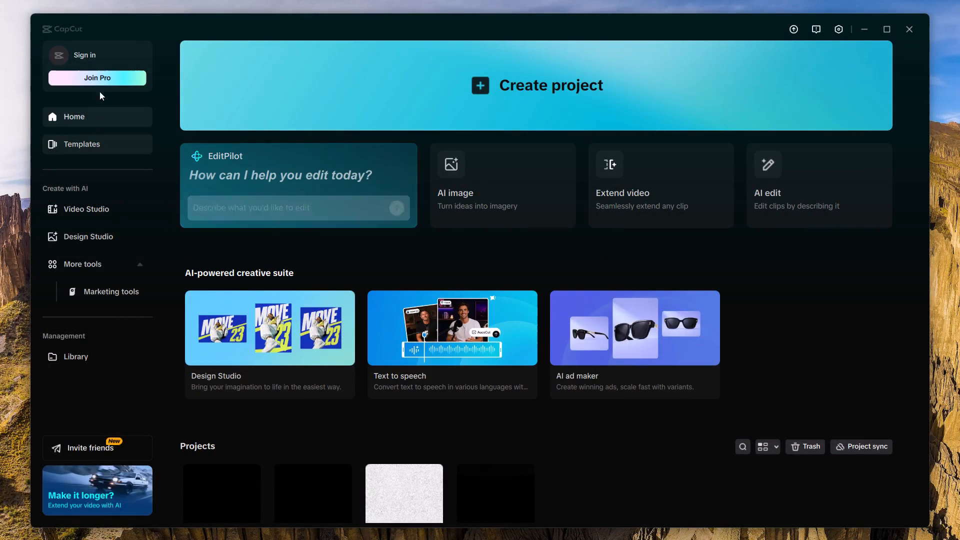
{"action": "left_click", "coordinate": [76, 52]}
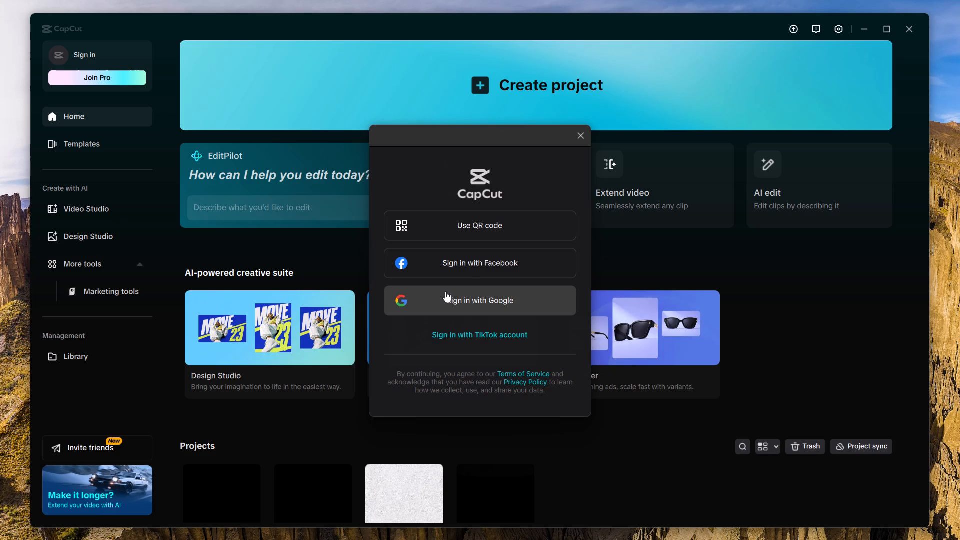
{"action": "left_click", "coordinate": [472, 221]}
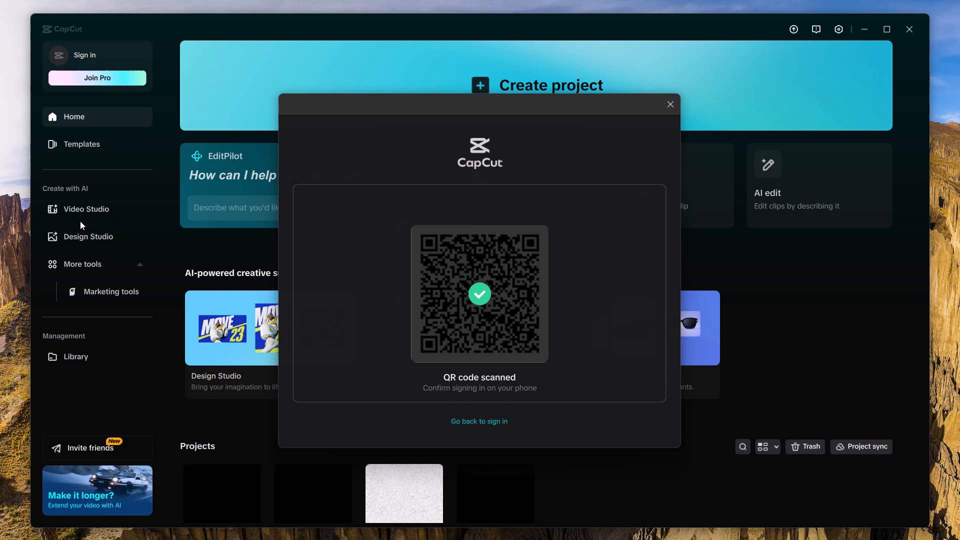
{"action": "left_click", "coordinate": [99, 142]}
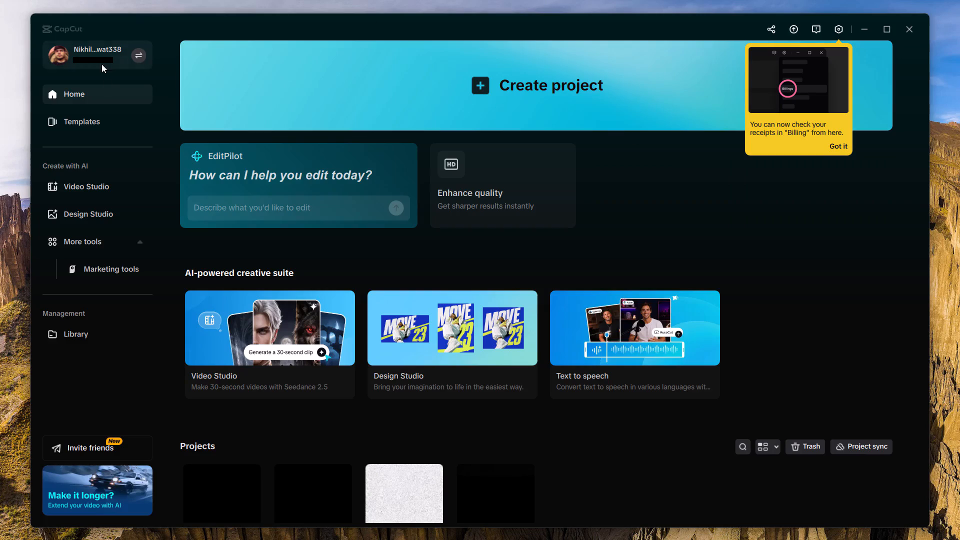
Open the Templates gallery, dismiss the billing tip and maximize the CapCut window.
{"action": "left_click", "coordinate": [78, 118]}
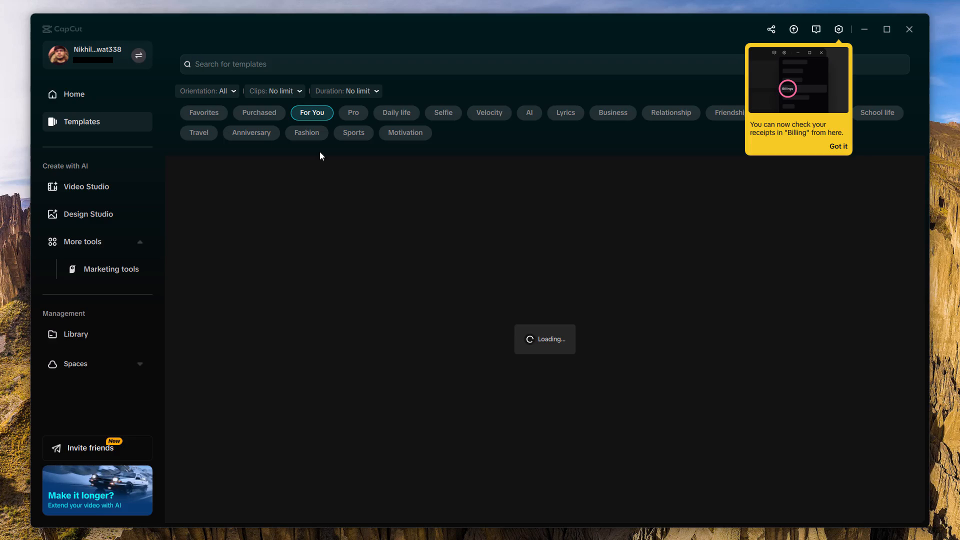
{"action": "left_click", "coordinate": [471, 229]}
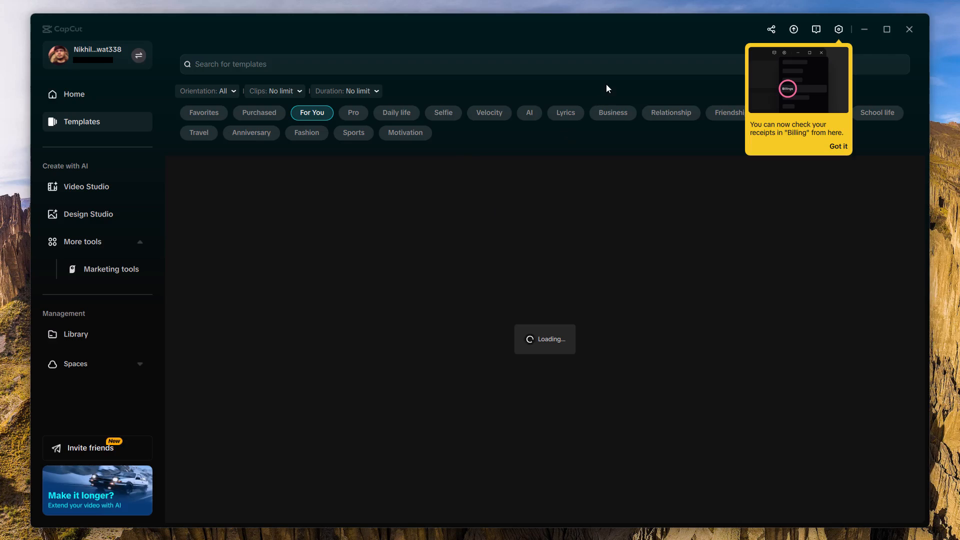
{"action": "left_click", "coordinate": [606, 84]}
{"action": "left_click", "coordinate": [845, 146]}
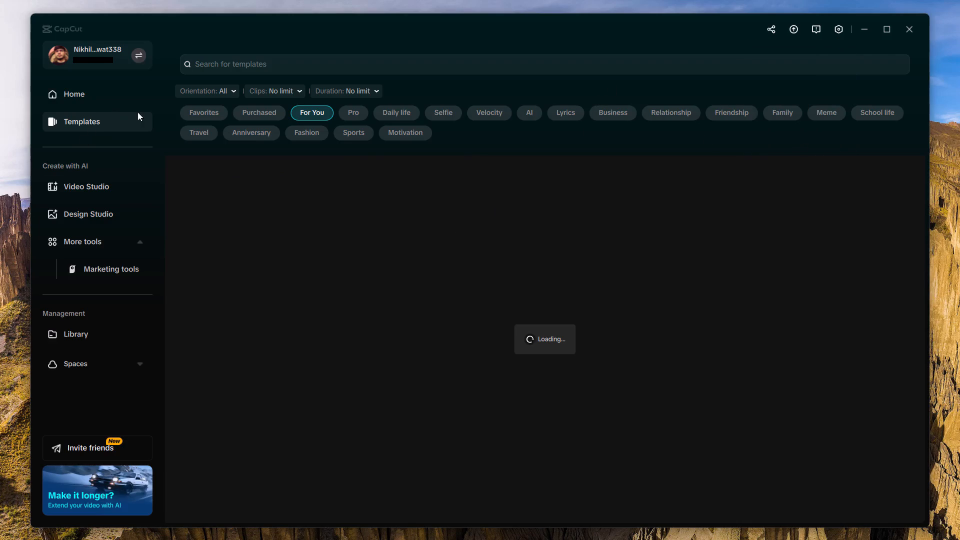
{"action": "left_click", "coordinate": [232, 90]}
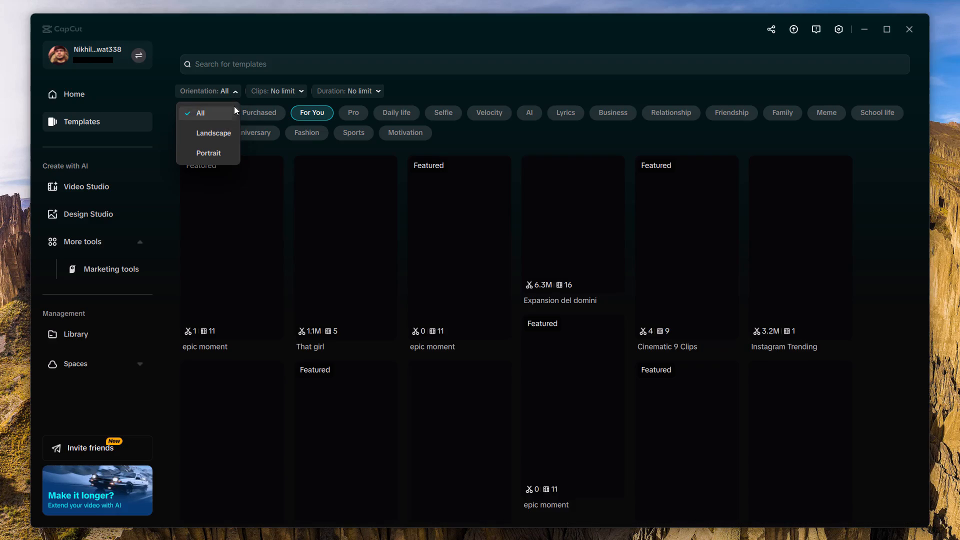
{"action": "double_click", "coordinate": [235, 91]}
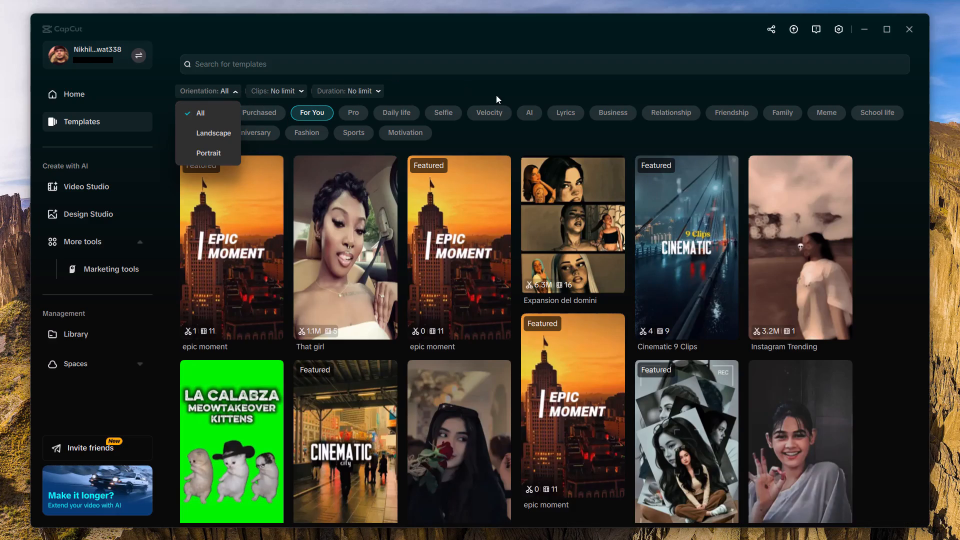
{"action": "left_click", "coordinate": [468, 94]}
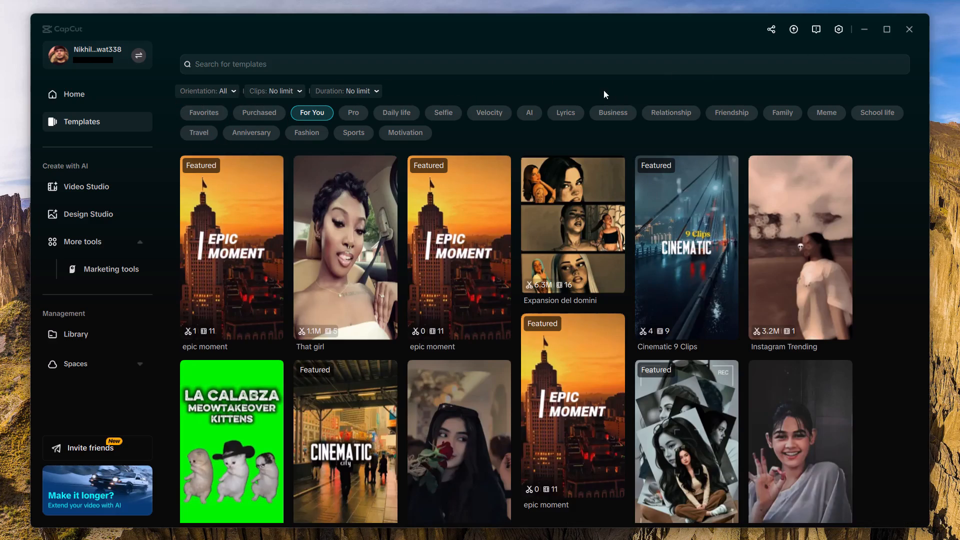
{"action": "left_click", "coordinate": [886, 25]}
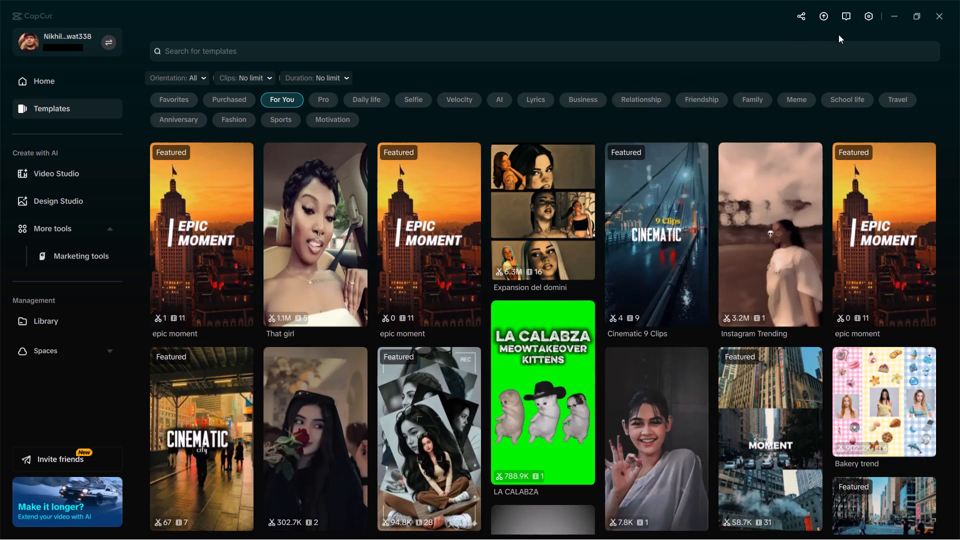
{"action": "double_click", "coordinate": [84, 109]}
View the generated assets in the Library.
{"action": "left_click", "coordinate": [49, 322]}
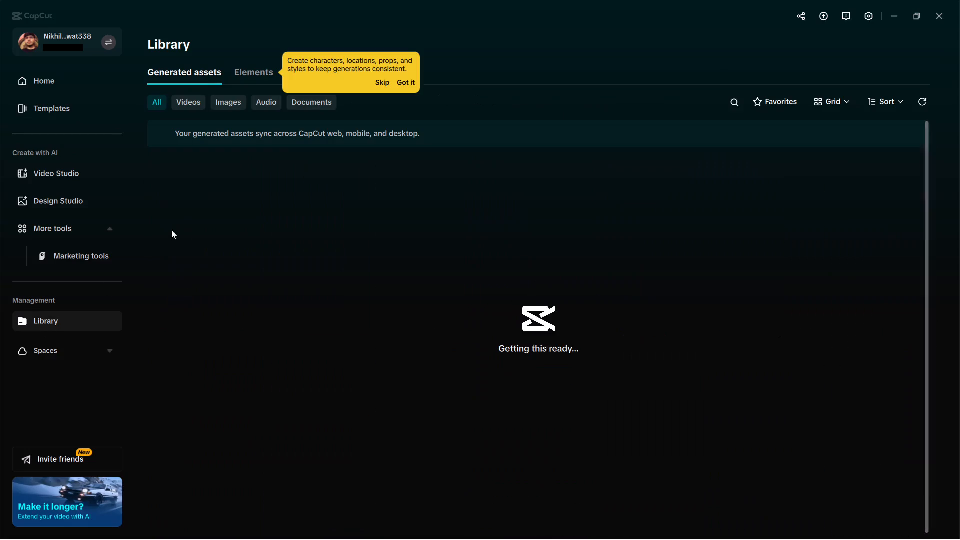
{"action": "left_click", "coordinate": [75, 41]}
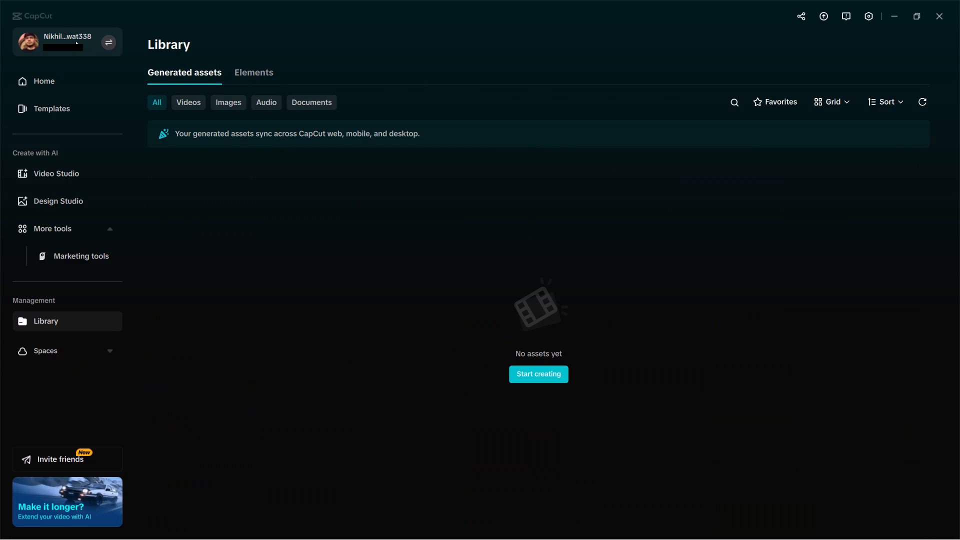
Examine the account's Creator Center favorites across stock videos, text templates, text effects, text animation and caption animations.
{"action": "left_click", "coordinate": [33, 40]}
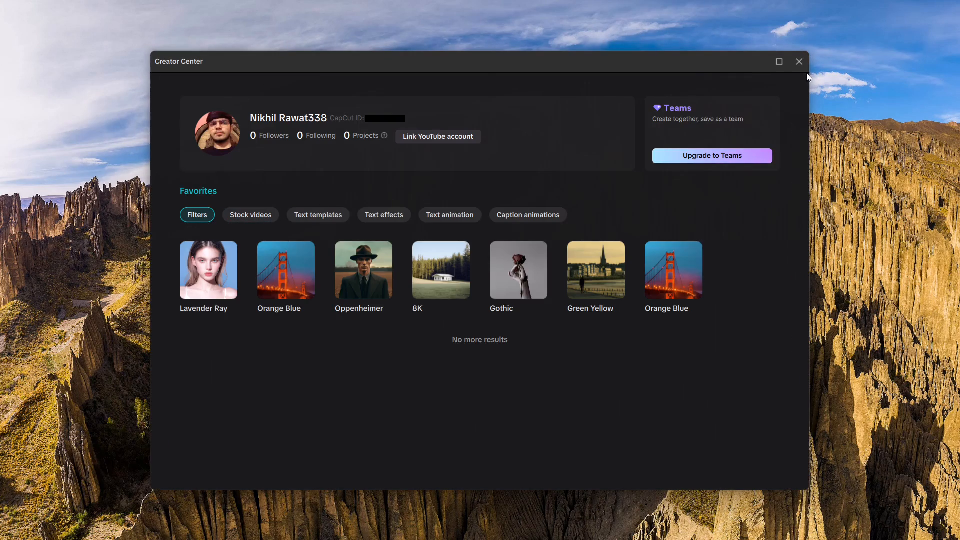
{"action": "left_click", "coordinate": [782, 60]}
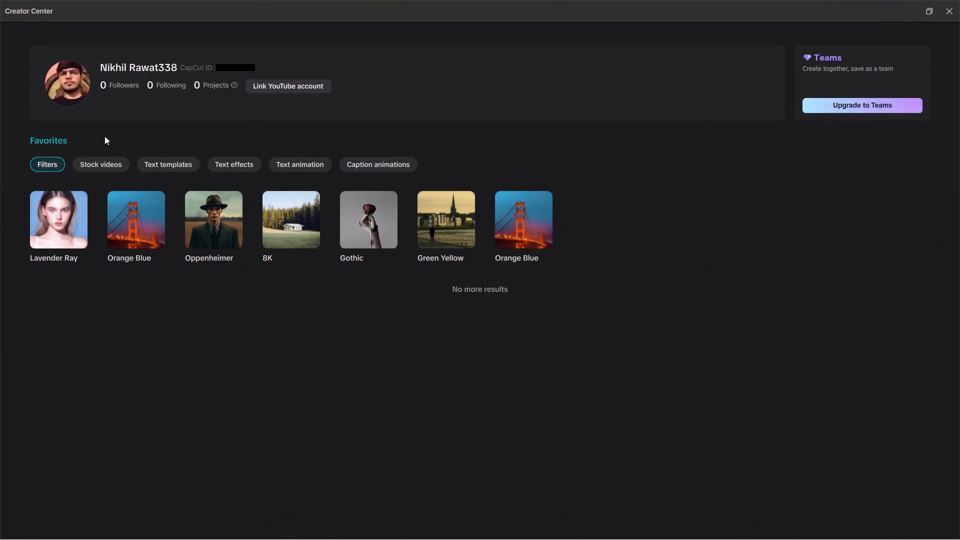
{"action": "left_click", "coordinate": [79, 158]}
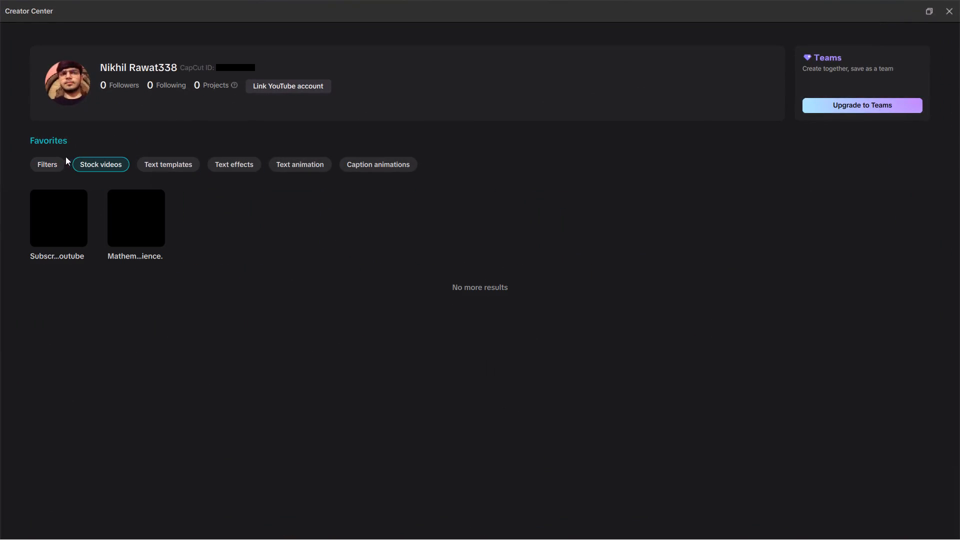
{"action": "left_click", "coordinate": [164, 171]}
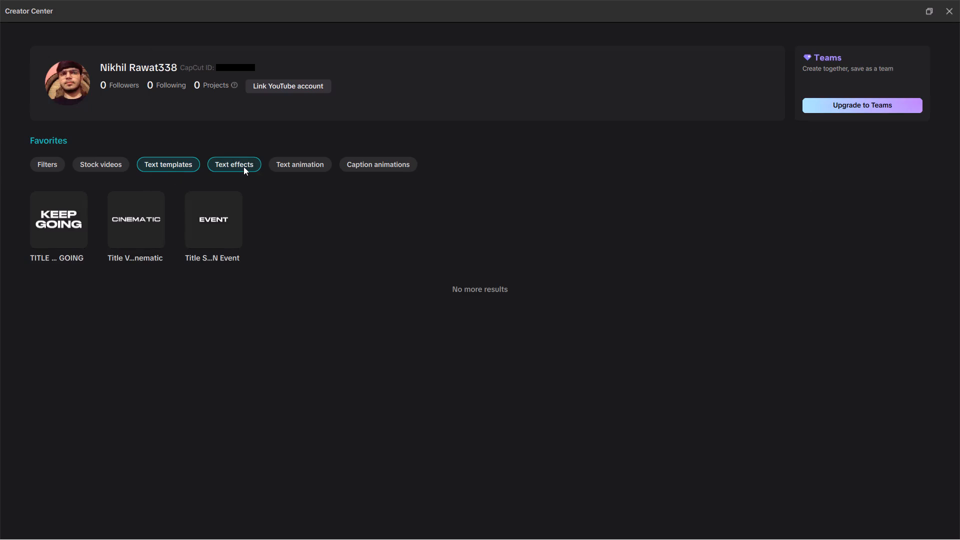
{"action": "left_click", "coordinate": [236, 163]}
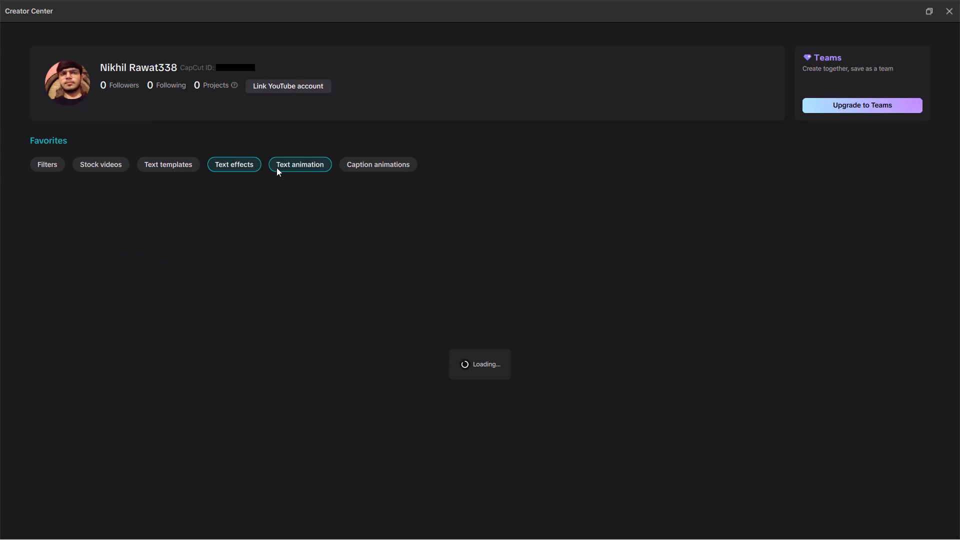
{"action": "left_click", "coordinate": [276, 166]}
{"action": "left_click", "coordinate": [369, 167]}
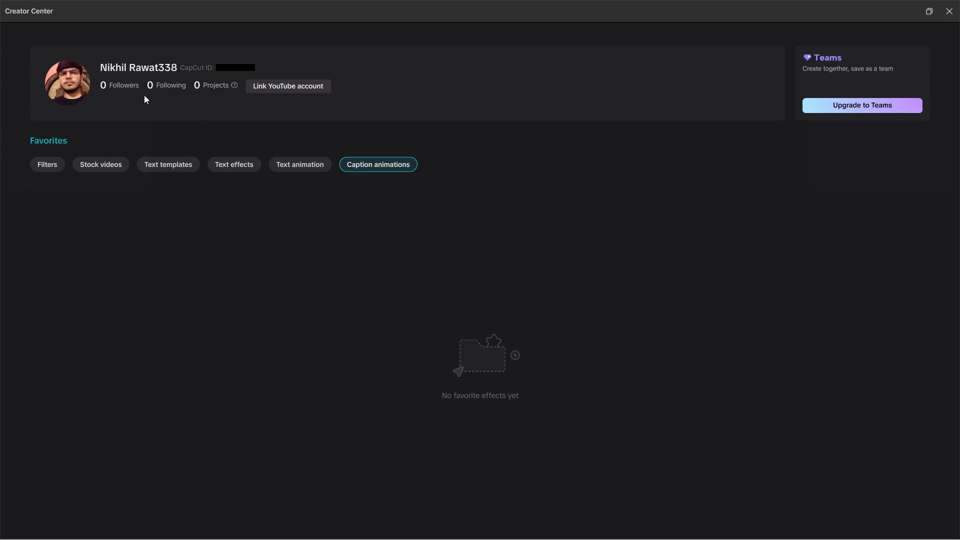
{"action": "left_click", "coordinate": [950, 6]}
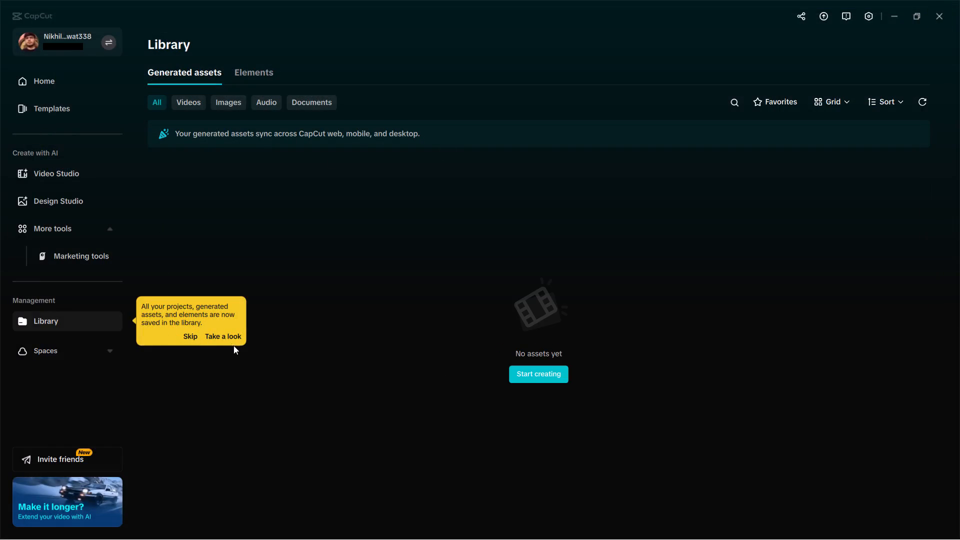
View the project and media files stored in the account's space.
{"action": "left_click", "coordinate": [223, 337]}
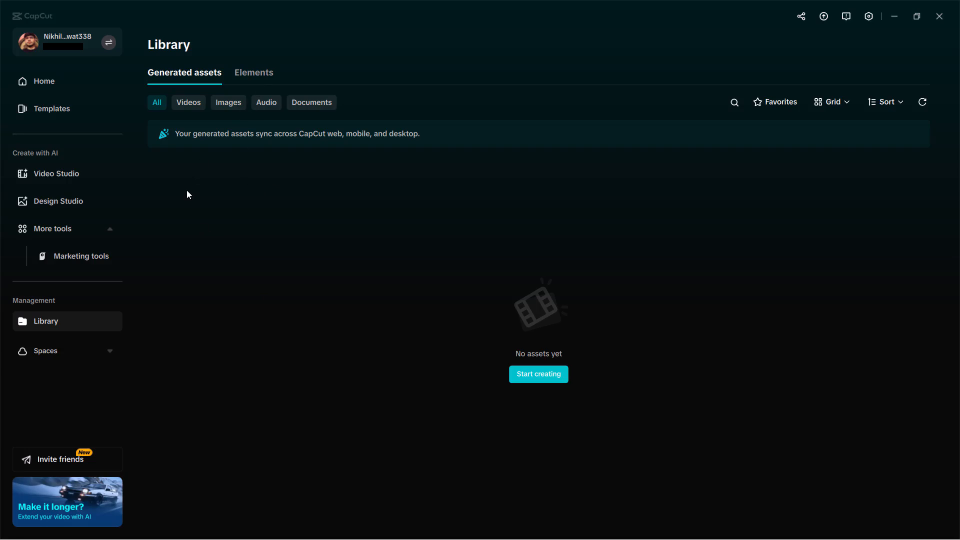
{"action": "left_click", "coordinate": [33, 350]}
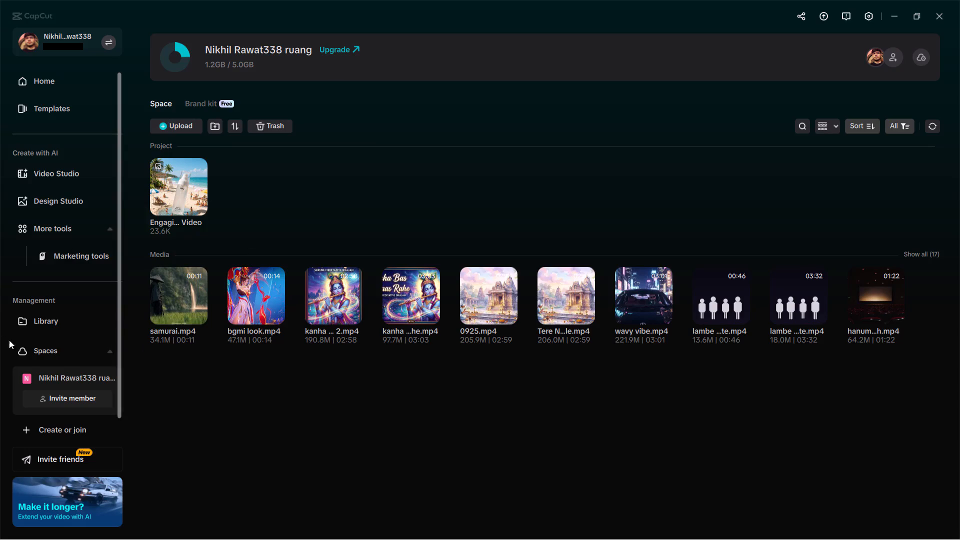
{"action": "scroll", "coordinate": [59, 416], "scroll_direction": "down", "scroll_amount": 4}
{"action": "scroll", "coordinate": [59, 416], "scroll_direction": "up", "scroll_amount": 4}
Search the CapCut templates for "events".
{"action": "left_click", "coordinate": [79, 111]}
{"action": "left_click", "coordinate": [330, 53]}
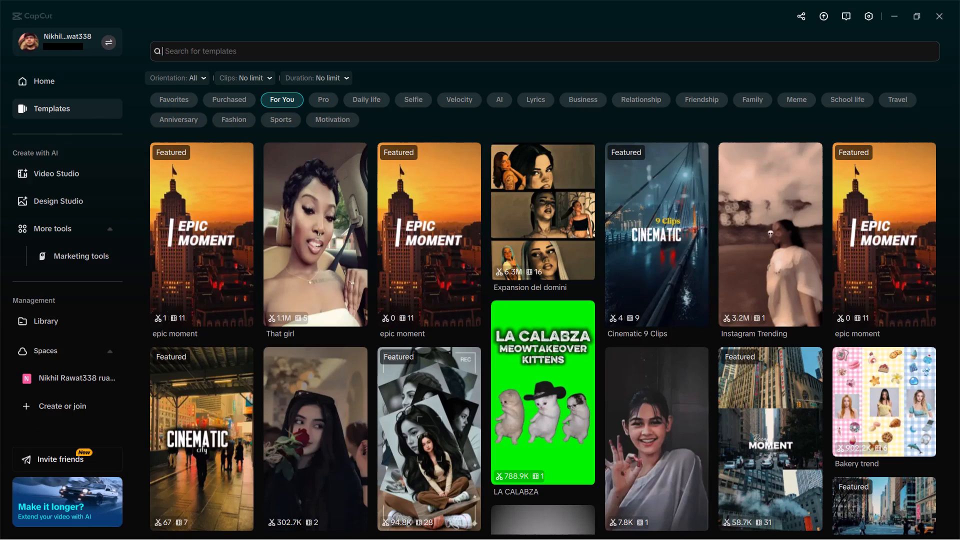
{"action": "type", "text": "events"}
{"action": "key", "text": "Return"}
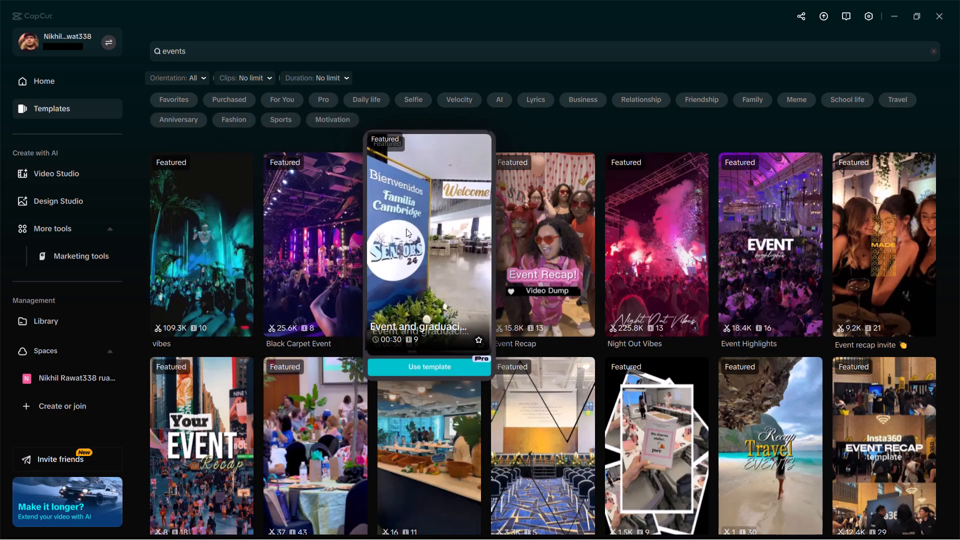
Refine the template search to "college events india".
{"action": "left_click", "coordinate": [236, 53]}
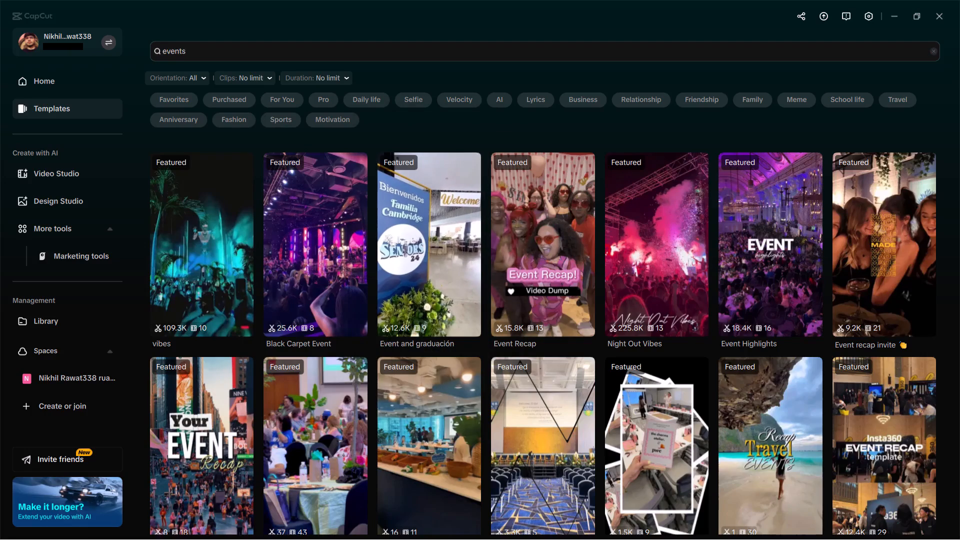
{"action": "key", "text": "ctrl+Left"}
{"action": "type", "text": "college"}
{"action": "key", "text": "space"}
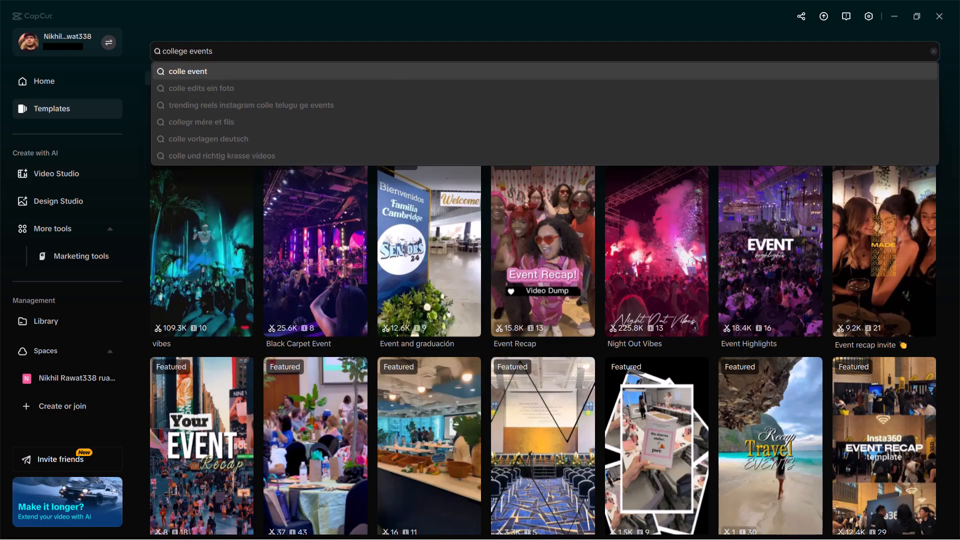
{"action": "key", "text": "ctrl+Right"}
{"action": "key", "text": "space"}
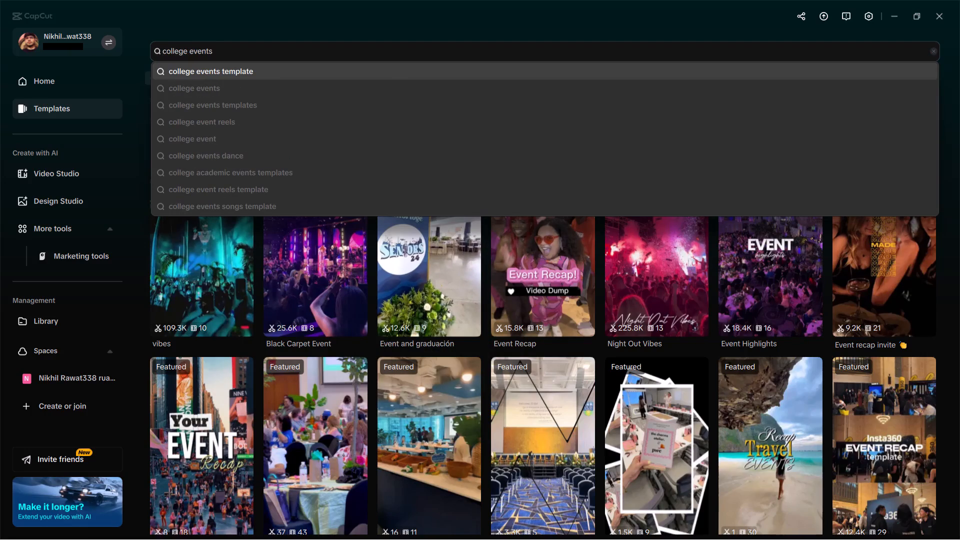
{"action": "type", "text": "indddia"}
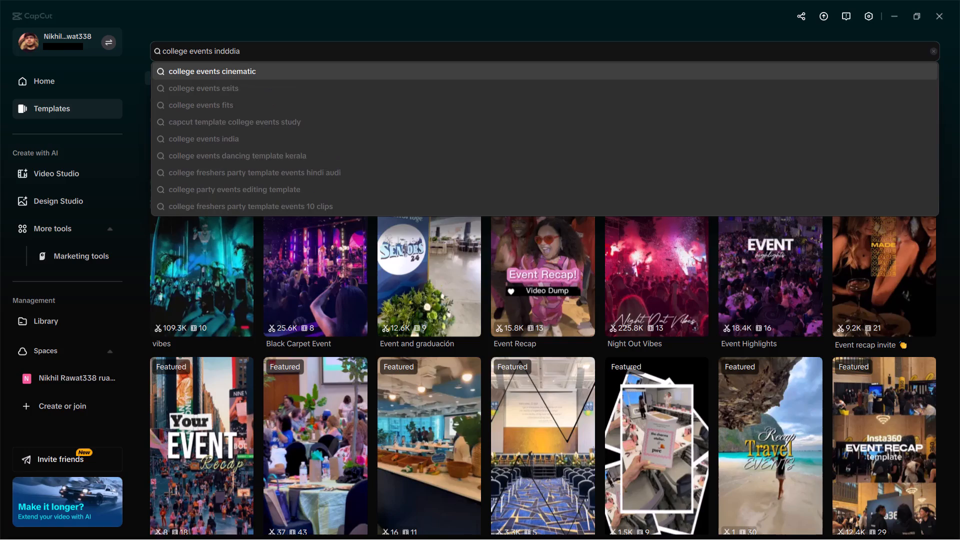
{"action": "key", "text": "Left"}
{"action": "key", "text": "Left"}
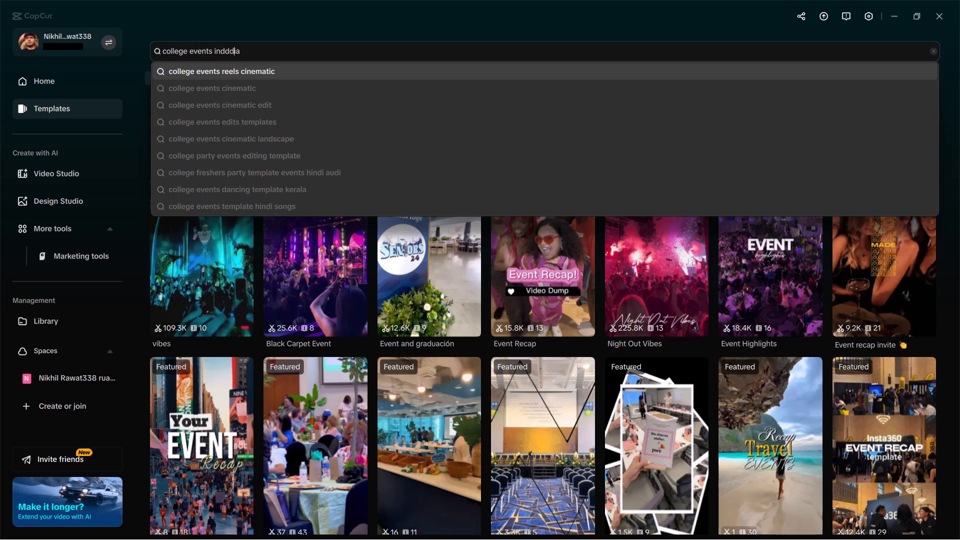
{"action": "key", "text": "BackSpace"}
{"action": "key", "text": "BackSpace"}
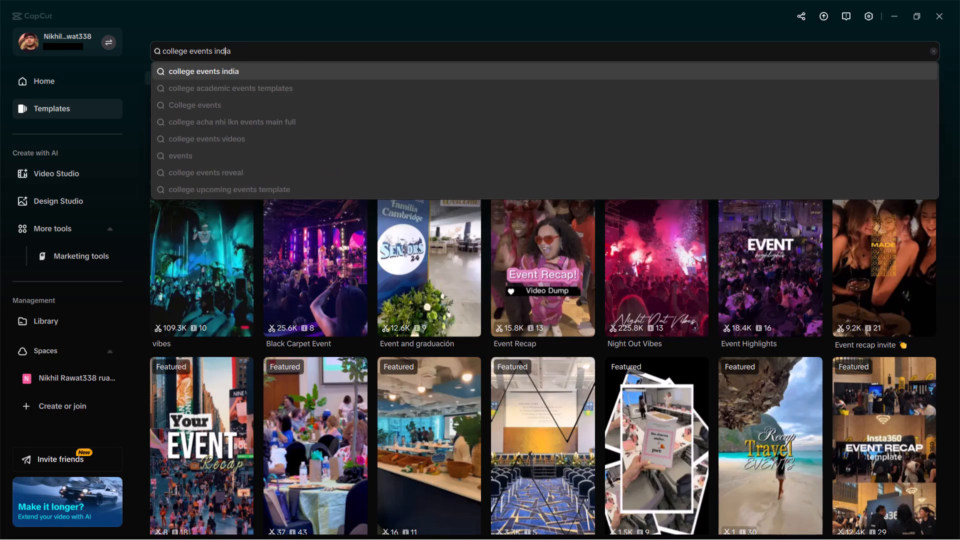
{"action": "key", "text": "Return"}
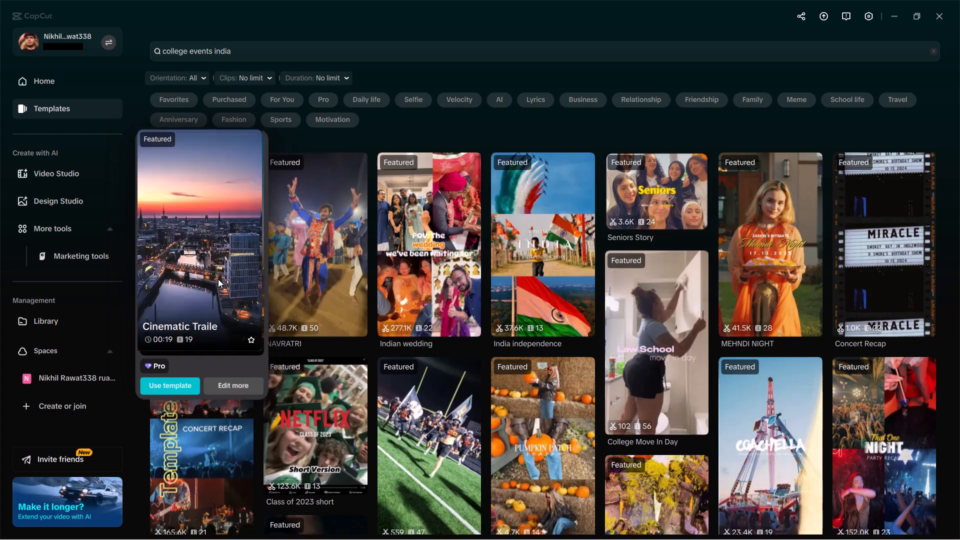
Open the preview of the Cinematic Traile template.
{"action": "left_click", "coordinate": [218, 279]}
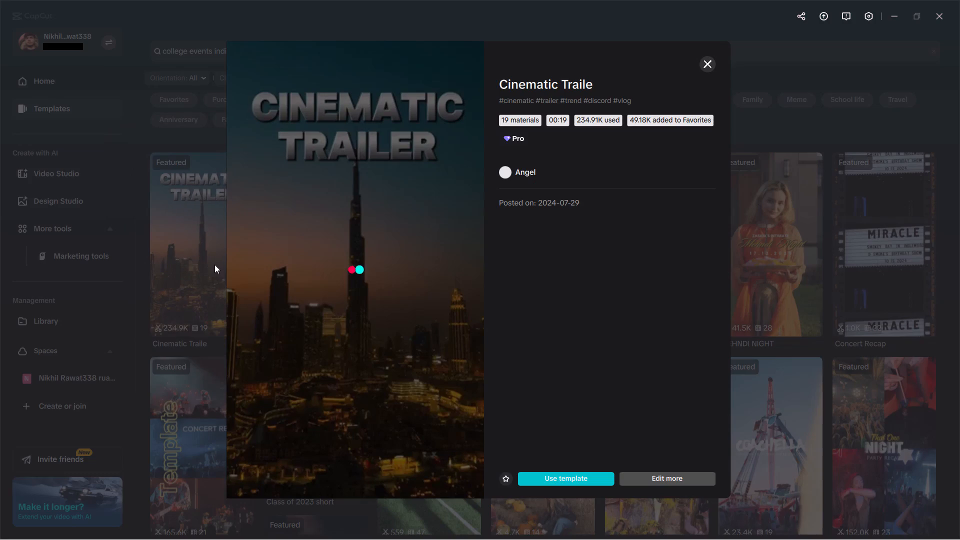
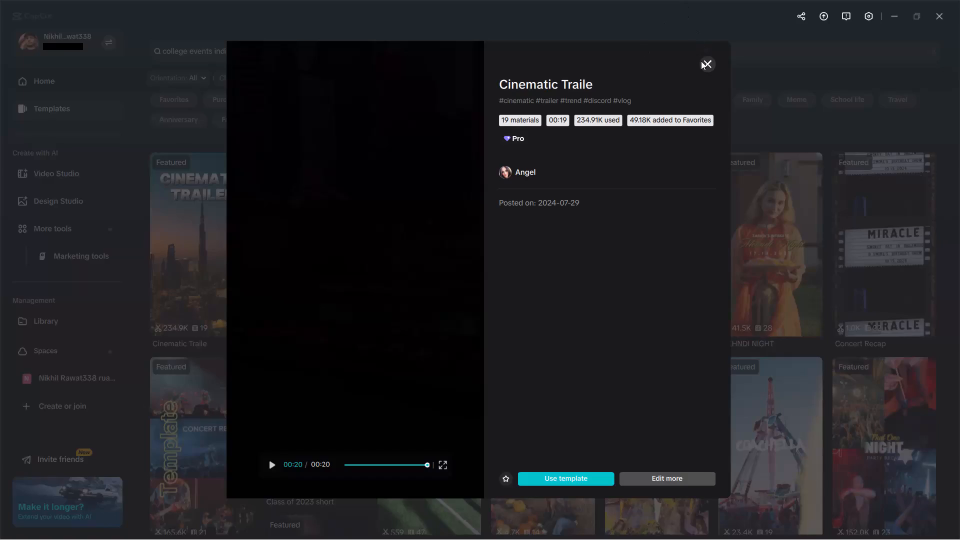
Close the Cinematic Traile preview and browse further through the "college events india" template results.
{"action": "left_click", "coordinate": [707, 61]}
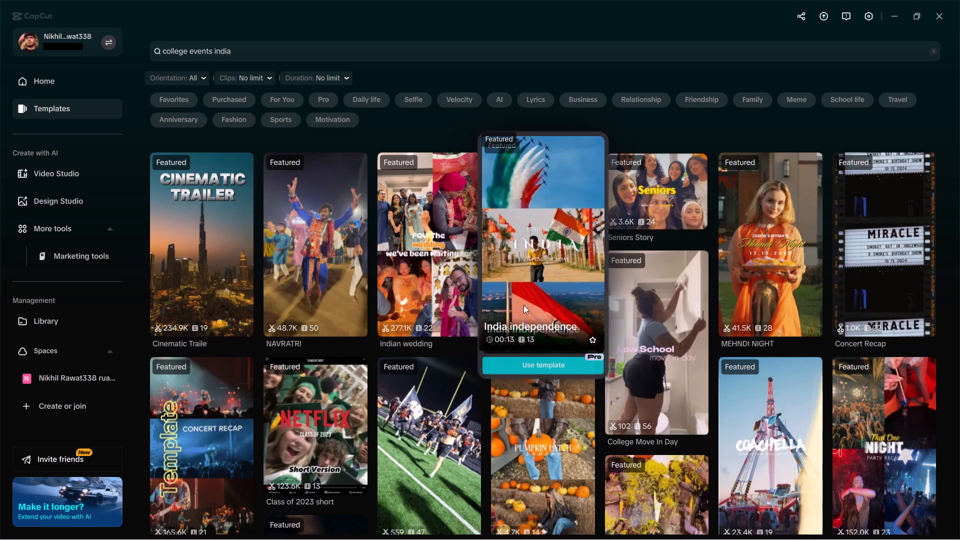
{"action": "scroll", "coordinate": [365, 411], "scroll_direction": "down", "scroll_amount": 3}
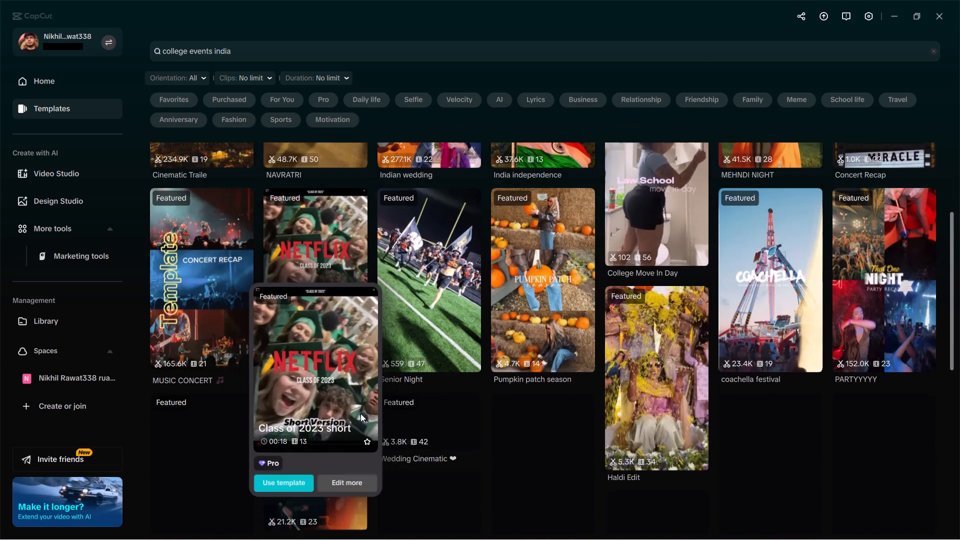
{"action": "scroll", "coordinate": [569, 376], "scroll_direction": "down", "scroll_amount": 3}
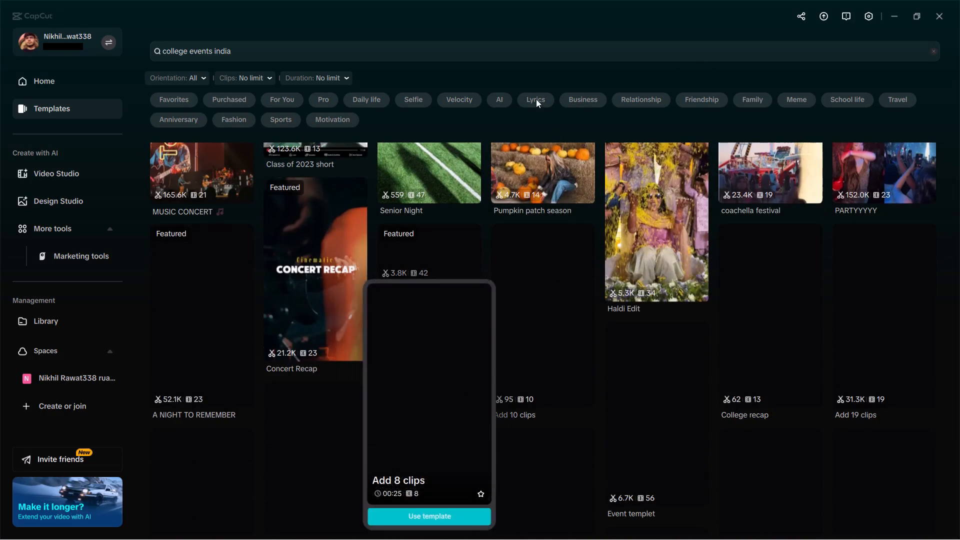
Clear the "college events india" query and search the templates for "fest".
{"action": "left_click", "coordinate": [293, 45]}
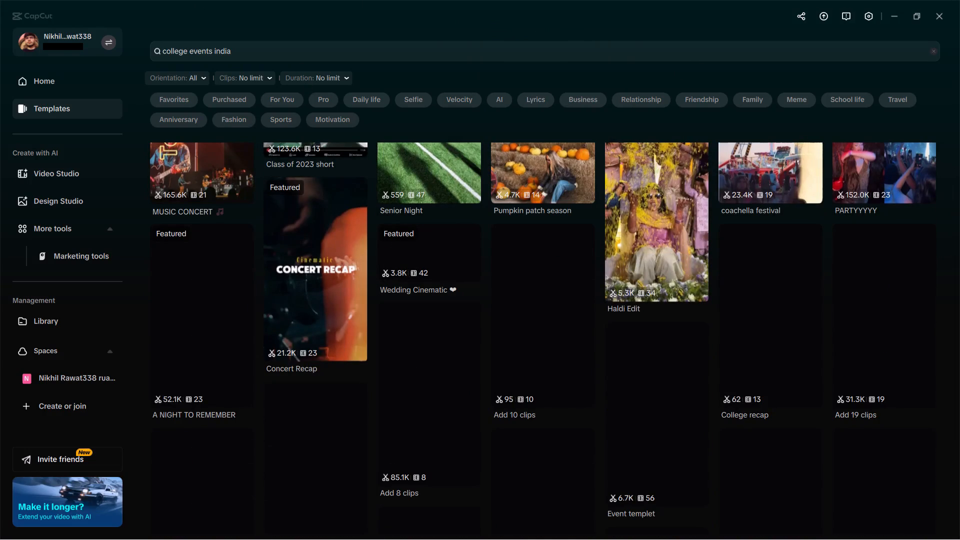
{"action": "key", "text": "ctrl+BackSpace"}
{"action": "key", "text": "ctrl+BackSpace"}
{"action": "key", "text": "ctrl+BackSpace"}
{"action": "key", "text": "ctrl+BackSpace"}
{"action": "key", "text": "ctrl+BackSpace"}
{"action": "key", "text": "ctrl+BackSpace"}
{"action": "key", "text": "ctrl+BackSpace"}
{"action": "key", "text": "ctrl+BackSpace"}
{"action": "key", "text": "ctrl+BackSpace"}
{"action": "key", "text": "ctrl+BackSpace"}
{"action": "key", "text": "ctrl+BackSpace"}
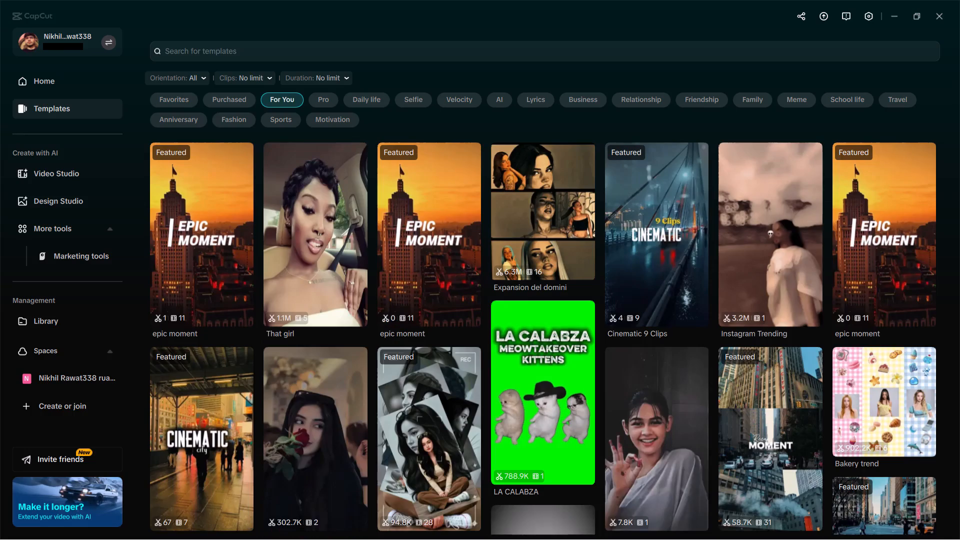
{"action": "type", "text": "fest"}
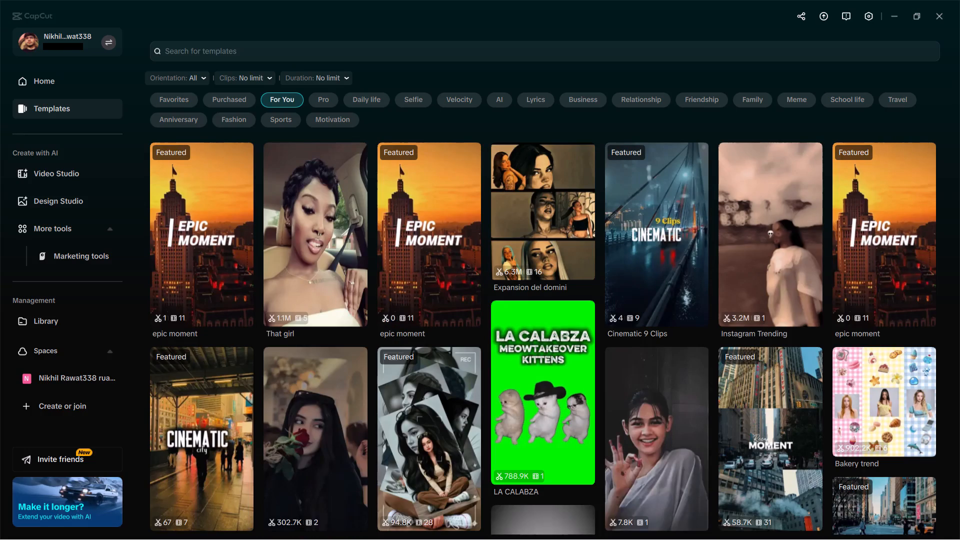
{"action": "left_click", "coordinate": [293, 45]}
{"action": "left_click", "coordinate": [284, 52]}
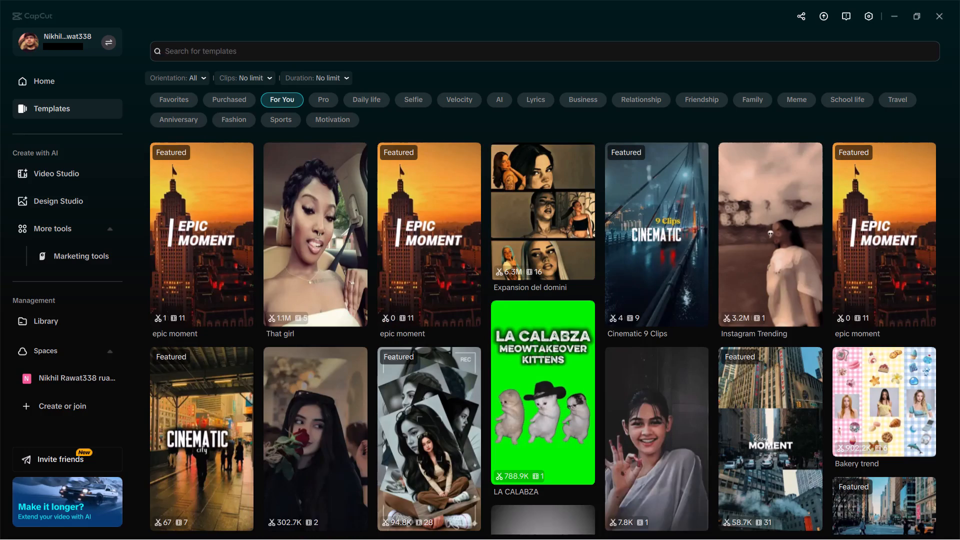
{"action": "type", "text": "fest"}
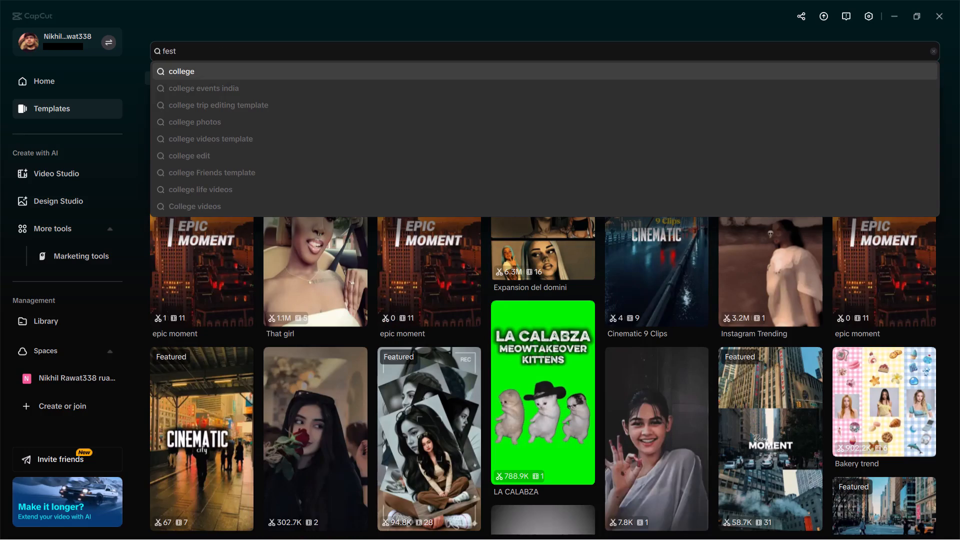
Run the template search for "fest" and browse the resulting templates.
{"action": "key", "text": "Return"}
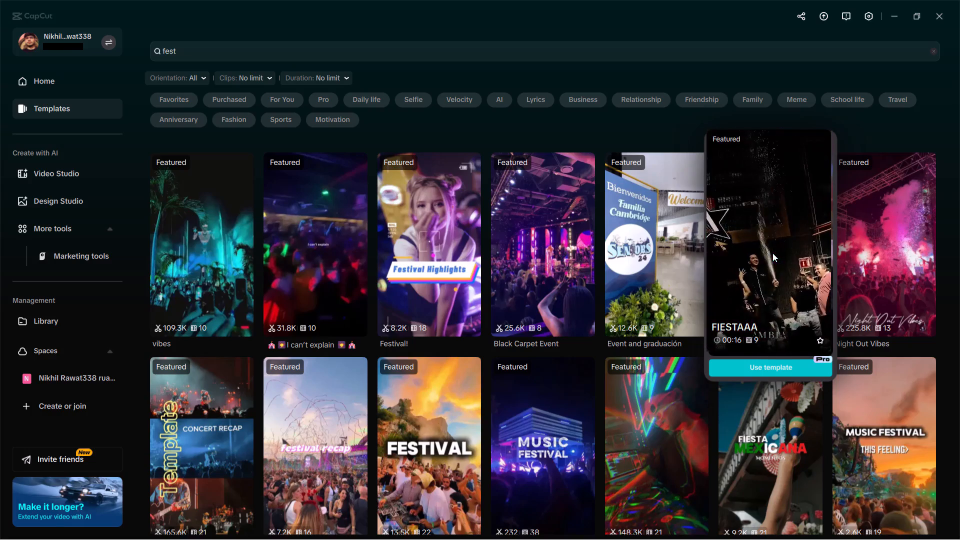
{"action": "scroll", "coordinate": [763, 258], "scroll_direction": "down", "scroll_amount": 2}
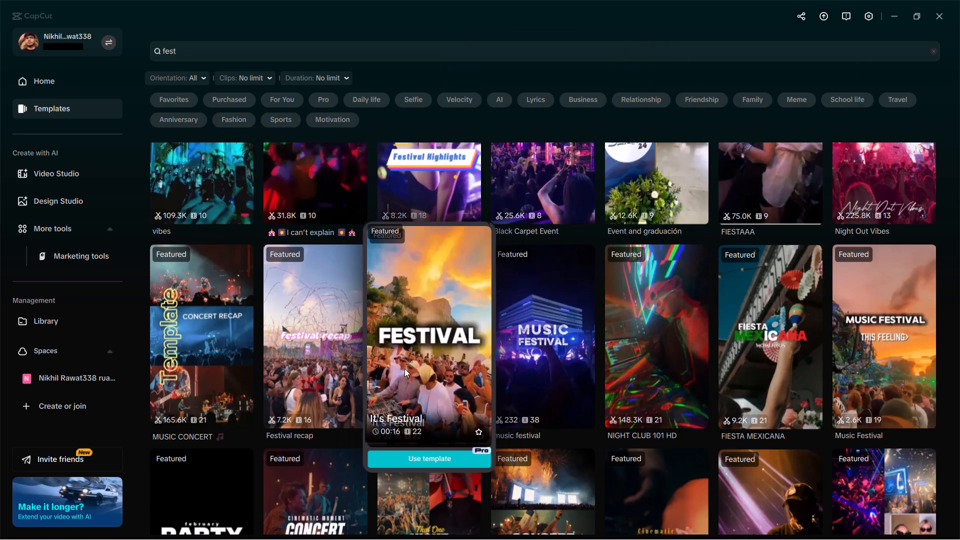
Refine the template search to the suggested query "fest indian songs".
{"action": "left_click", "coordinate": [306, 44]}
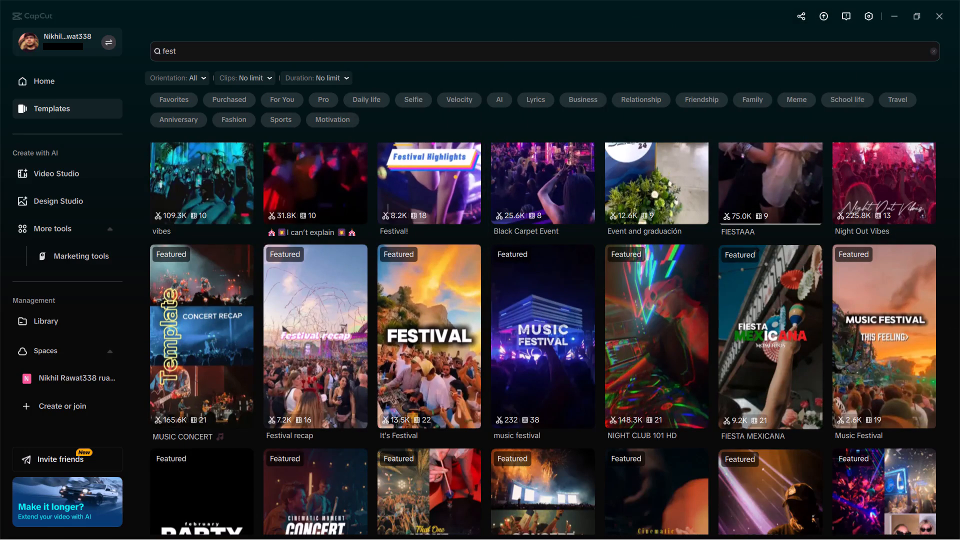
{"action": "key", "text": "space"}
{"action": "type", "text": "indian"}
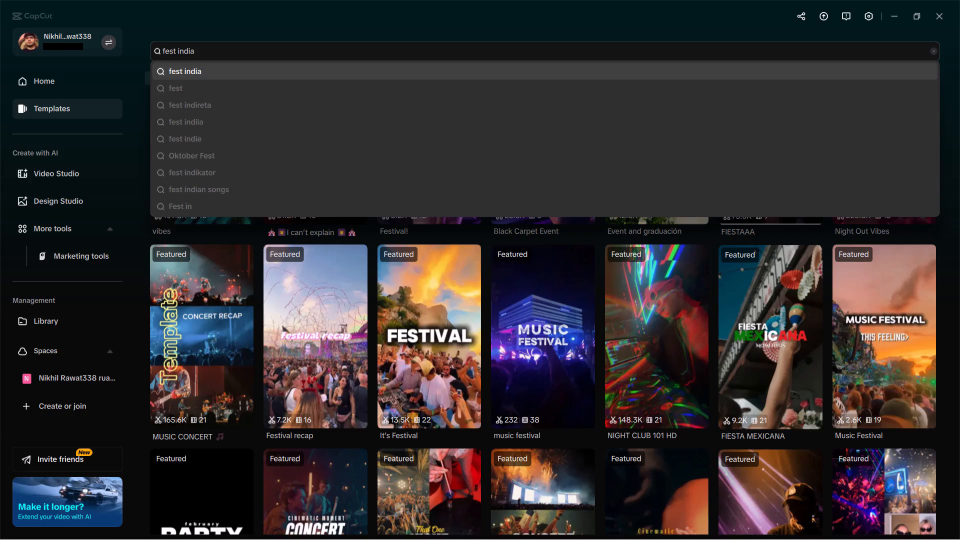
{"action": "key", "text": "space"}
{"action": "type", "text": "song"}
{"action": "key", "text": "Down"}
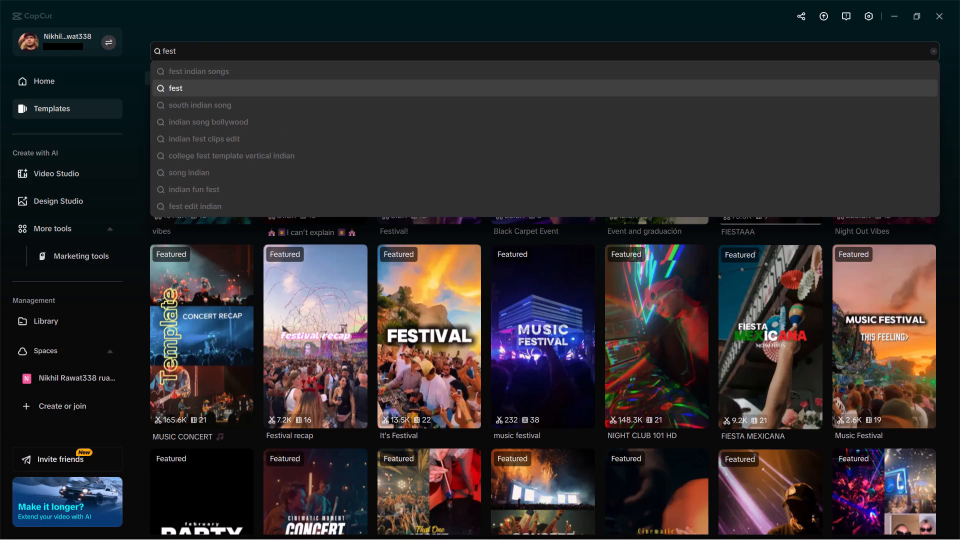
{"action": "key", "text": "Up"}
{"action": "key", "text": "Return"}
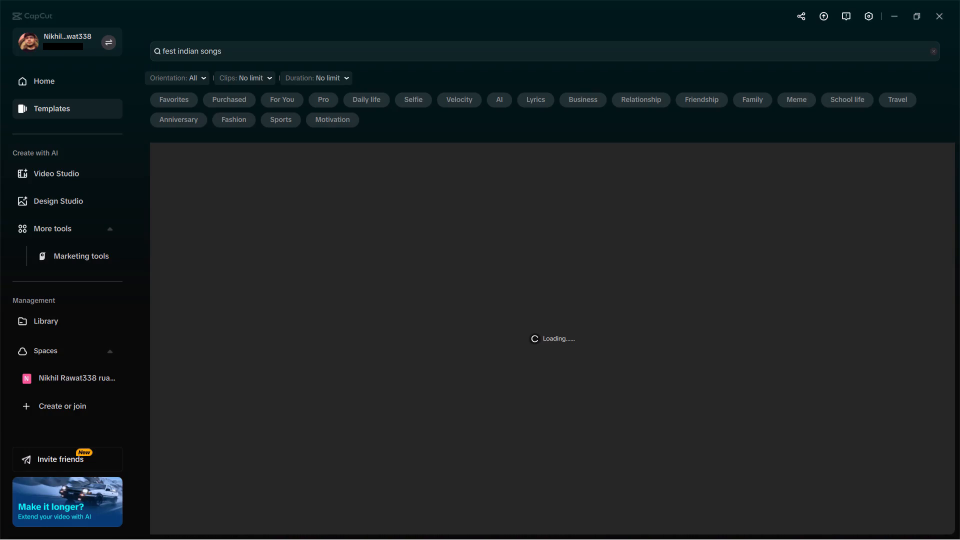
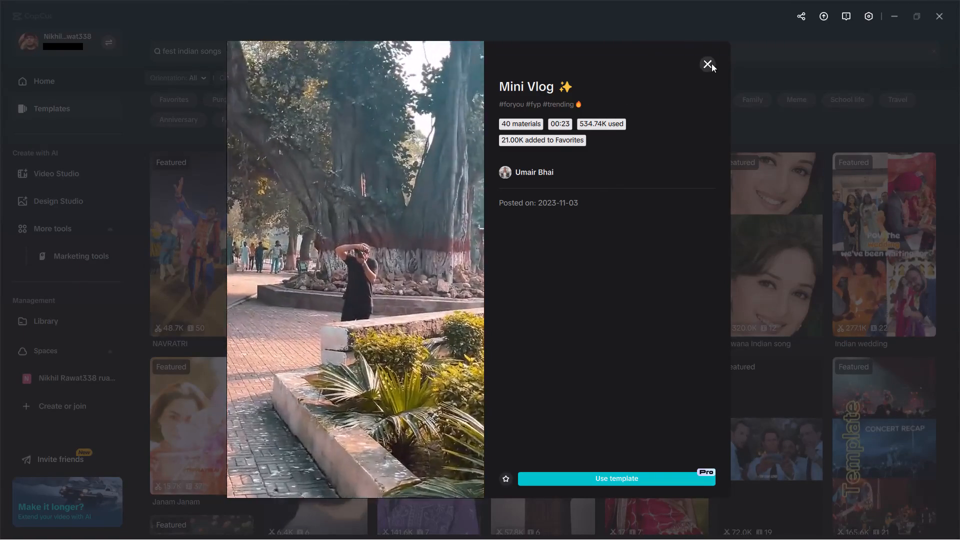
Close the Mini Vlog template preview and return to the "fest indian songs" template results.
{"action": "left_click", "coordinate": [711, 63]}
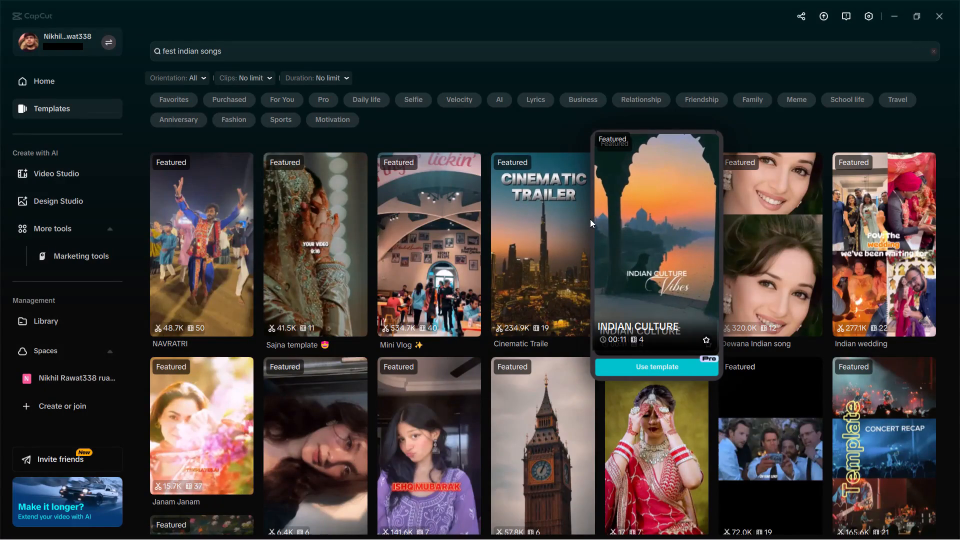
Preview the INDIAN CULTURE template, close it, and browse further through the "fest indian songs" template results.
{"action": "left_click", "coordinate": [633, 217]}
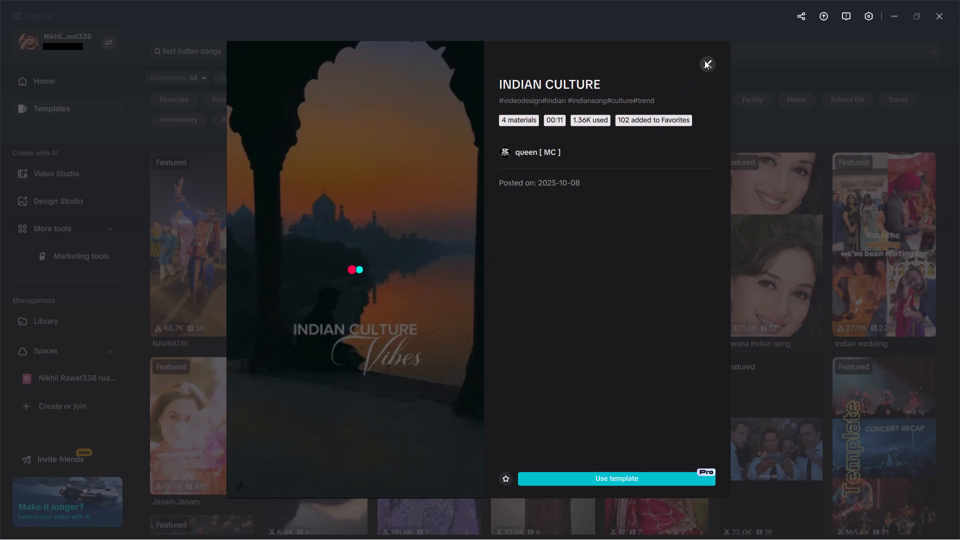
{"action": "double_click", "coordinate": [712, 59]}
{"action": "left_click", "coordinate": [706, 62]}
{"action": "scroll", "coordinate": [656, 238], "scroll_direction": "down", "scroll_amount": 1}
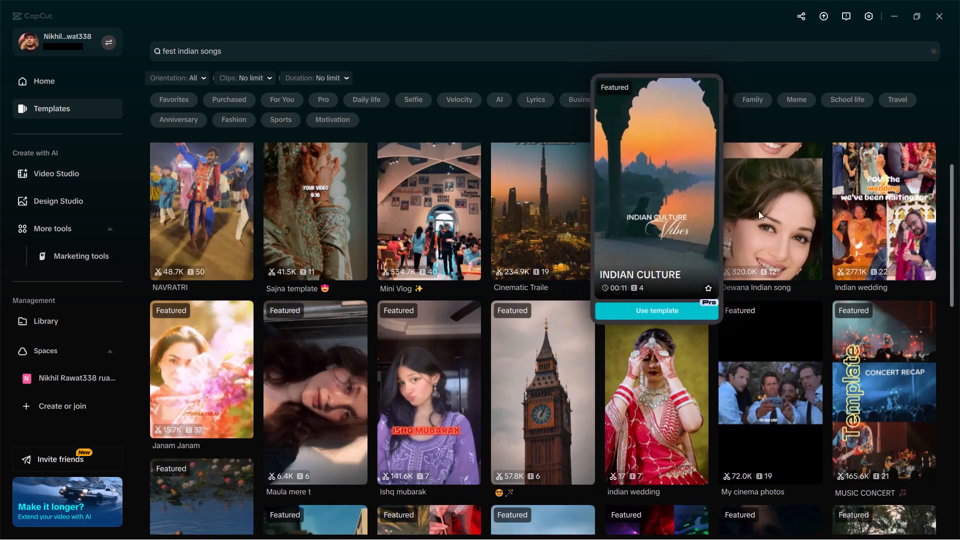
{"action": "scroll", "coordinate": [755, 216], "scroll_direction": "down", "scroll_amount": 1}
{"action": "scroll", "coordinate": [591, 269], "scroll_direction": "down", "scroll_amount": 1}
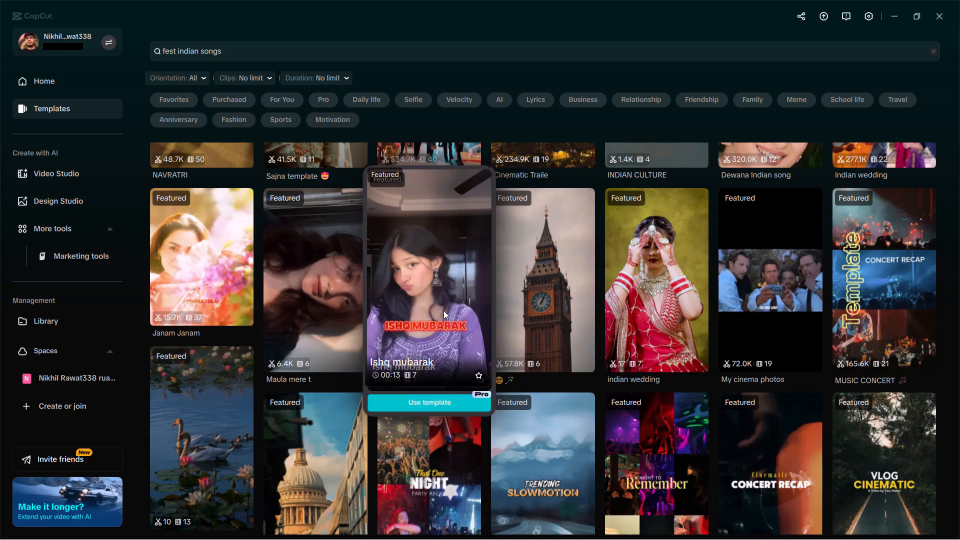
{"action": "scroll", "coordinate": [426, 355], "scroll_direction": "down", "scroll_amount": 2}
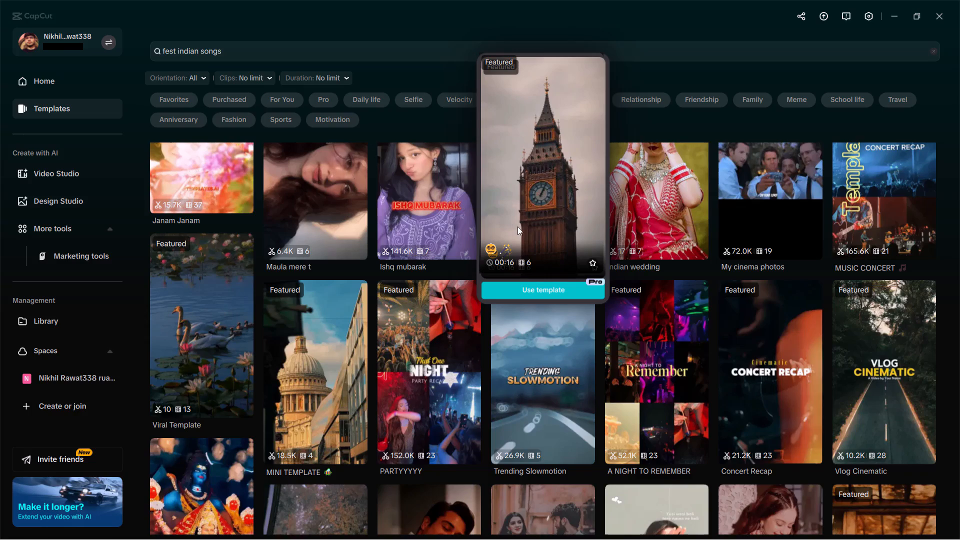
Leave the template search and create a new empty video project.
{"action": "left_click", "coordinate": [34, 74]}
{"action": "left_click", "coordinate": [467, 69]}
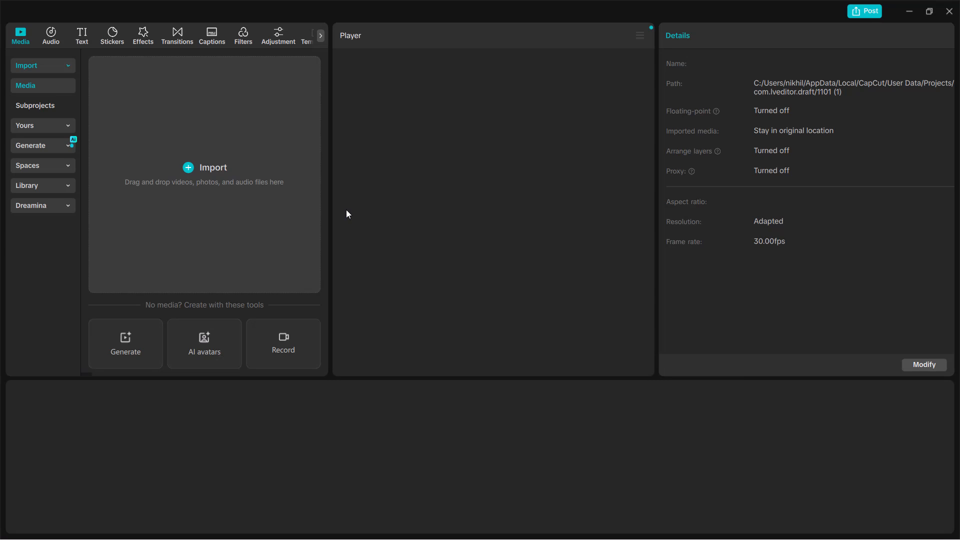
Import all the video clips from the cllg folder on Local Disk (C:) into the project media.
{"action": "left_click", "coordinate": [192, 209]}
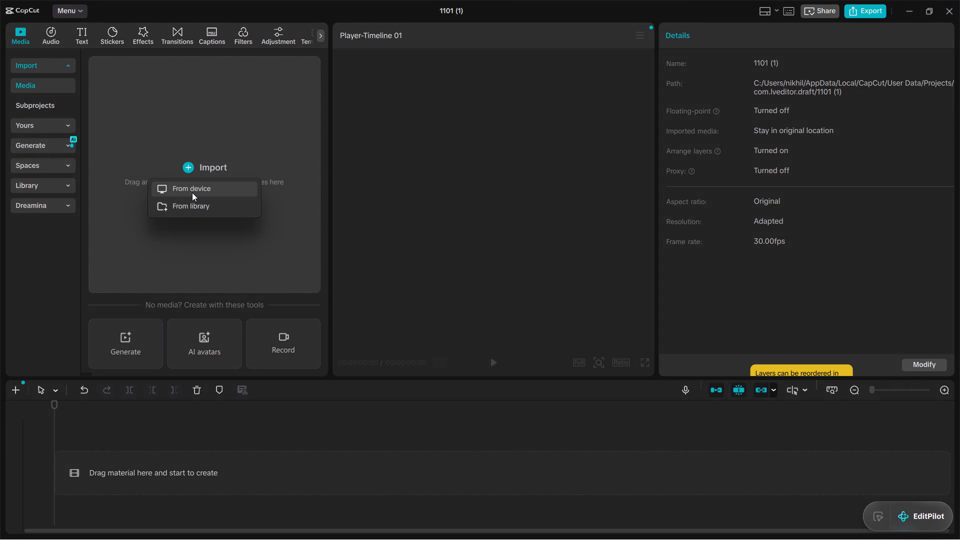
{"action": "left_click", "coordinate": [192, 192]}
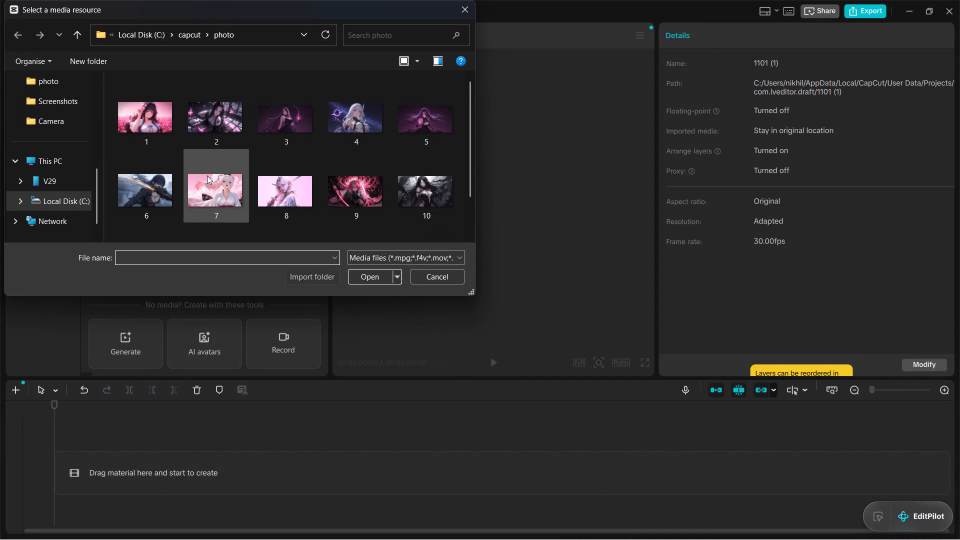
{"action": "left_click", "coordinate": [54, 204]}
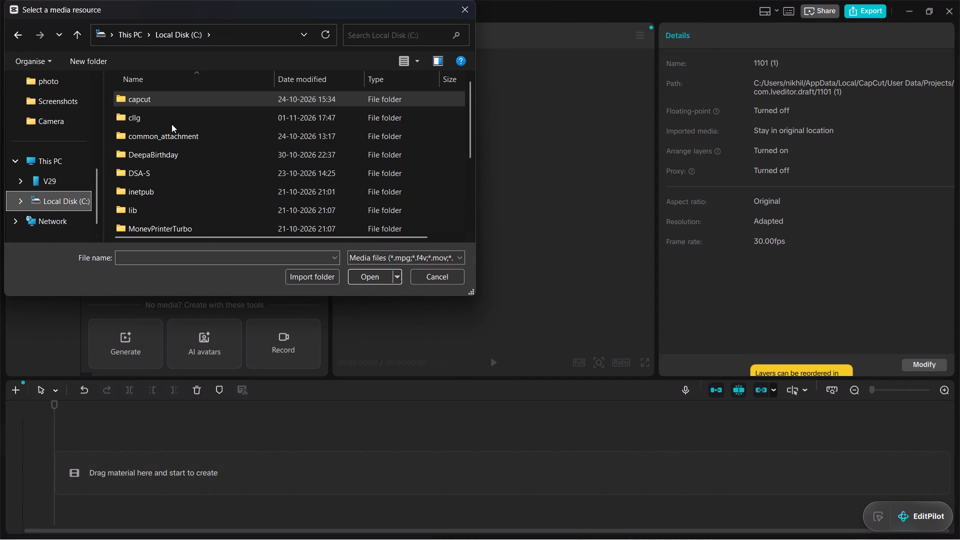
{"action": "double_click", "coordinate": [171, 123]}
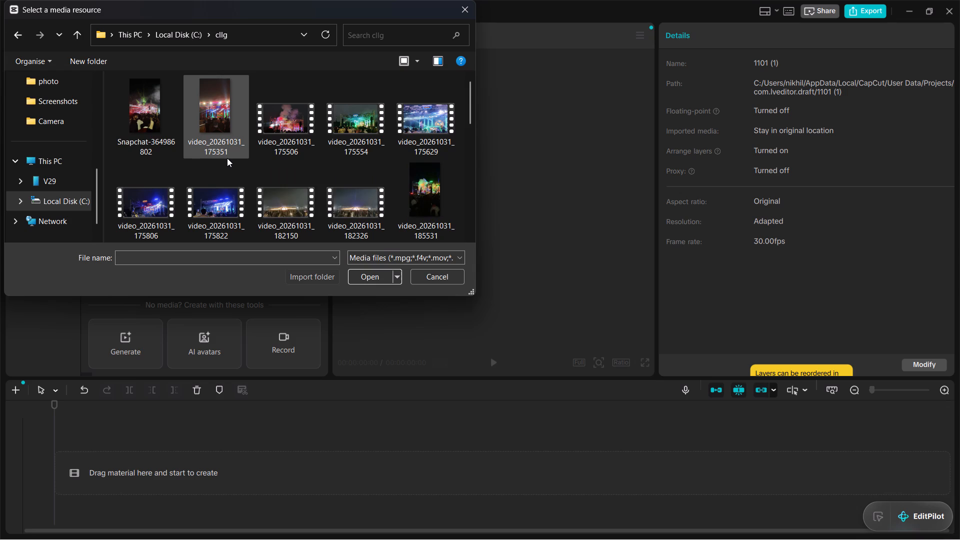
{"action": "key", "text": "ctrl+a"}
{"action": "key", "text": "Return"}
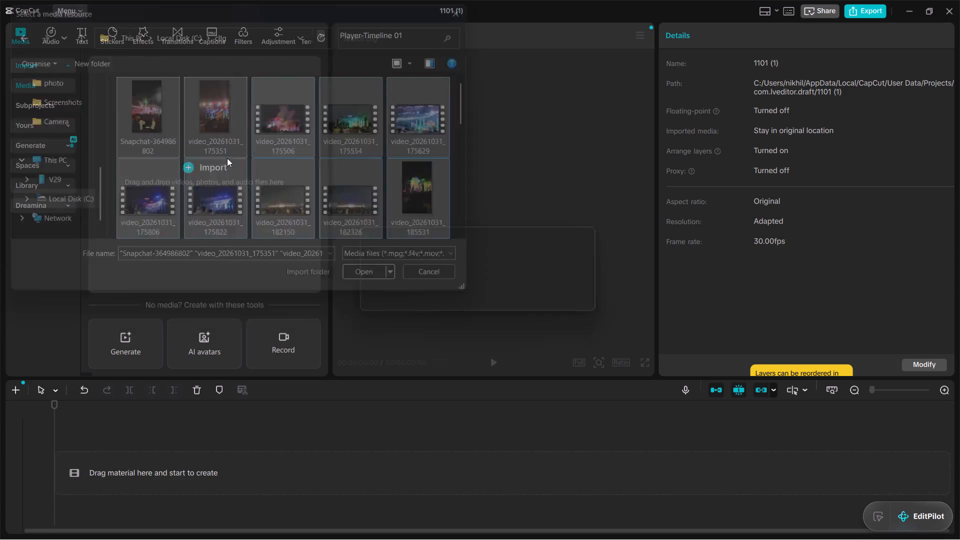
{"action": "left_click", "coordinate": [309, 141]}
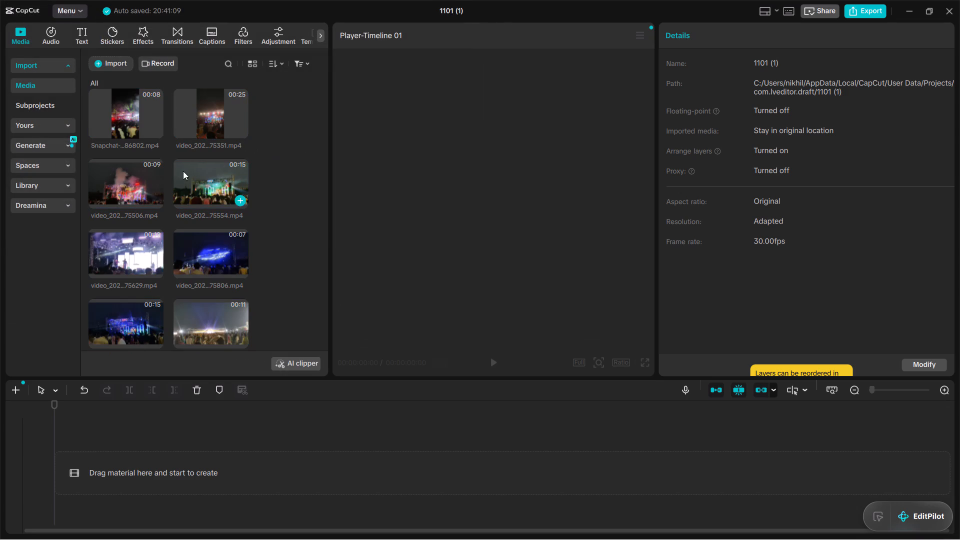
Import the "Capcut timeline" cinematic film video from the Premier folder on Local Disk (C:) into the project media.
{"action": "left_click", "coordinate": [104, 59]}
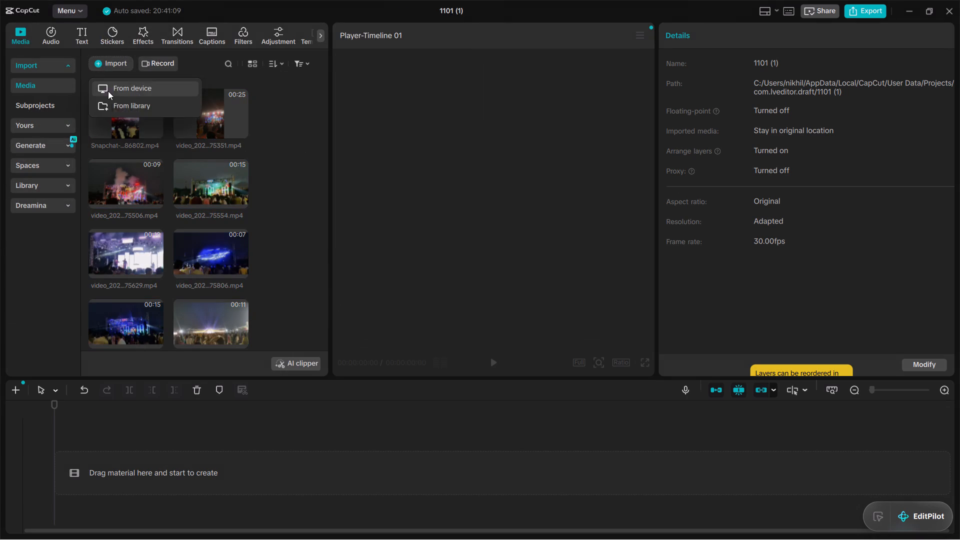
{"action": "left_click", "coordinate": [108, 91]}
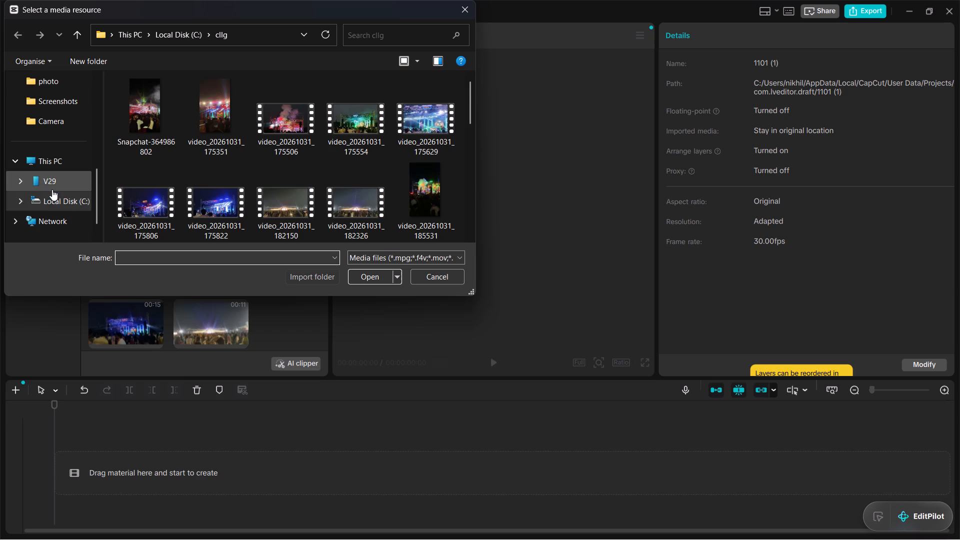
{"action": "left_click", "coordinate": [173, 26]}
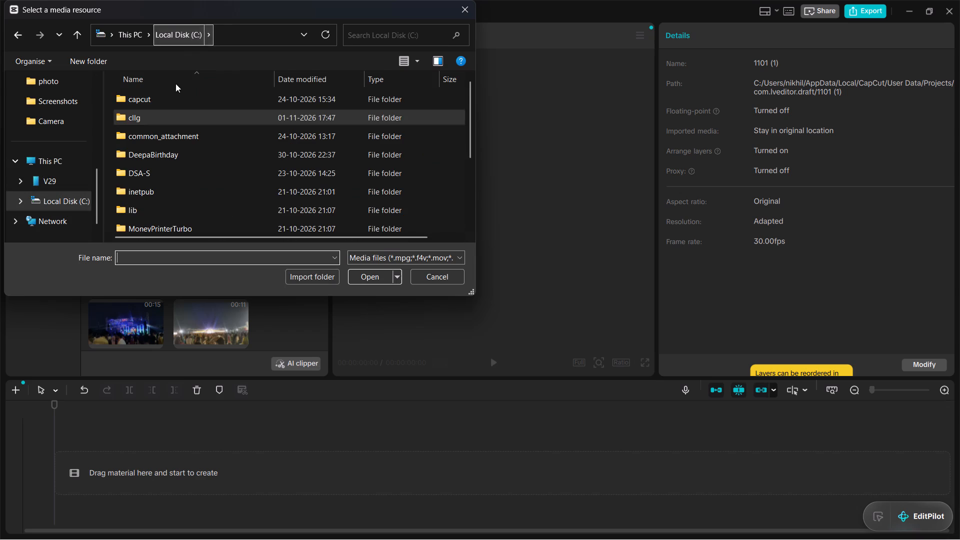
{"action": "scroll", "coordinate": [146, 153], "scroll_direction": "down", "scroll_amount": 2}
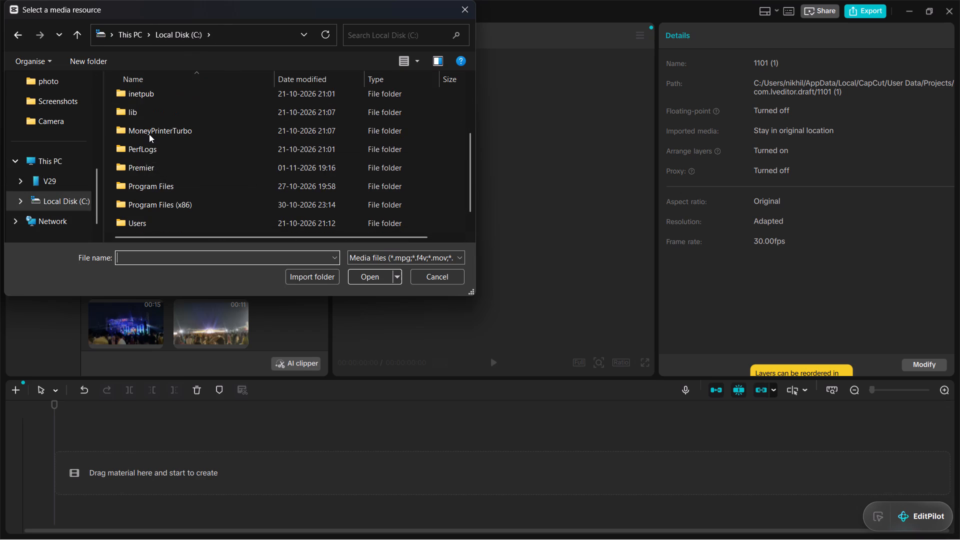
{"action": "left_click", "coordinate": [147, 165]}
{"action": "double_click", "coordinate": [147, 165]}
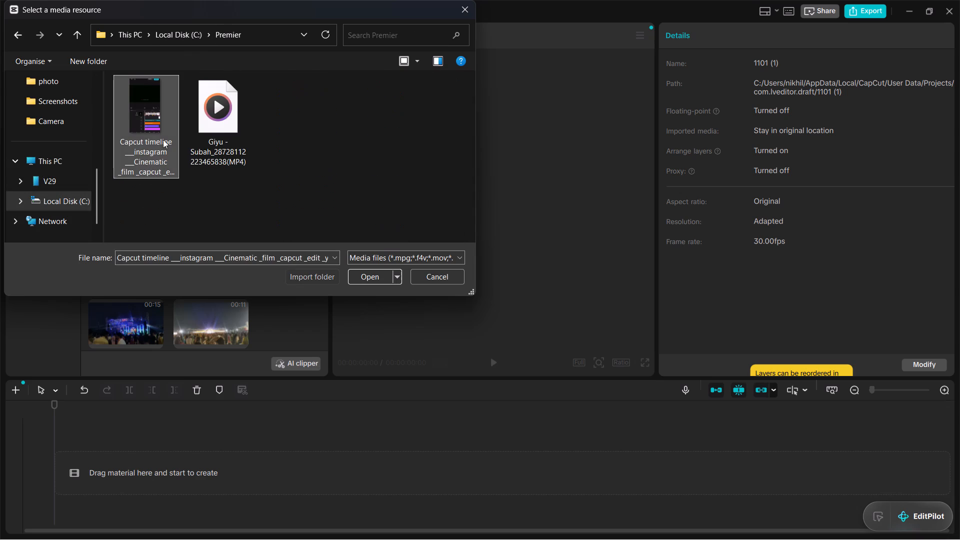
{"action": "triple_click", "coordinate": [162, 133]}
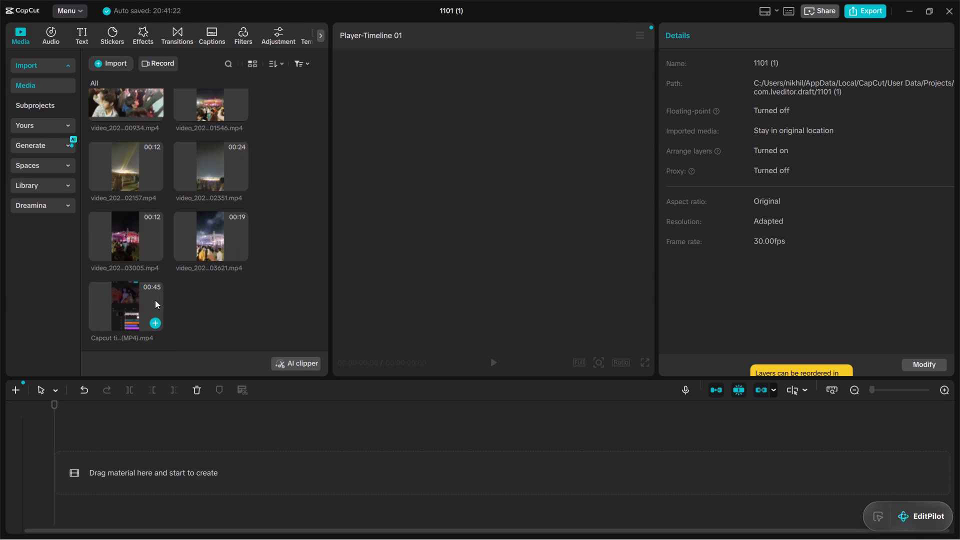
Play the imported "Capcut timeline" video in the preview and pause it at about 13 seconds to study its edit.
{"action": "left_click", "coordinate": [151, 300]}
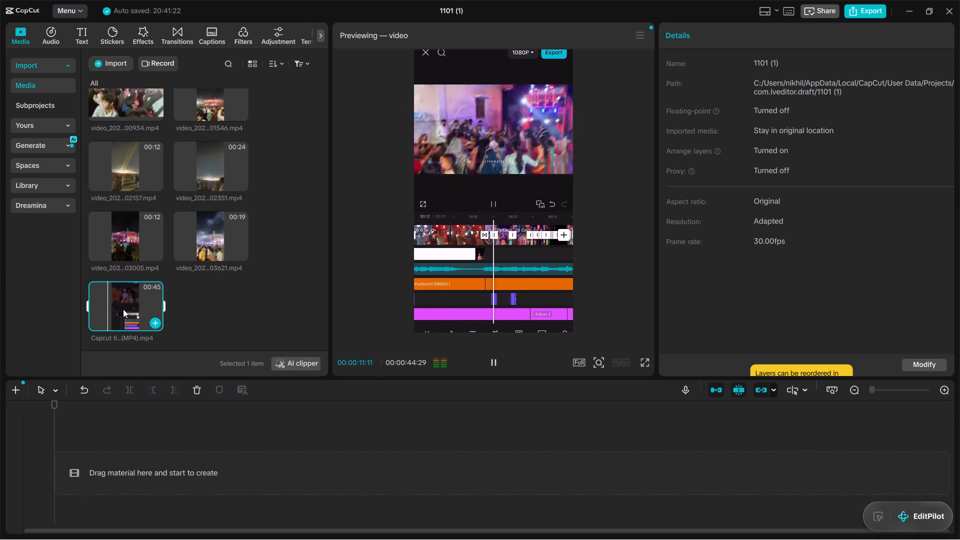
{"action": "key", "text": "space"}
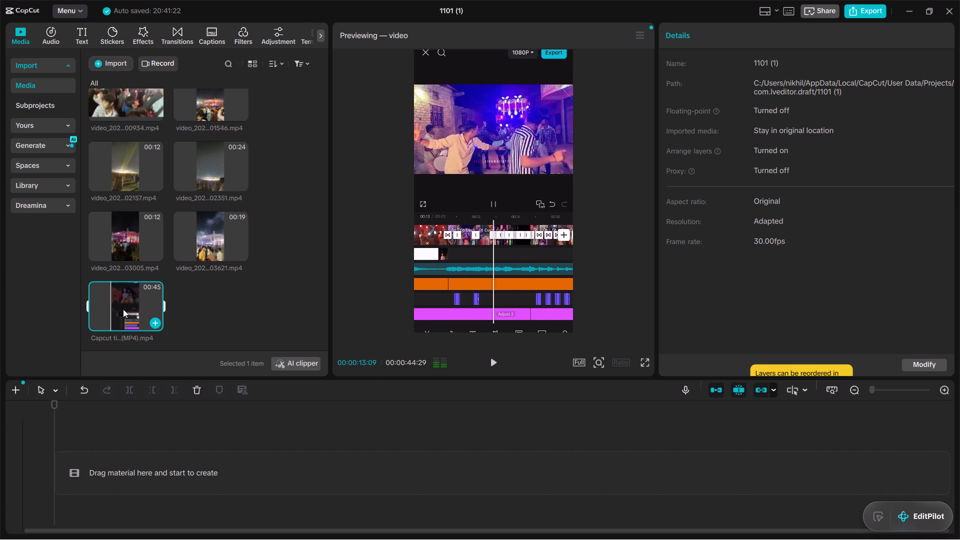
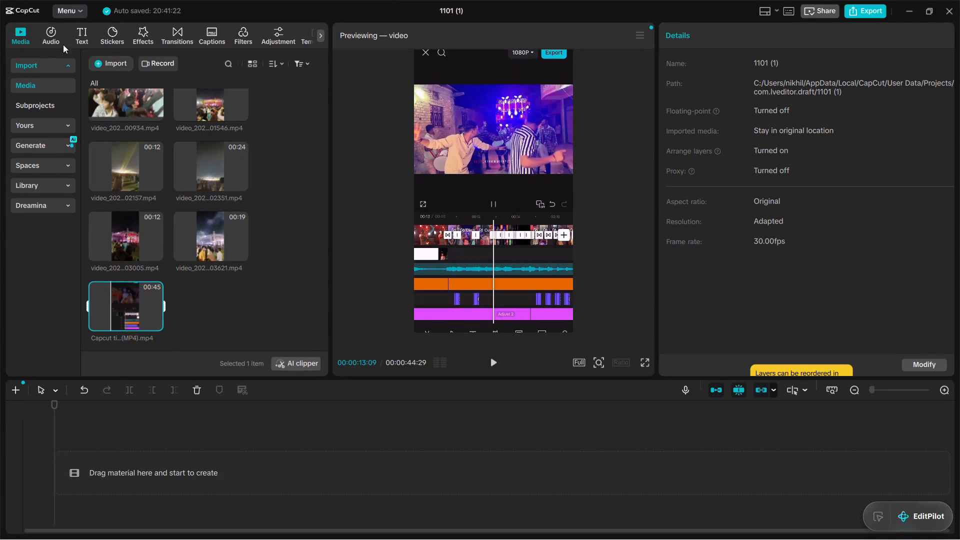
Extract the audio from the "Capcut timeline" video in the Premier folder and add it to the timeline.
{"action": "left_click", "coordinate": [49, 34]}
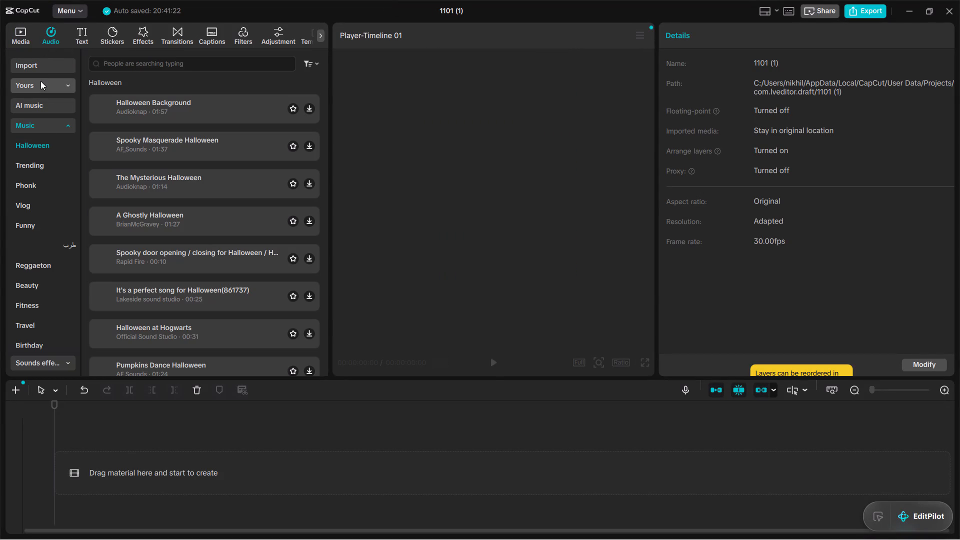
{"action": "left_click", "coordinate": [40, 83]}
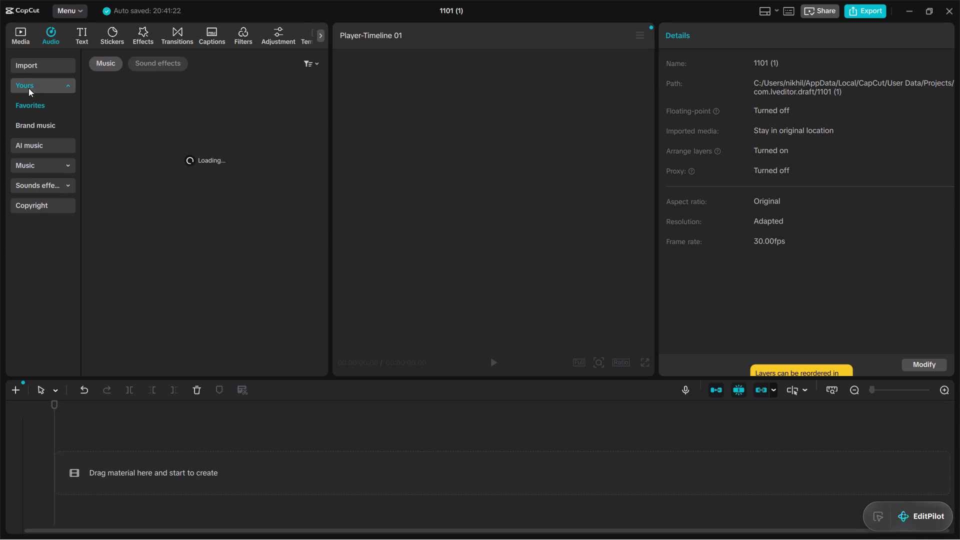
{"action": "left_click", "coordinate": [34, 60]}
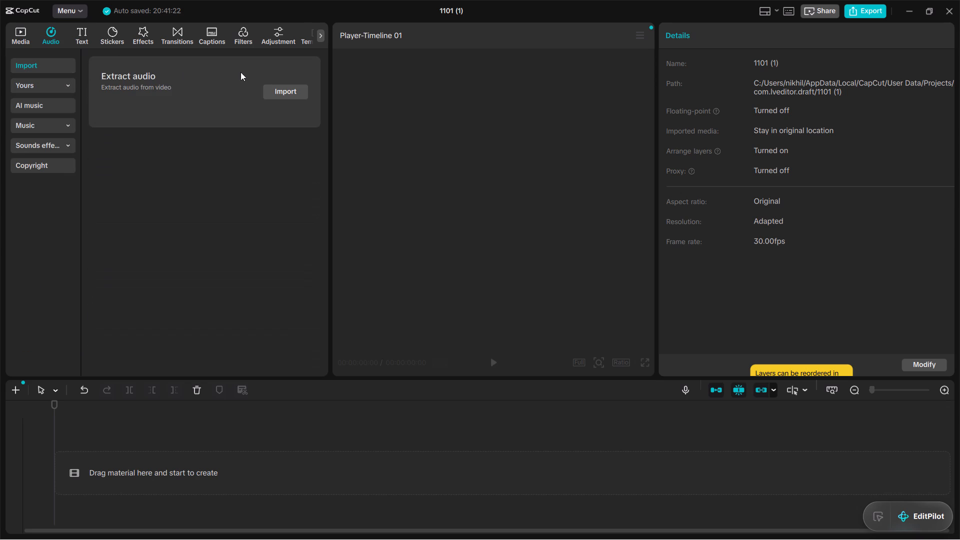
{"action": "double_click", "coordinate": [279, 89]}
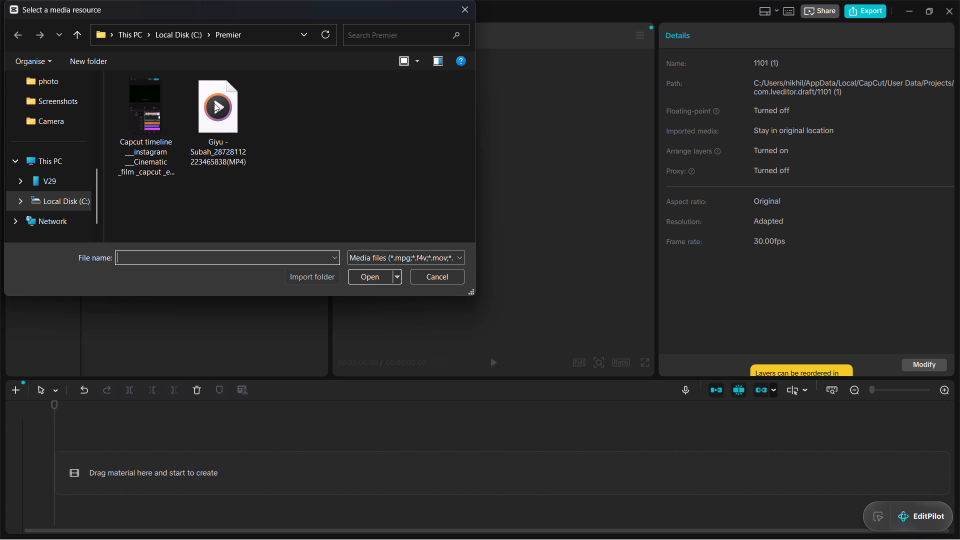
{"action": "double_click", "coordinate": [151, 127]}
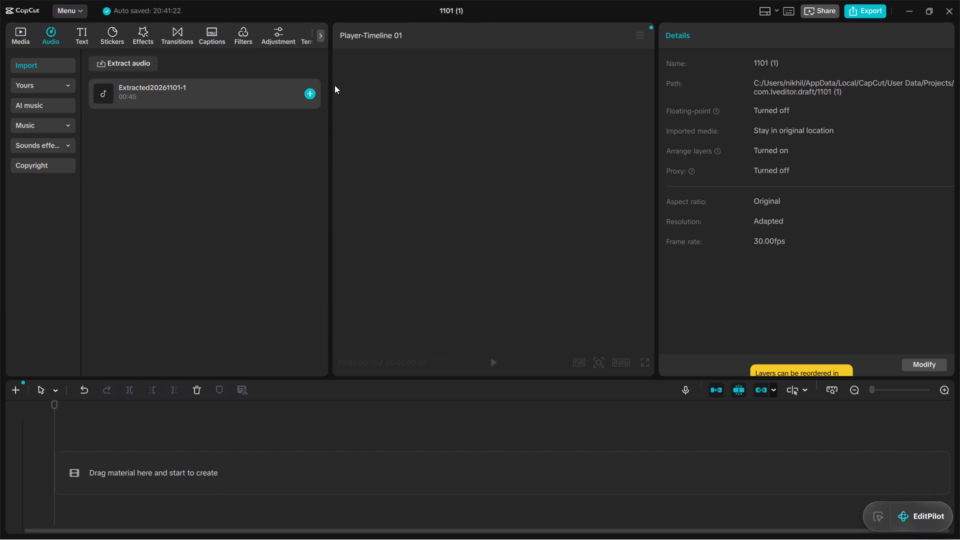
{"action": "left_click", "coordinate": [309, 93]}
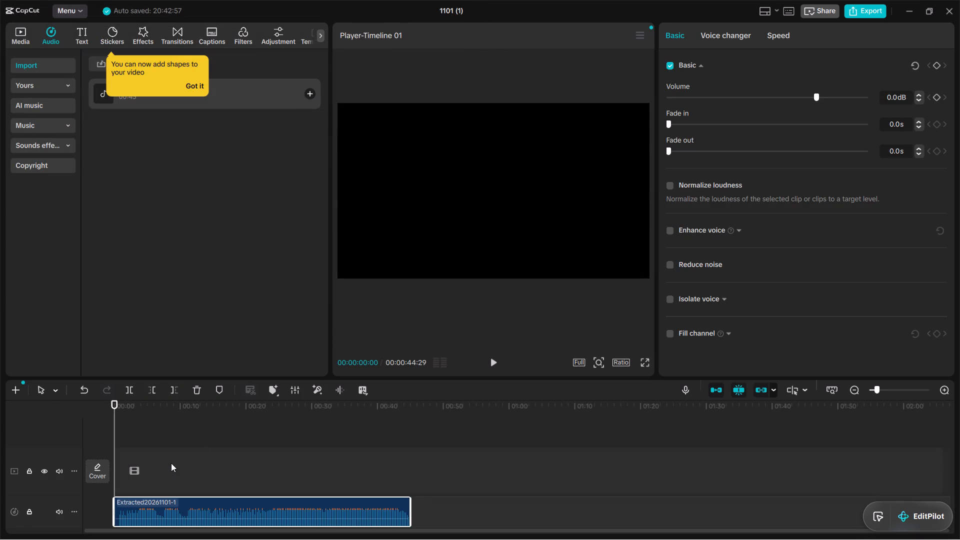
Automatically mark beats on the extracted audio clip using the Beats 2 option.
{"action": "scroll", "coordinate": [171, 463], "scroll_direction": "down", "scroll_amount": 2}
{"action": "left_click", "coordinate": [190, 481]}
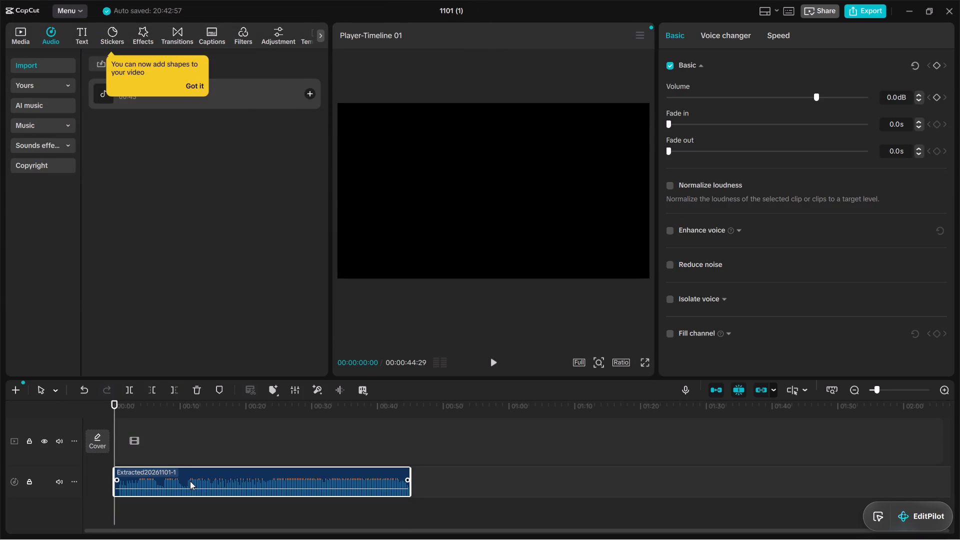
{"action": "left_click", "coordinate": [214, 387]}
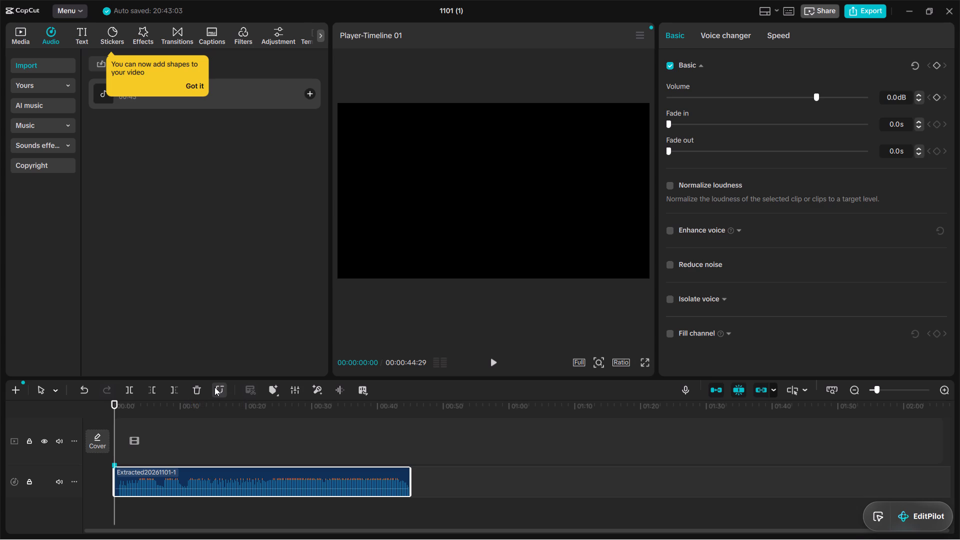
{"action": "key", "text": "ctrl+z"}
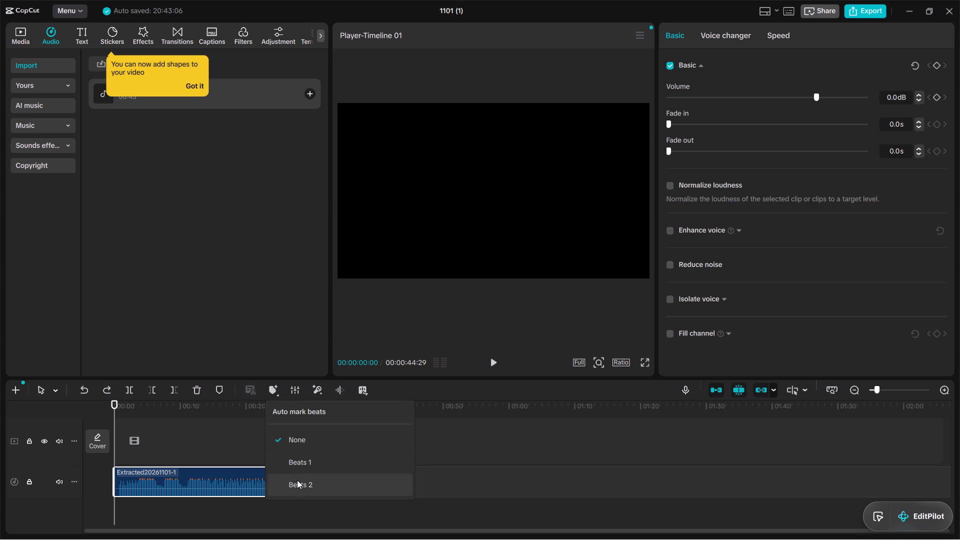
{"action": "left_click", "coordinate": [297, 480]}
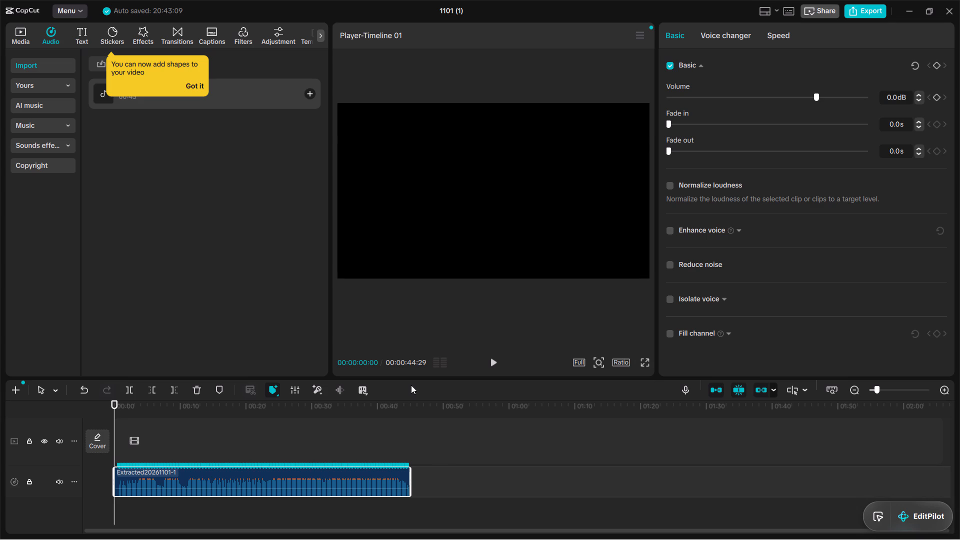
Listen through the extracted audio clip for an ending point and trim off everything after 00:00:25:23.
{"action": "scroll", "coordinate": [368, 419], "scroll_direction": "down", "scroll_amount": 4}
{"action": "left_click", "coordinate": [889, 392]}
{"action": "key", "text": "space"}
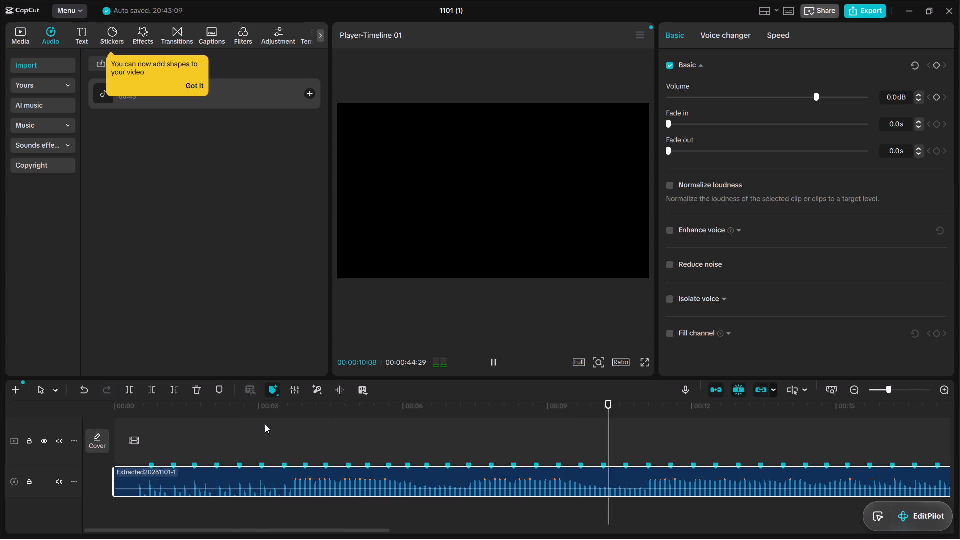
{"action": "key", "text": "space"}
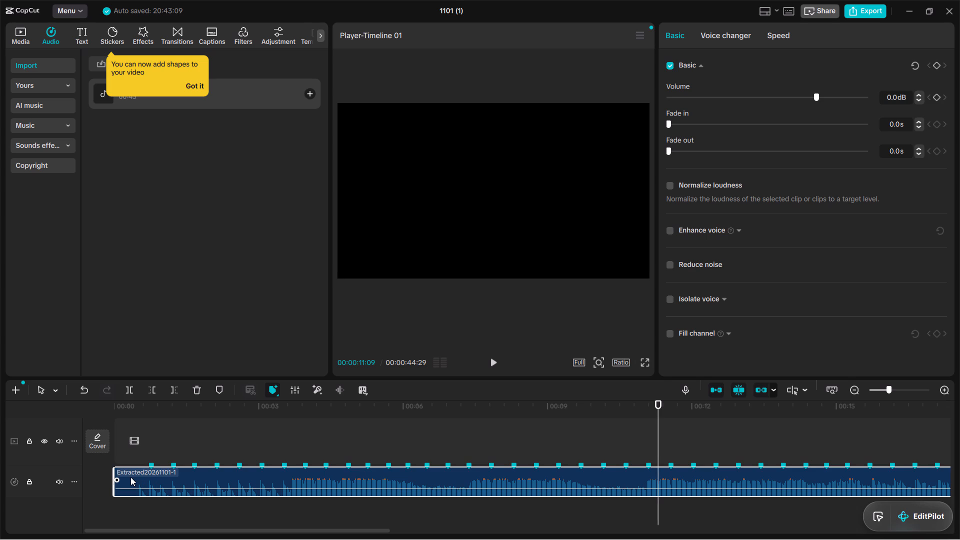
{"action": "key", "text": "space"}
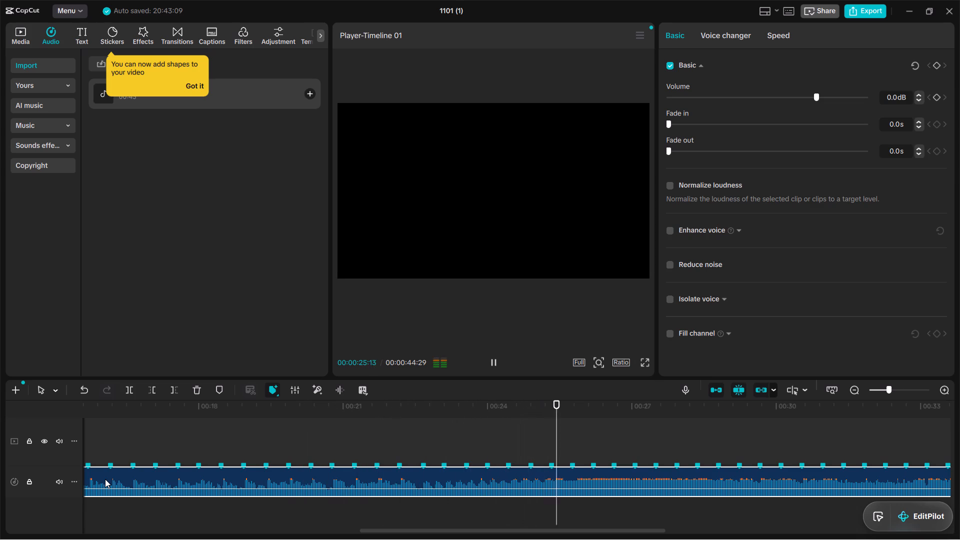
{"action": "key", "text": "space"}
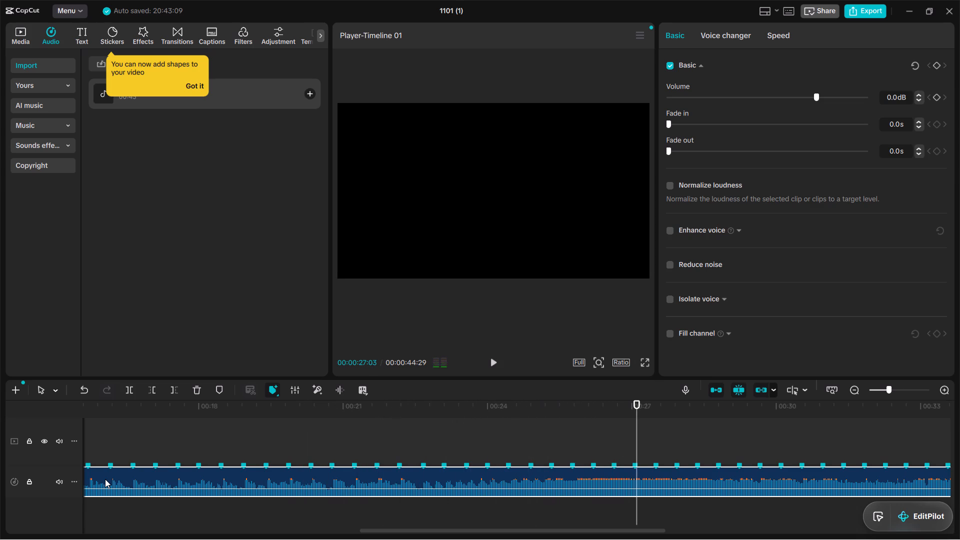
{"action": "left_click", "coordinate": [573, 409]}
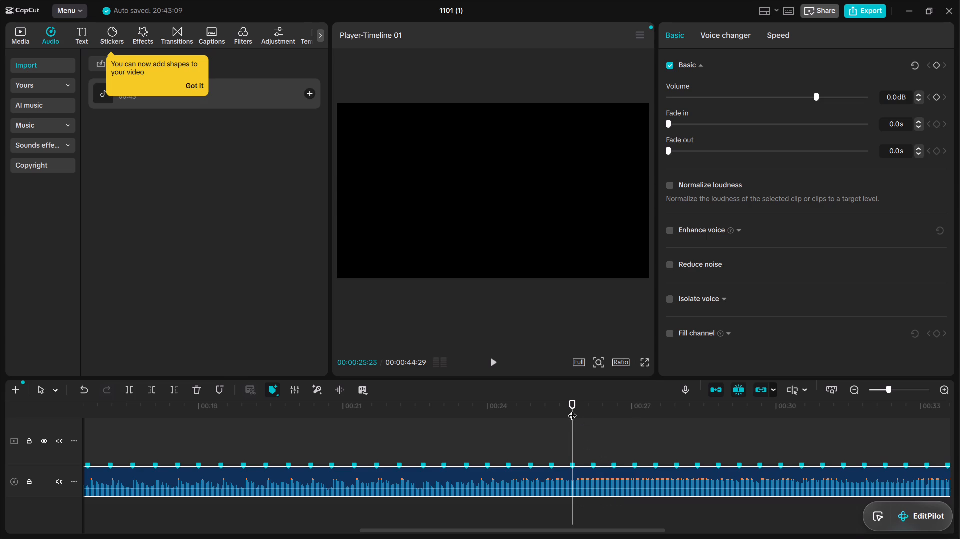
{"action": "left_click", "coordinate": [169, 388]}
Play the trimmed audio from about 18 seconds to its end.
{"action": "left_click", "coordinate": [330, 430]}
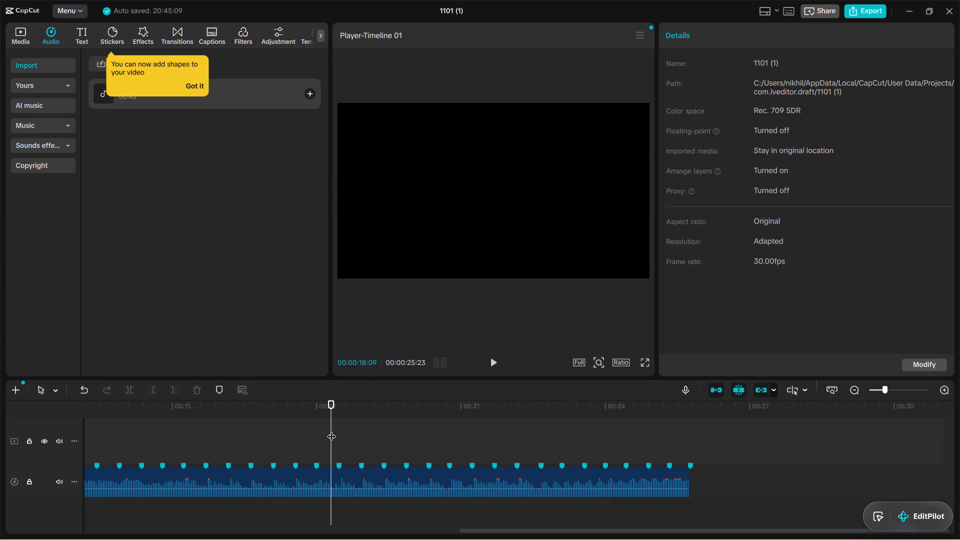
{"action": "key", "text": "space"}
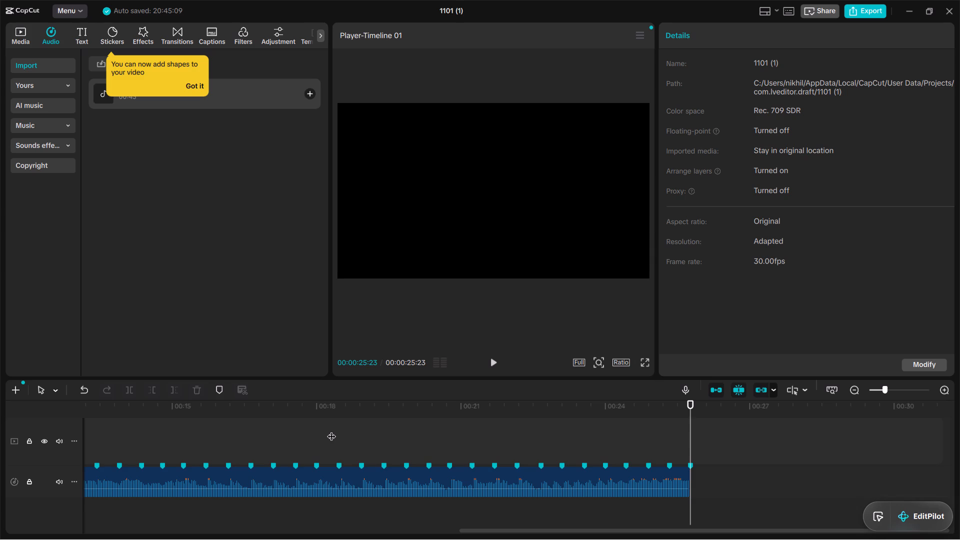
Browse the imported college clips in the project media to find footage for the opening.
{"action": "left_click", "coordinate": [29, 31]}
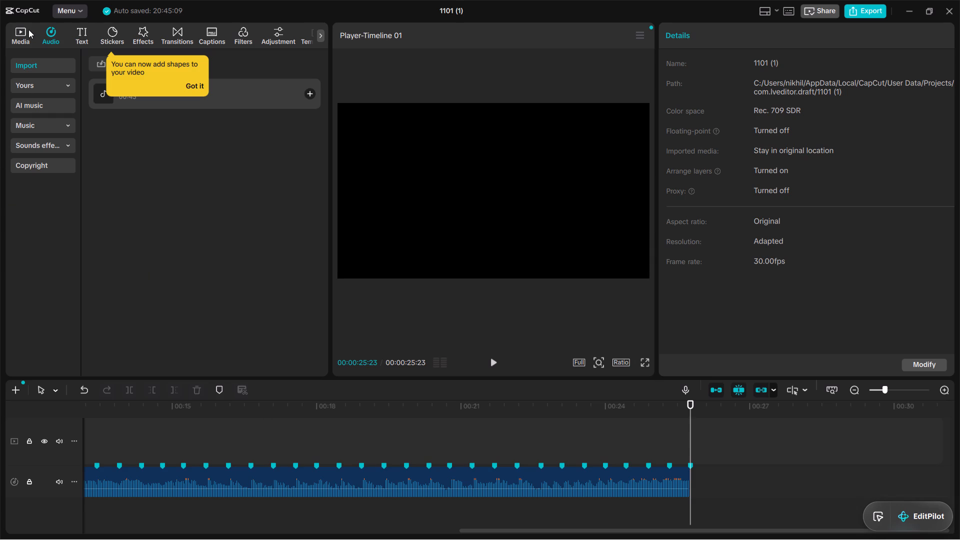
{"action": "left_click", "coordinate": [23, 32]}
{"action": "left_click", "coordinate": [198, 83]}
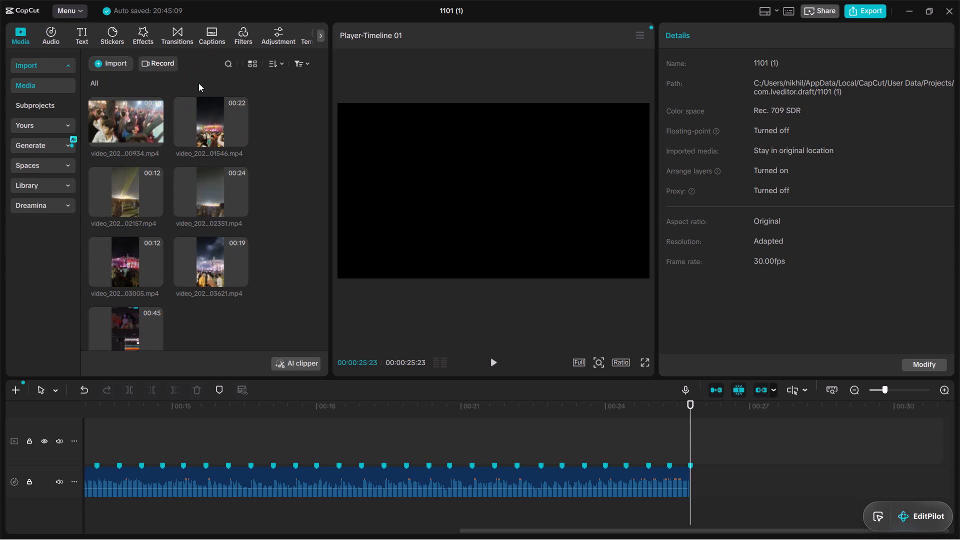
{"action": "scroll", "coordinate": [174, 170], "scroll_direction": "down", "scroll_amount": 2}
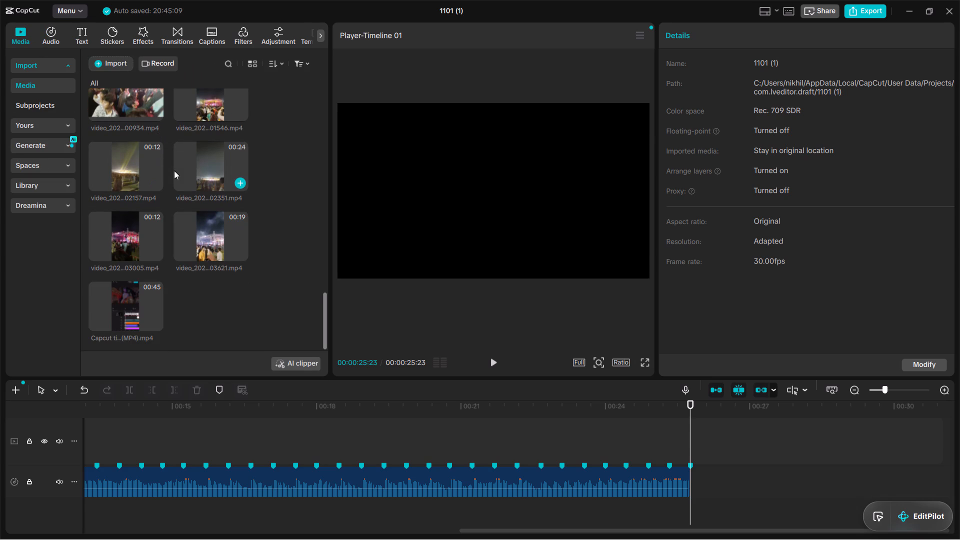
{"action": "scroll", "coordinate": [174, 170], "scroll_direction": "up", "scroll_amount": 14}
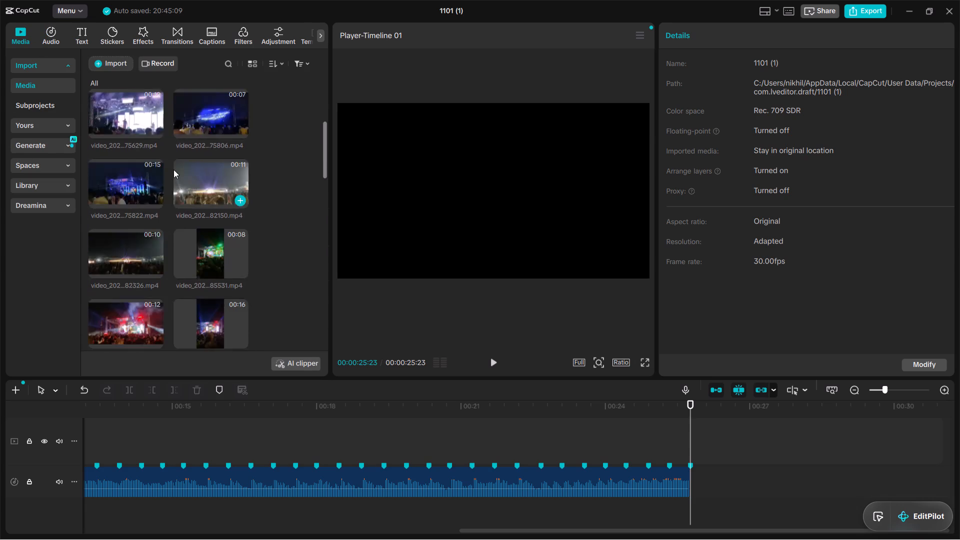
{"action": "scroll", "coordinate": [173, 169], "scroll_direction": "up", "scroll_amount": 9}
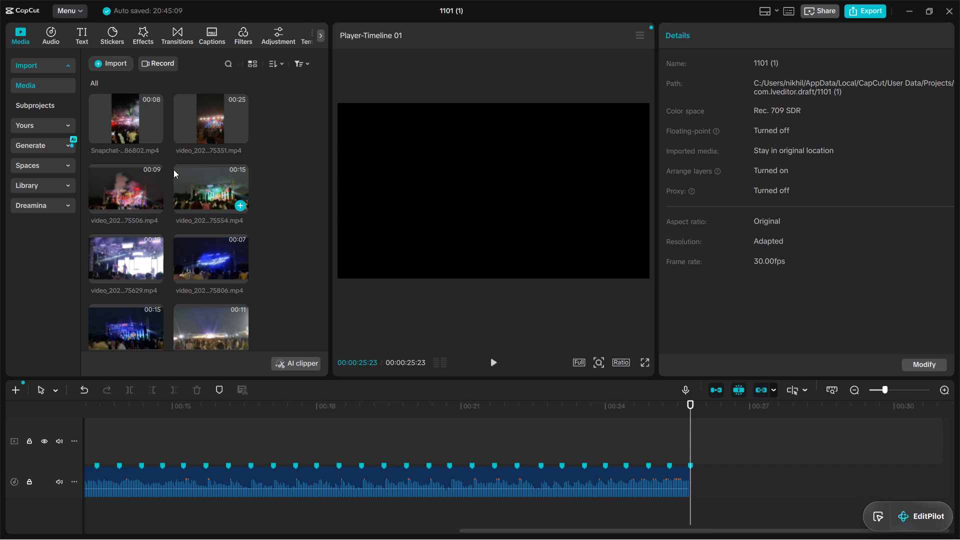
Play the opening beat of the audio briefly and return the playhead to the start of the timeline.
{"action": "left_click", "coordinate": [133, 407]}
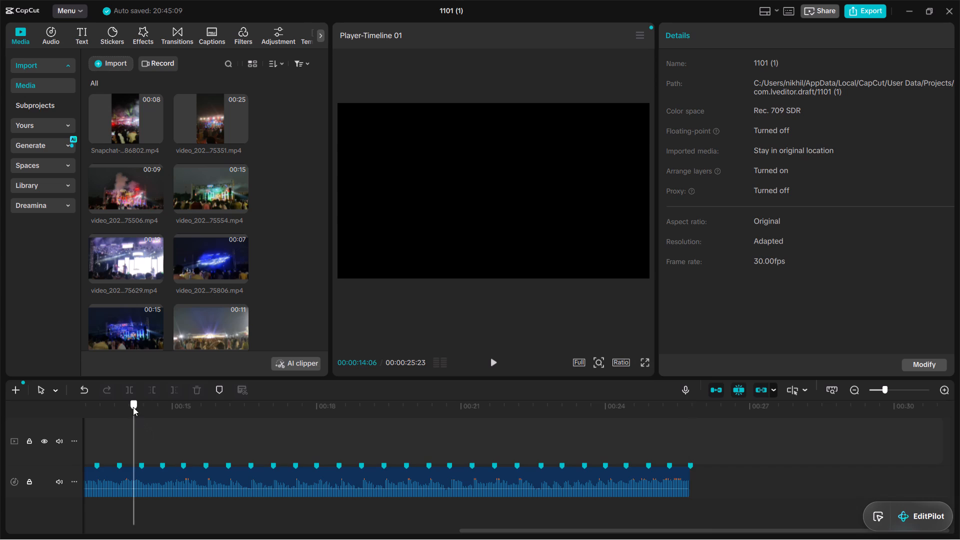
{"action": "left_click_drag", "start_coordinate": [133, 407], "coordinate": [50, 394]}
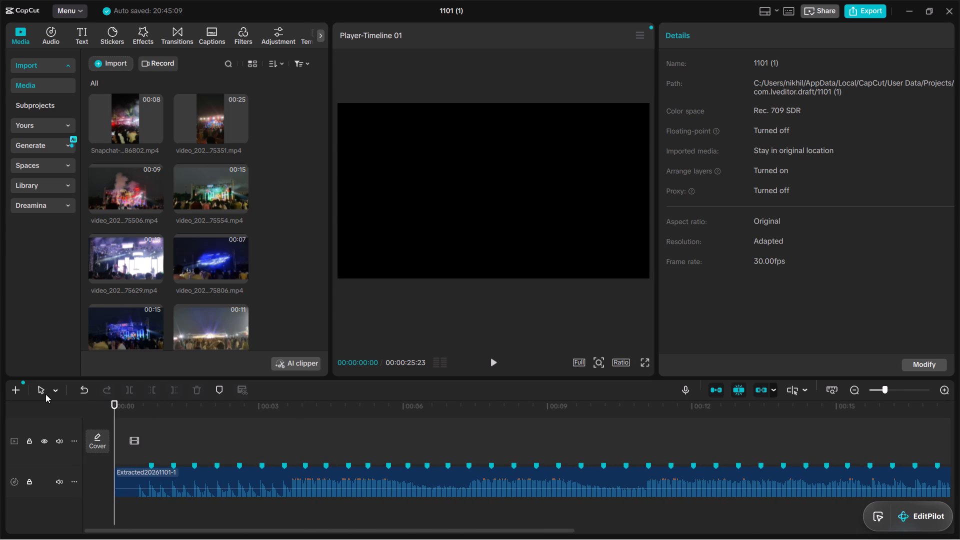
{"action": "key", "text": "space"}
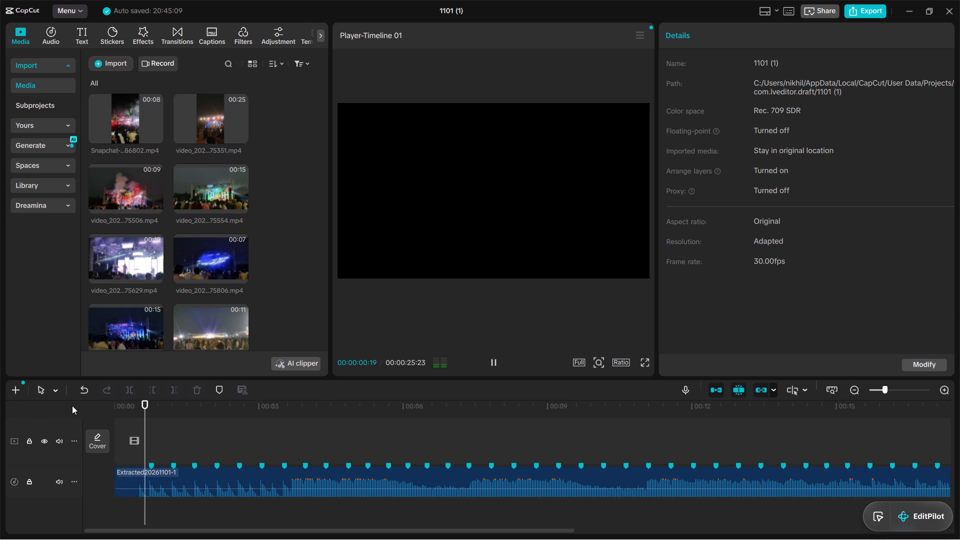
{"action": "key", "text": "space"}
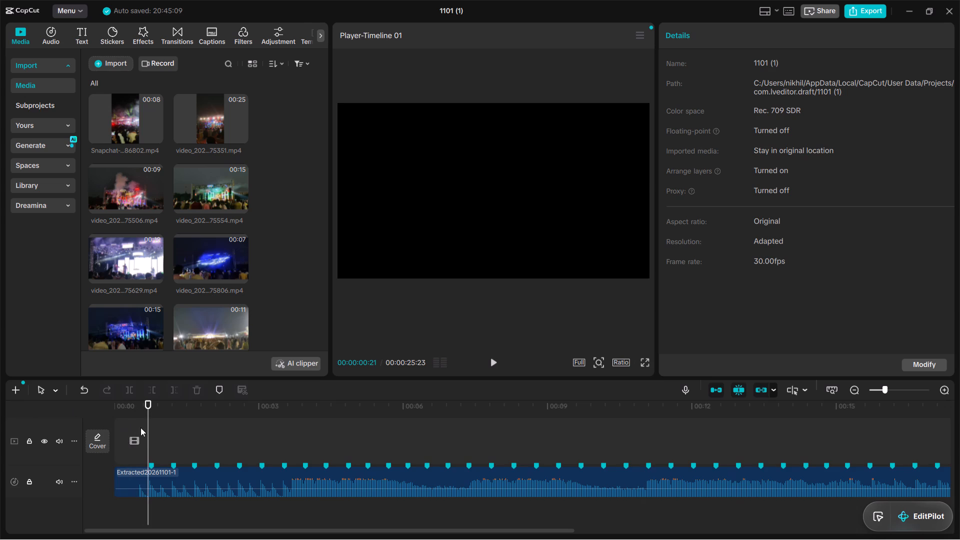
{"action": "left_click_drag", "start_coordinate": [148, 411], "coordinate": [106, 407]}
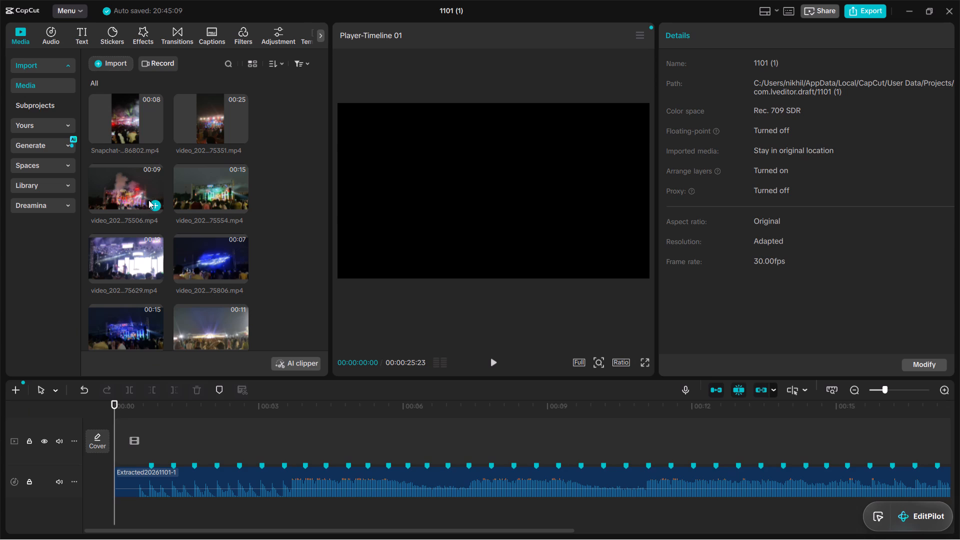
Set the project's aspect ratio to 9:16.
{"action": "left_click", "coordinate": [622, 362]}
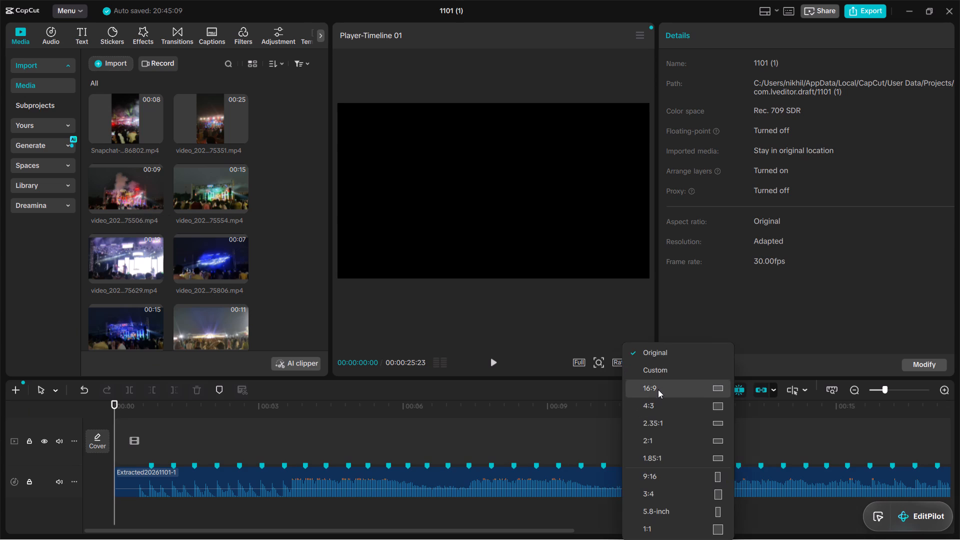
{"action": "left_click", "coordinate": [665, 478]}
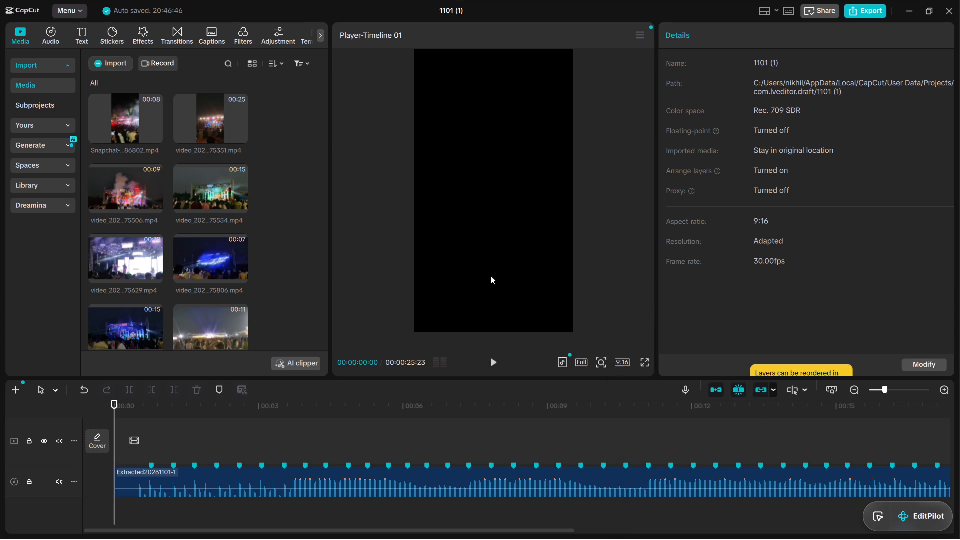
Add the 175506 stage video at the timeline start, and insert the 175554 stage video ahead of it.
{"action": "scroll", "coordinate": [184, 228], "scroll_direction": "down", "scroll_amount": 1}
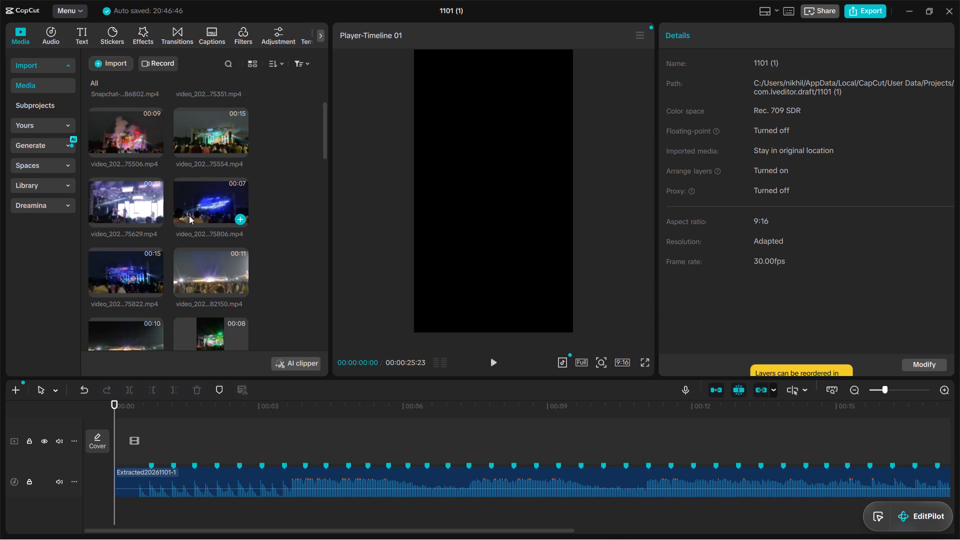
{"action": "scroll", "coordinate": [189, 215], "scroll_direction": "down", "scroll_amount": 4}
{"action": "scroll", "coordinate": [187, 219], "scroll_direction": "up", "scroll_amount": 4}
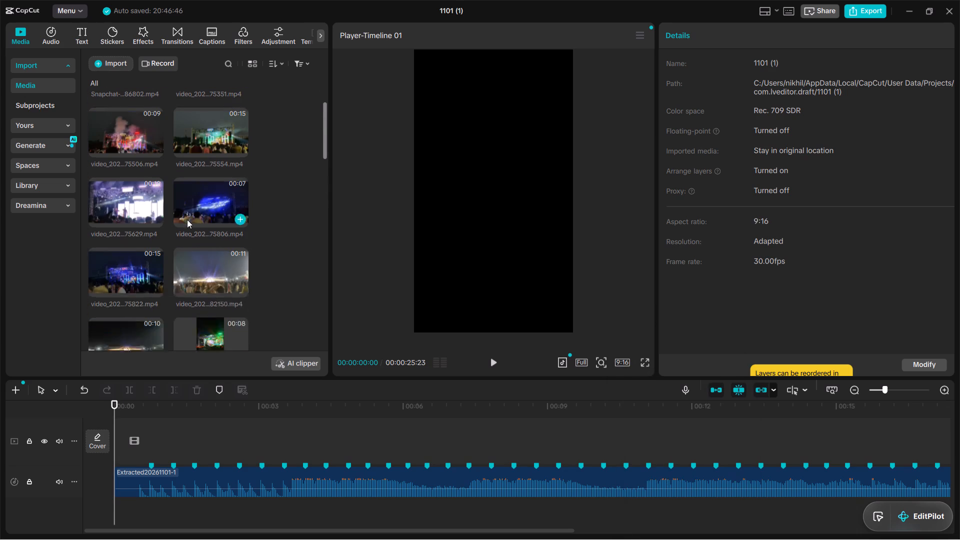
{"action": "scroll", "coordinate": [187, 219], "scroll_direction": "up", "scroll_amount": 5}
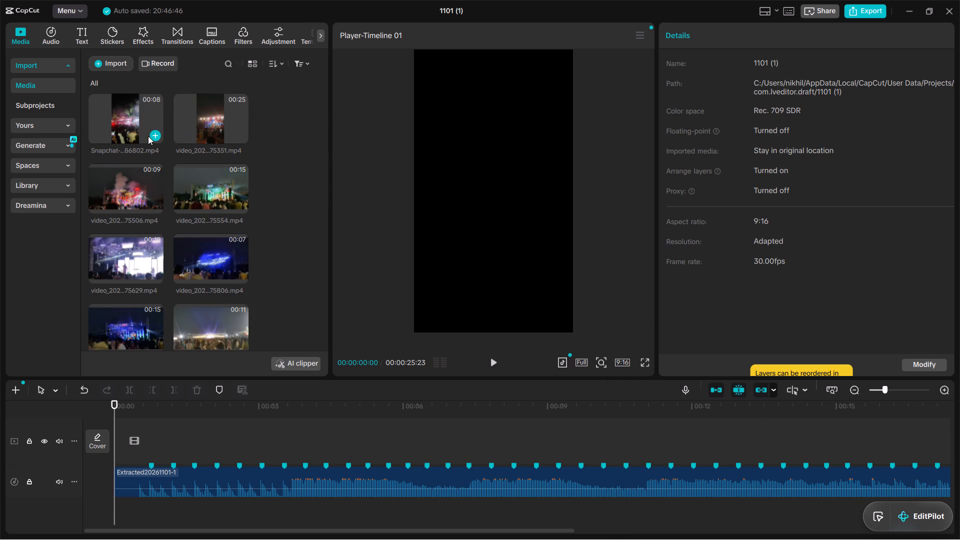
{"action": "left_click", "coordinate": [151, 205]}
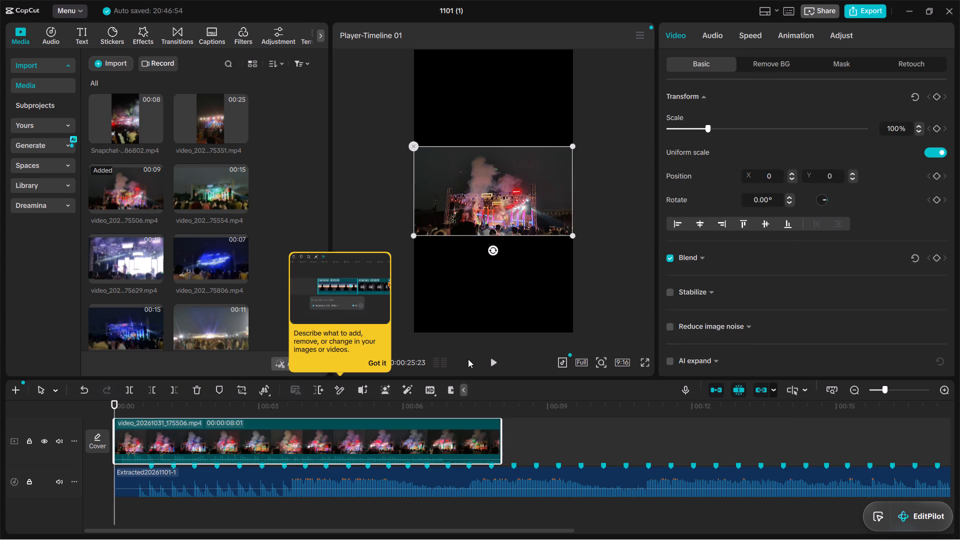
{"action": "left_click", "coordinate": [240, 202]}
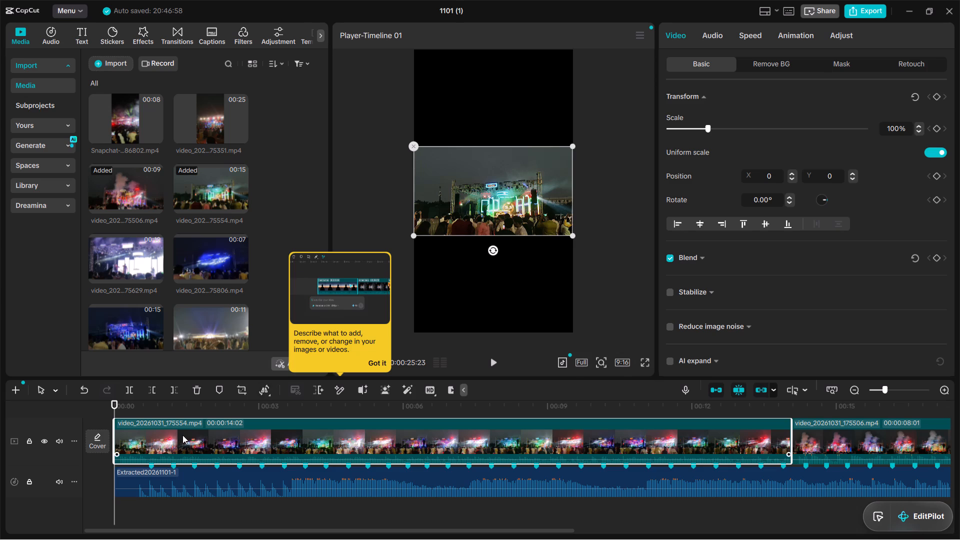
Mute the clip audio of the main video track.
{"action": "left_click", "coordinate": [54, 438]}
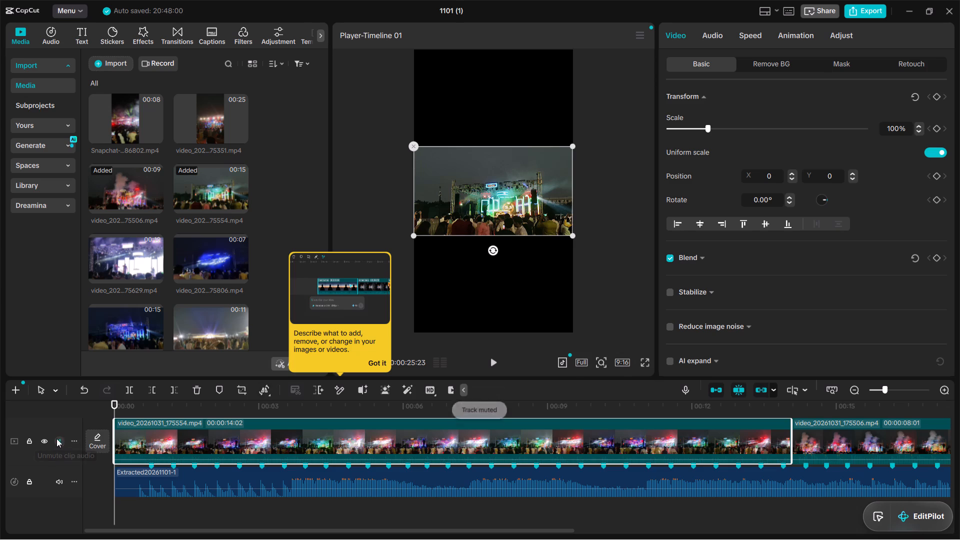
Play the opening of the 175554 stage clip against the extracted audio to preview it.
{"action": "key", "text": "space"}
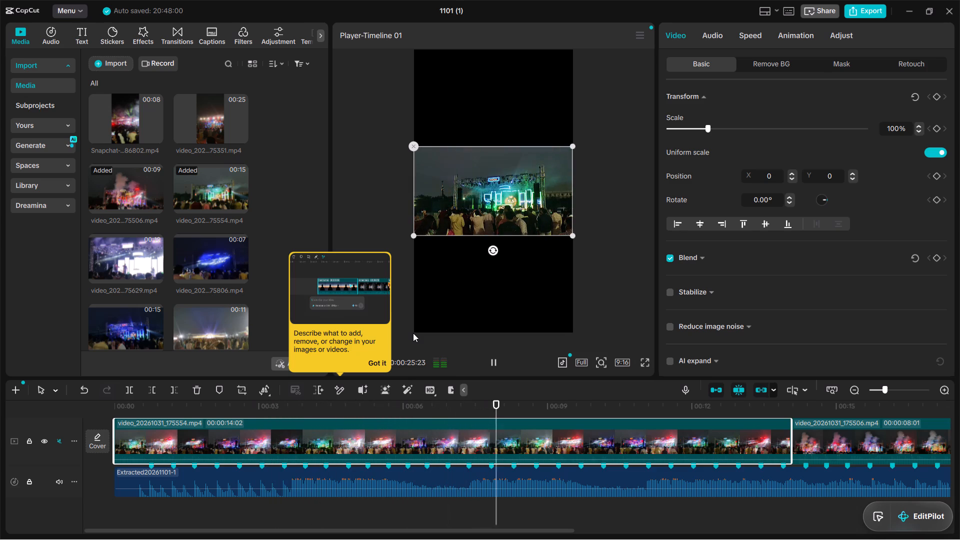
{"action": "key", "text": "space"}
Add the Capcut timeline reference video to the end of the main track, directly after the 175506 clip.
{"action": "scroll", "coordinate": [108, 347], "scroll_direction": "up", "scroll_amount": 5}
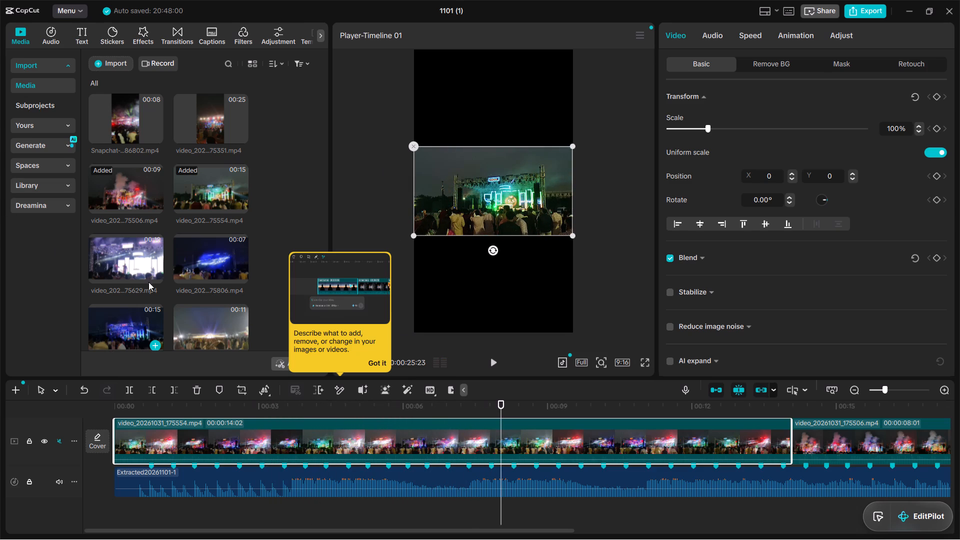
{"action": "scroll", "coordinate": [167, 168], "scroll_direction": "down", "scroll_amount": 20}
{"action": "scroll", "coordinate": [167, 168], "scroll_direction": "down", "scroll_amount": 3}
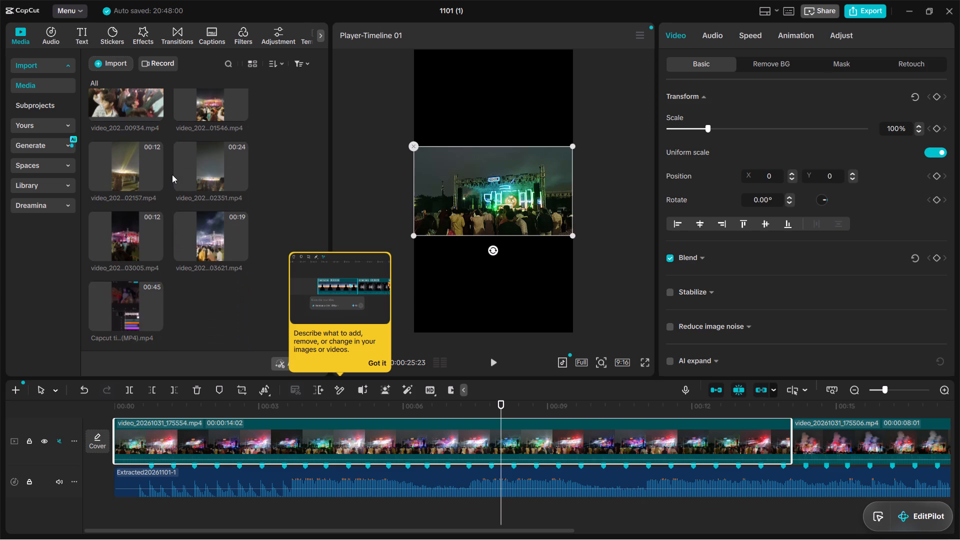
{"action": "scroll", "coordinate": [172, 174], "scroll_direction": "down", "scroll_amount": 1}
{"action": "left_click_drag", "start_coordinate": [126, 305], "coordinate": [617, 466]}
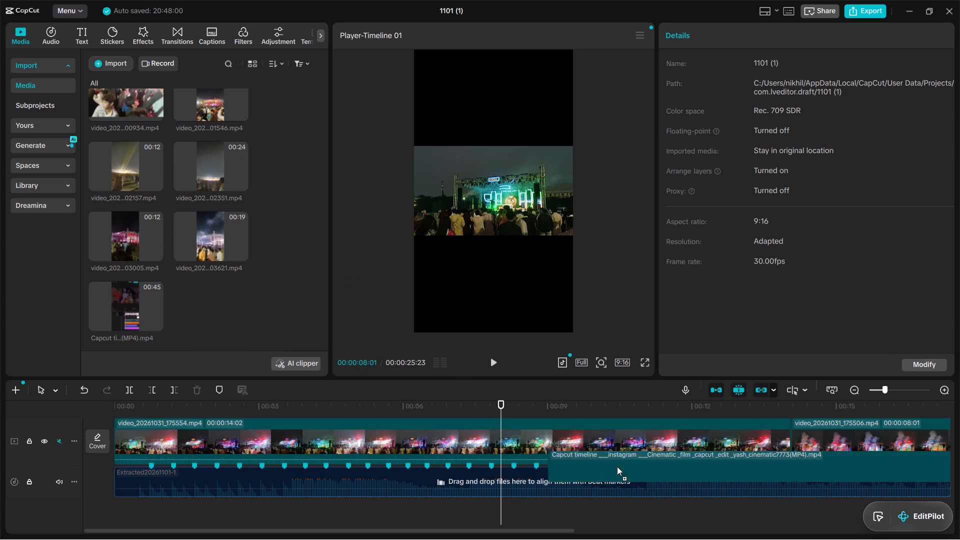
{"action": "left_click_drag", "start_coordinate": [617, 466], "coordinate": [959, 426]}
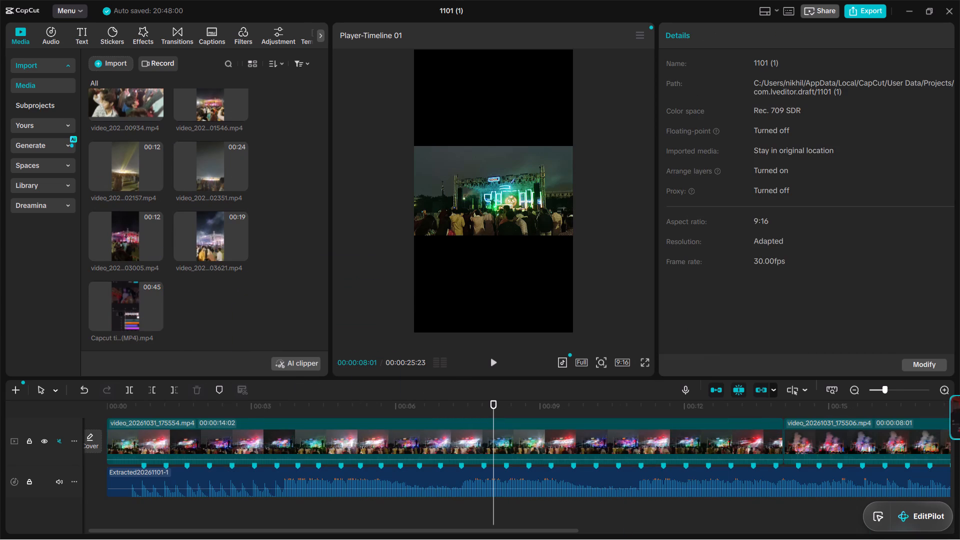
{"action": "left_click_drag", "start_coordinate": [959, 426], "coordinate": [554, 424]}
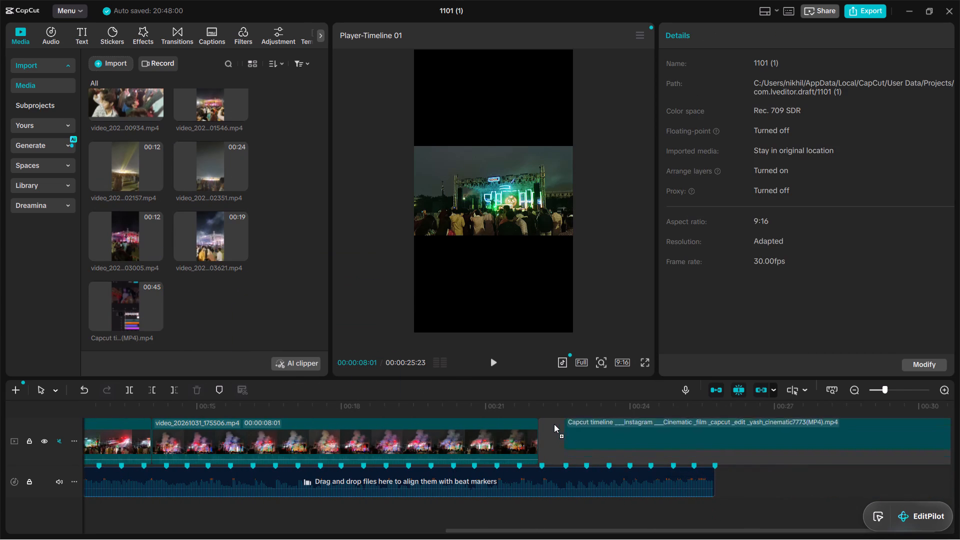
{"action": "left_click_drag", "start_coordinate": [554, 424], "coordinate": [588, 445]}
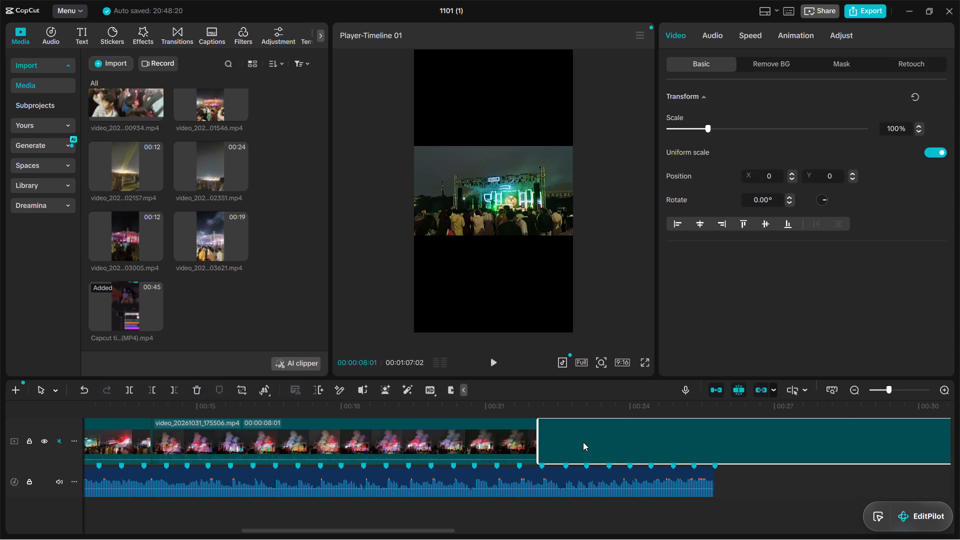
Play the timeline from within the 175506 clip into the first seconds of the reference video.
{"action": "double_click", "coordinate": [533, 403]}
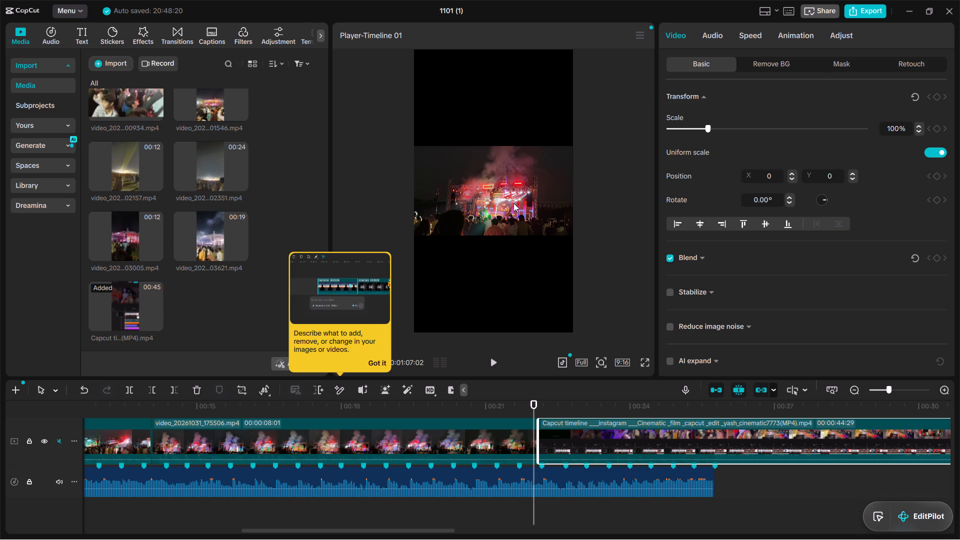
{"action": "scroll", "coordinate": [470, 242], "scroll_direction": "up", "scroll_amount": 1}
{"action": "left_click", "coordinate": [216, 420]}
{"action": "left_click", "coordinate": [252, 411]}
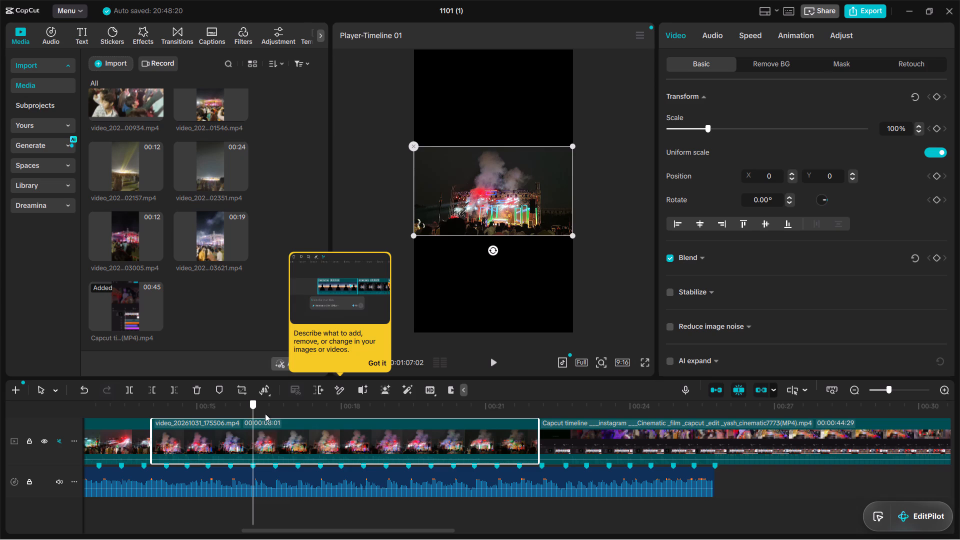
{"action": "key", "text": "space"}
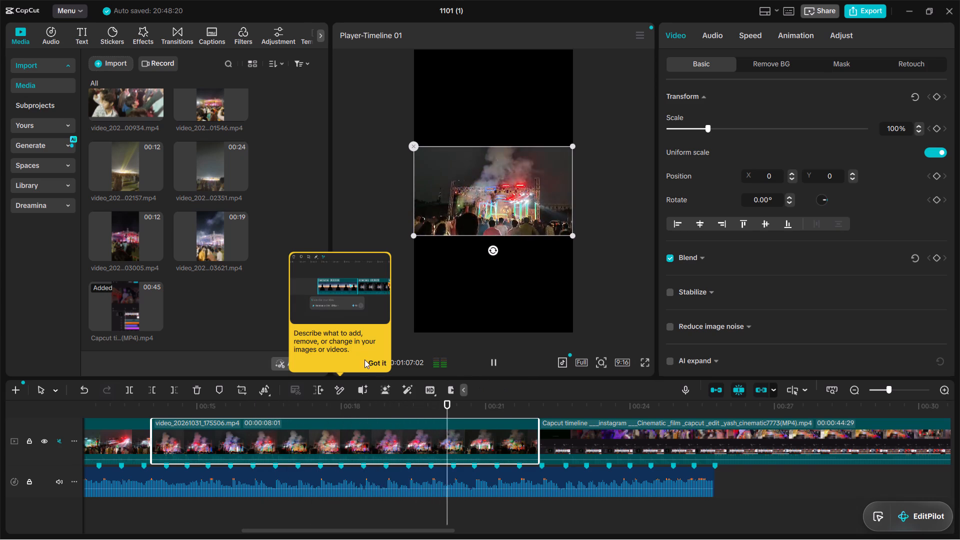
{"action": "left_click", "coordinate": [377, 362]}
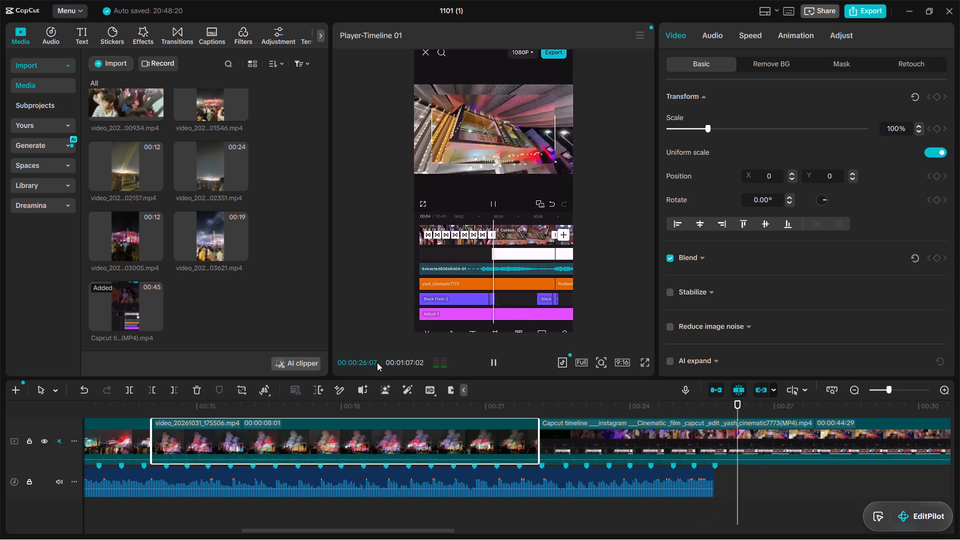
{"action": "key", "text": "space"}
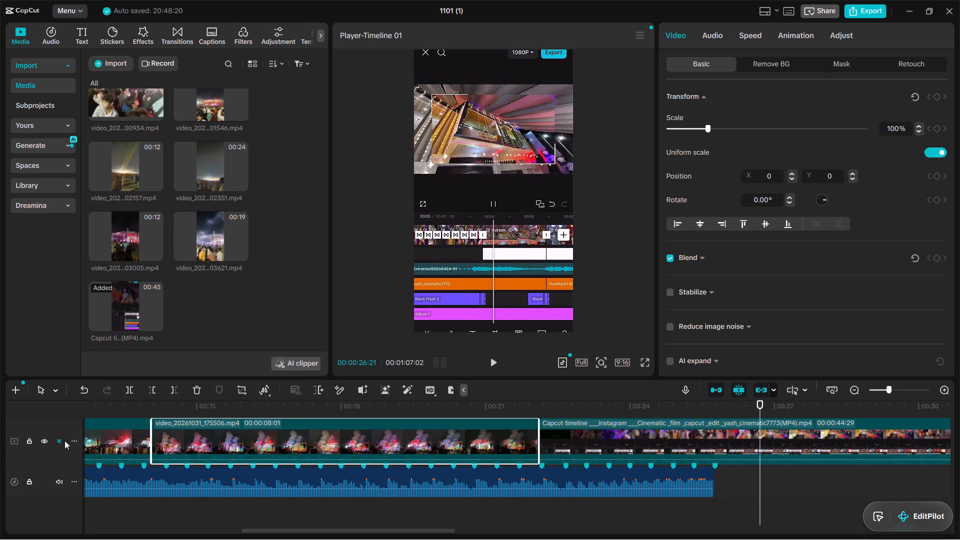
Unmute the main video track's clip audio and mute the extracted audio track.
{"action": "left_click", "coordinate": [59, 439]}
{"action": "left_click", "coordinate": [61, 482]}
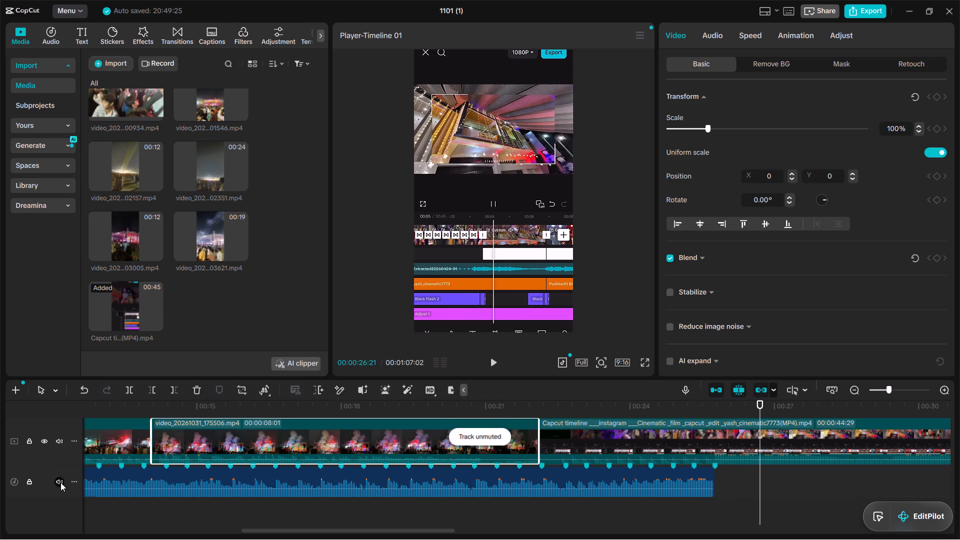
Play the opening of the reference video with its own sound, and briefly play the timeline from its start.
{"action": "left_click", "coordinate": [533, 403]}
{"action": "key", "text": "space"}
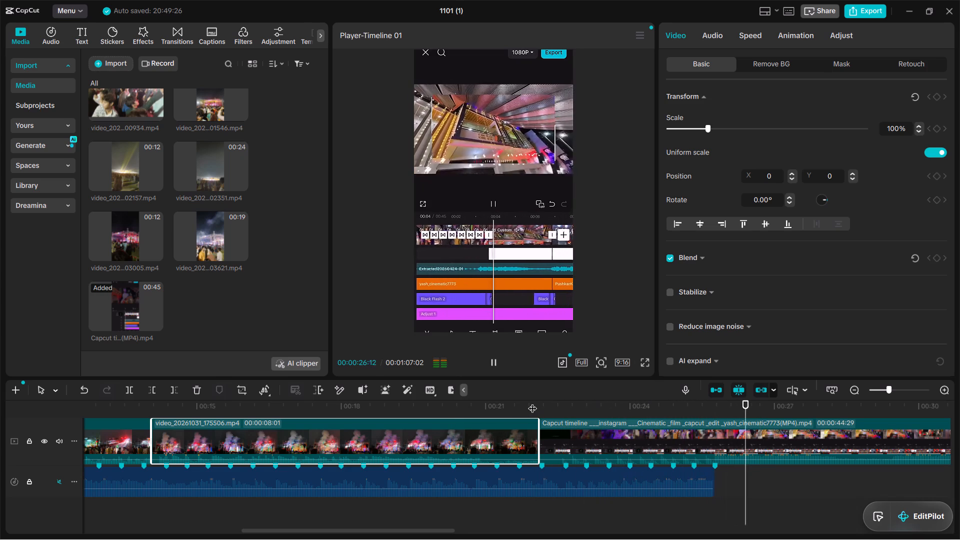
{"action": "key", "text": "space"}
{"action": "left_click", "coordinate": [329, 407]}
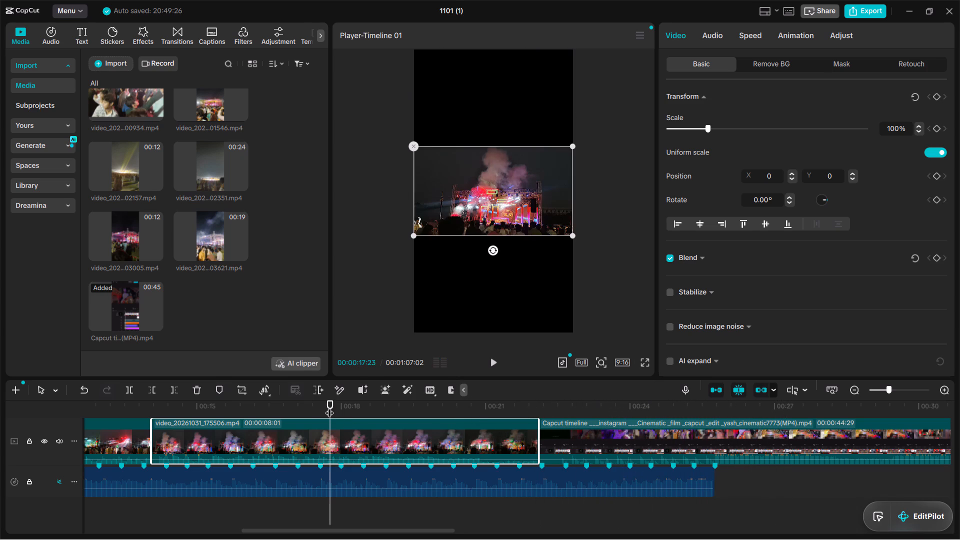
{"action": "left_click_drag", "start_coordinate": [329, 406], "coordinate": [0, 428]}
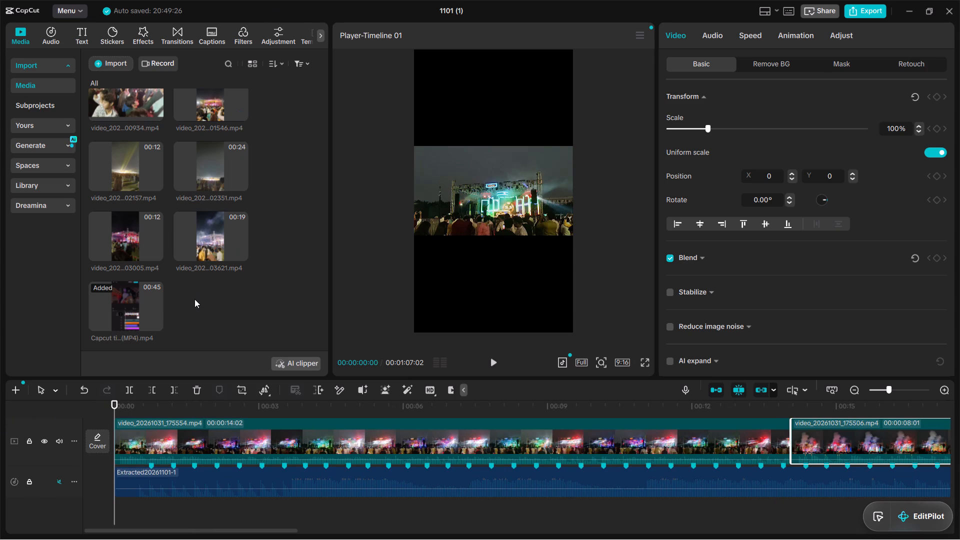
{"action": "key", "text": "space"}
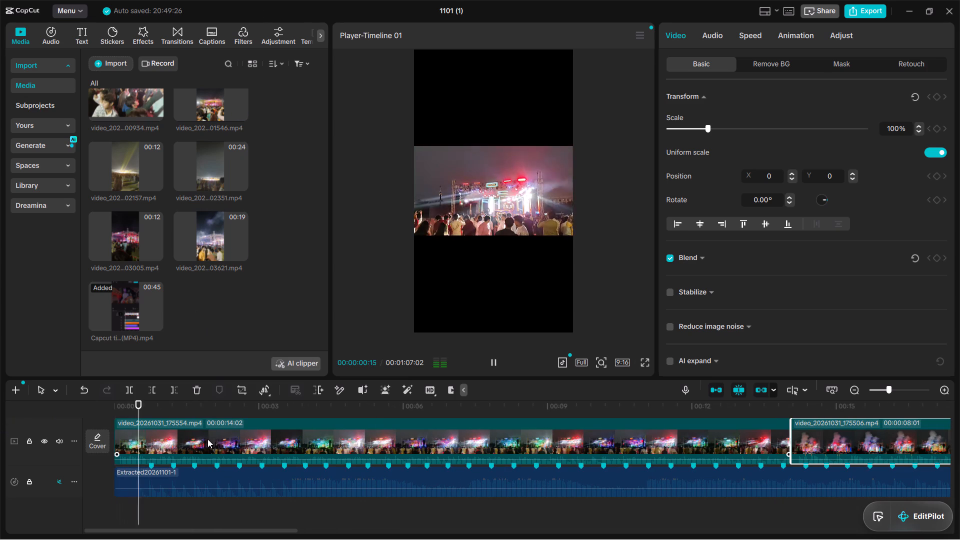
{"action": "key", "text": "space"}
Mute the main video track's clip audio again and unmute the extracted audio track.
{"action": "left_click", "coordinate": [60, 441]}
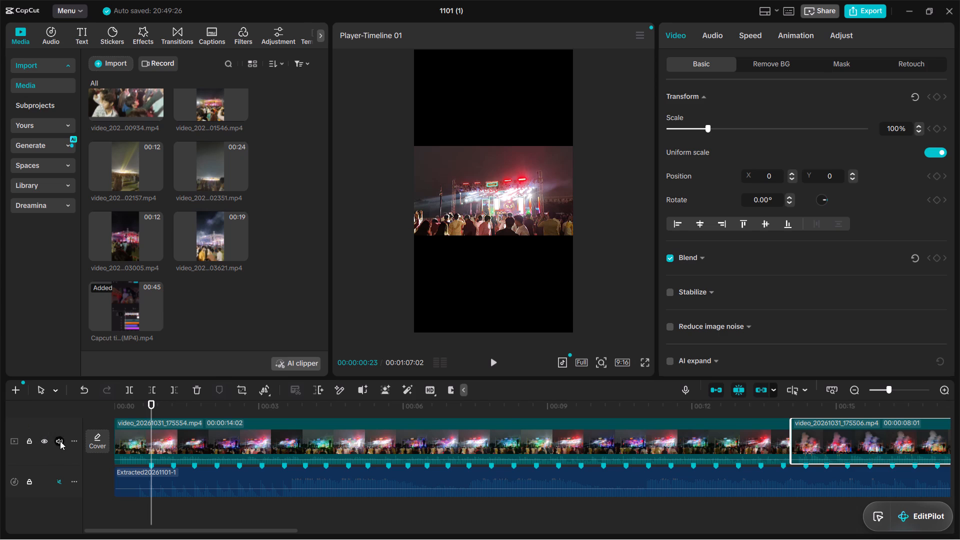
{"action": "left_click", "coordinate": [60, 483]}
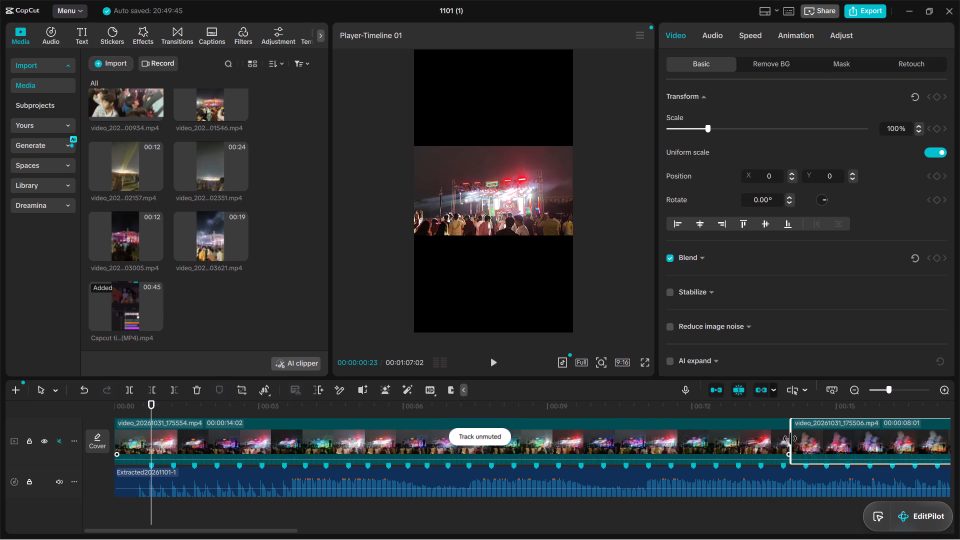
Trim the end of the 175554 clip back to the beat marker at 00:00:00:23.
{"action": "left_click_drag", "start_coordinate": [790, 438], "coordinate": [516, 433]}
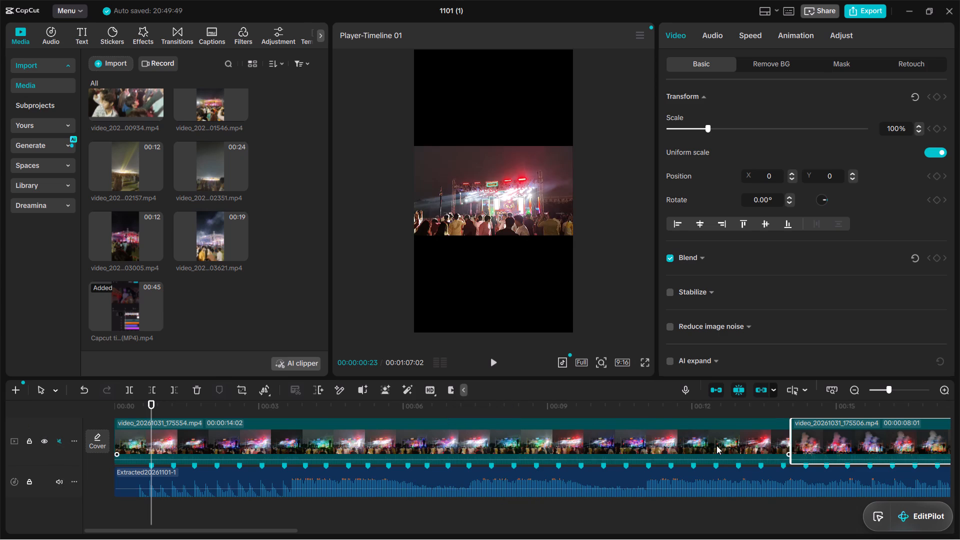
{"action": "left_click", "coordinate": [716, 445]}
{"action": "left_click_drag", "start_coordinate": [791, 440], "coordinate": [556, 425]}
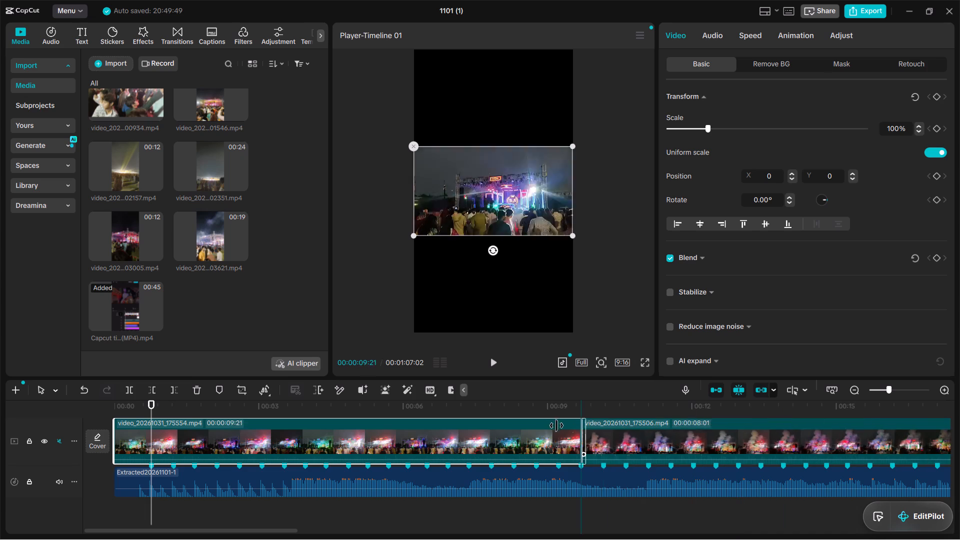
{"action": "left_click_drag", "start_coordinate": [556, 425], "coordinate": [205, 448]}
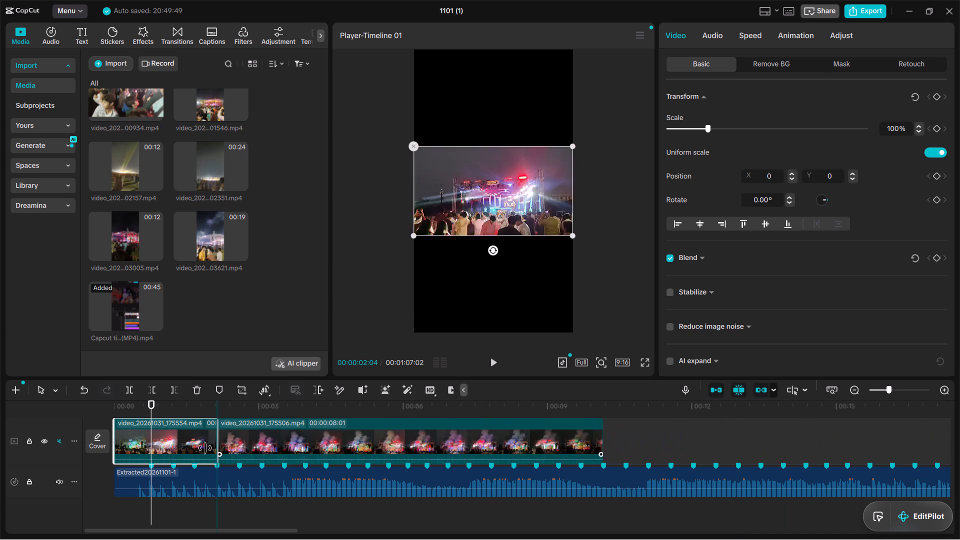
{"action": "left_click_drag", "start_coordinate": [205, 448], "coordinate": [144, 464]}
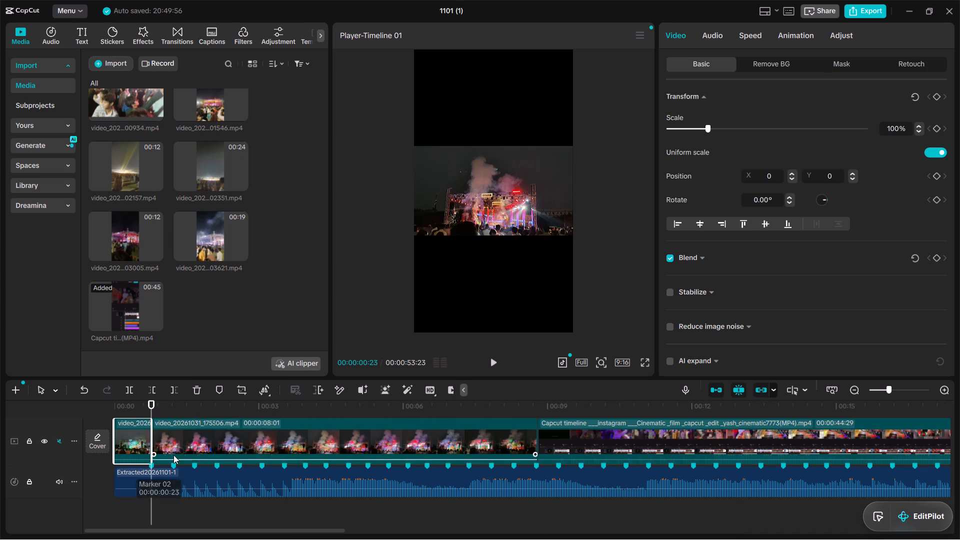
Trim the 175506 clip at both ends, cutting about 6 seconds off its start and ending it on the next beat marker.
{"action": "left_click", "coordinate": [411, 435]}
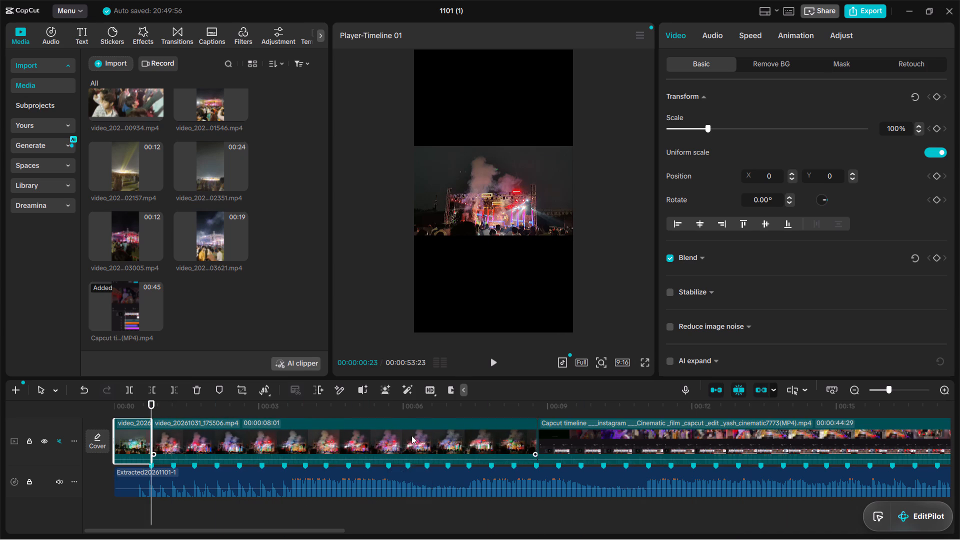
{"action": "double_click", "coordinate": [231, 404]}
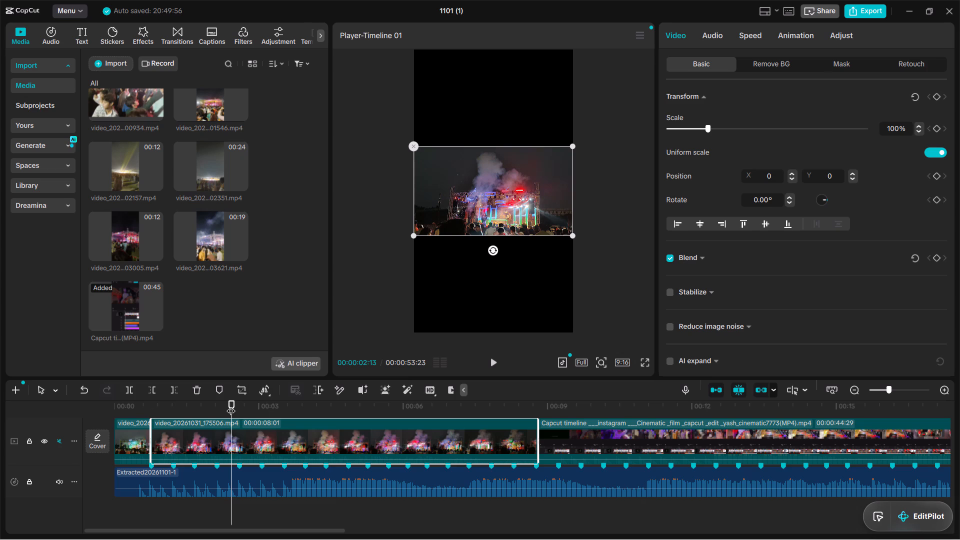
{"action": "left_click_drag", "start_coordinate": [150, 440], "coordinate": [483, 445]}
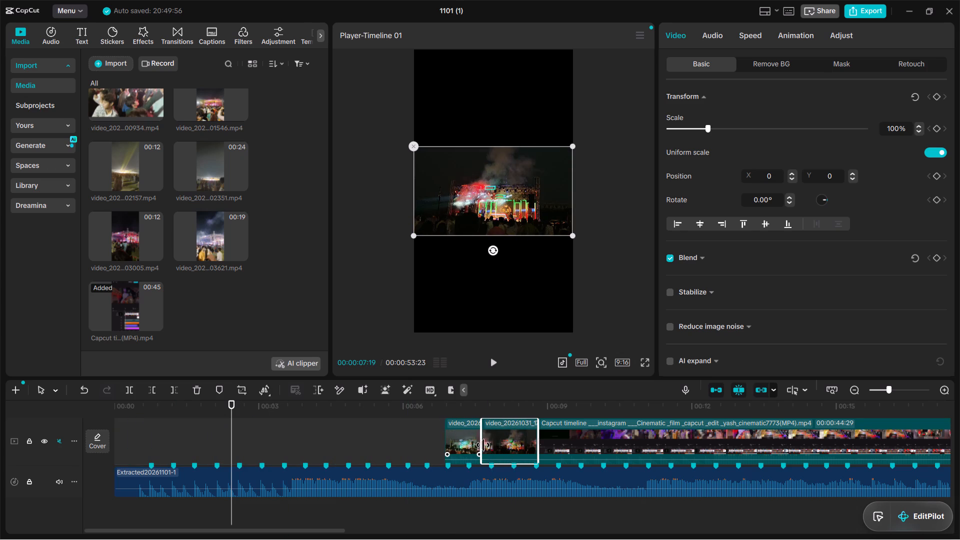
{"action": "left_click_drag", "start_coordinate": [483, 445], "coordinate": [453, 449]}
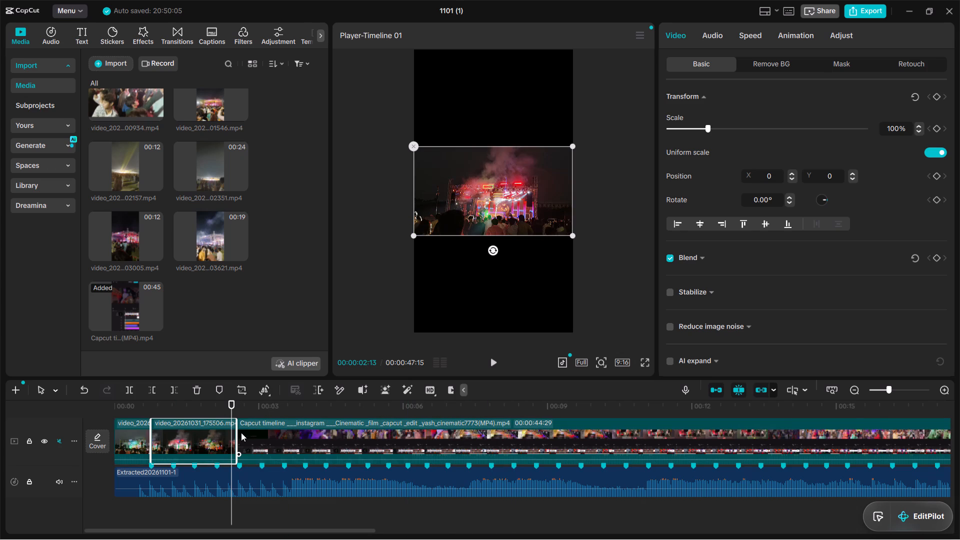
{"action": "left_click_drag", "start_coordinate": [237, 437], "coordinate": [176, 481]}
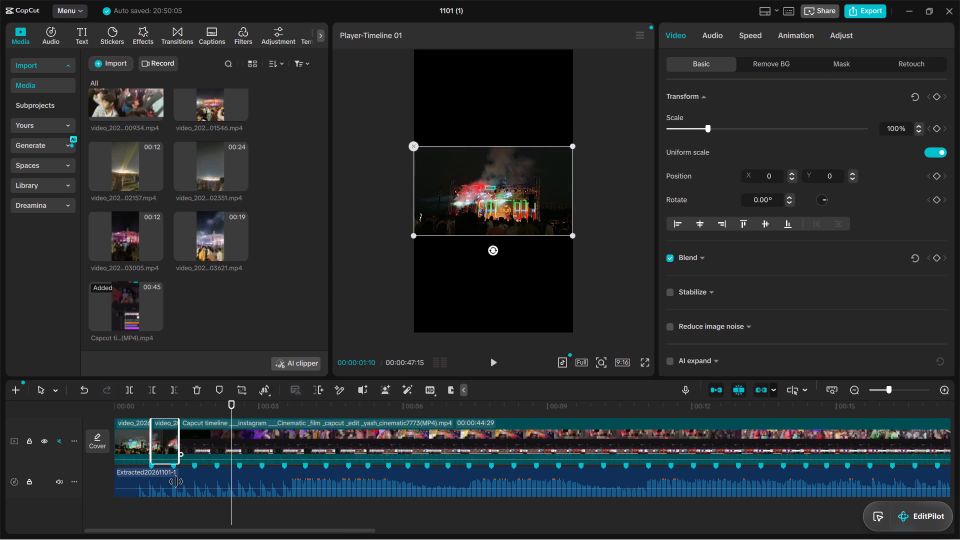
{"action": "left_click_drag", "start_coordinate": [176, 481], "coordinate": [173, 485]}
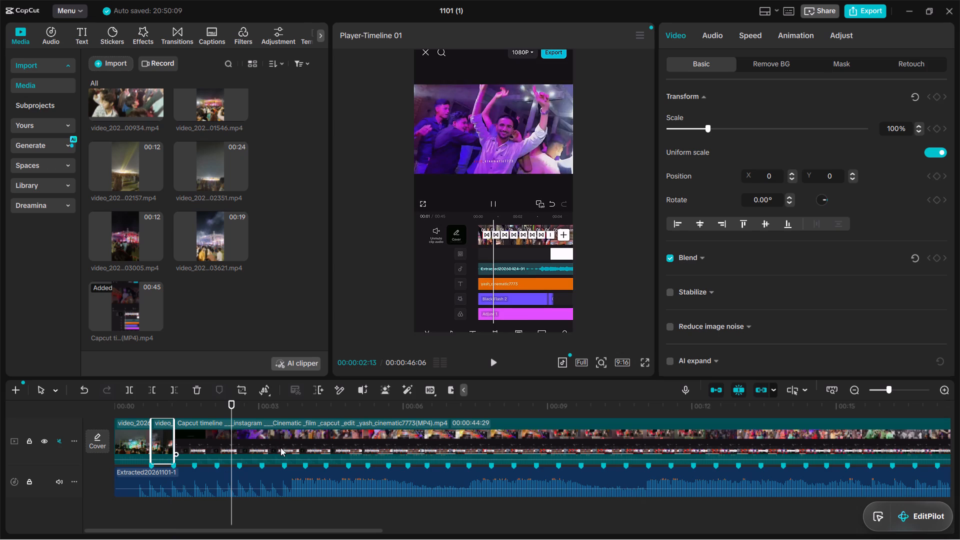
Insert two copies of the 191136 stage video between the trimmed 175506 clip and the reference video.
{"action": "scroll", "coordinate": [148, 232], "scroll_direction": "up", "scroll_amount": 4}
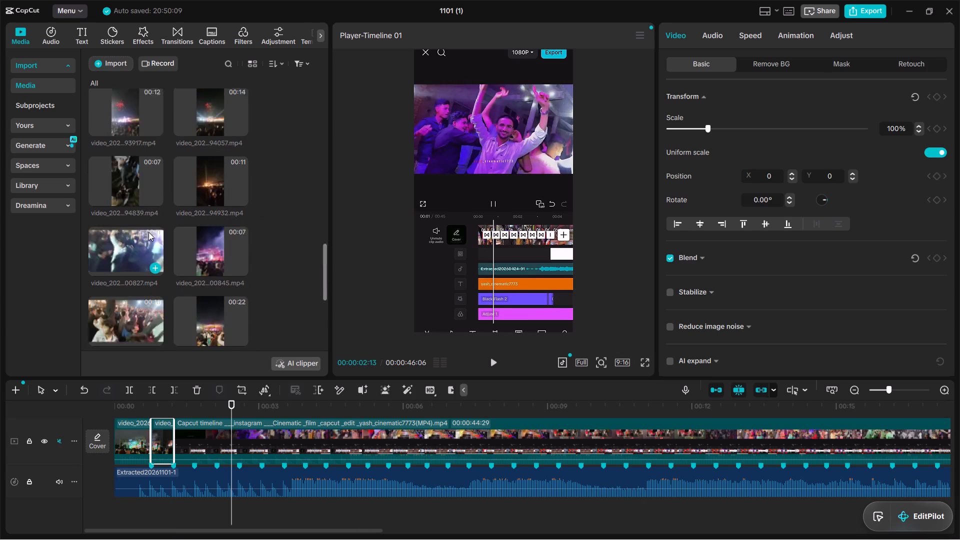
{"action": "scroll", "coordinate": [148, 232], "scroll_direction": "up", "scroll_amount": 4}
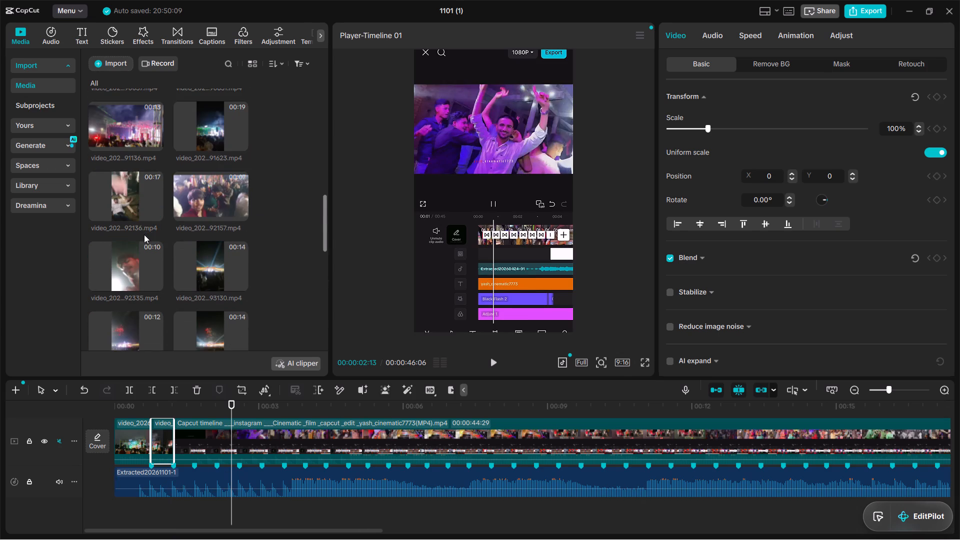
{"action": "scroll", "coordinate": [144, 234], "scroll_direction": "up", "scroll_amount": 2}
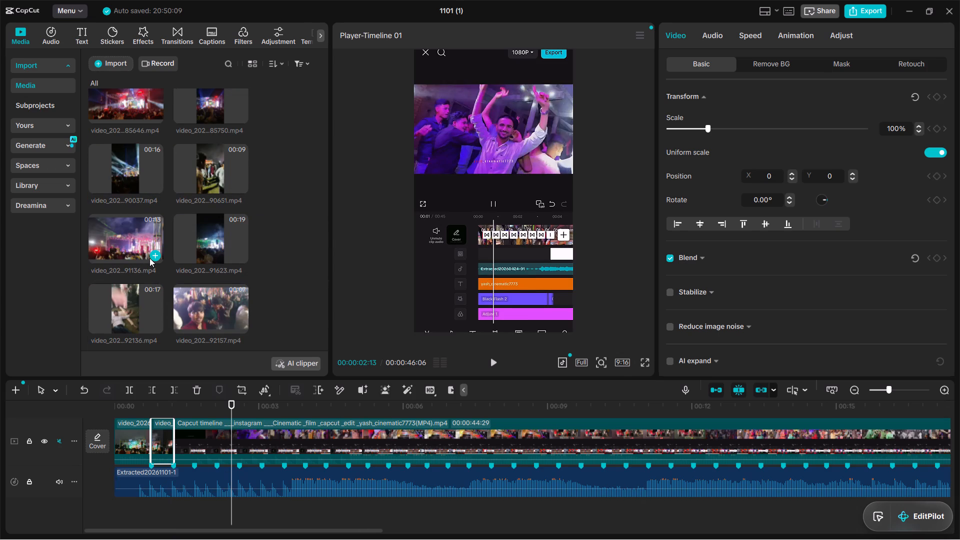
{"action": "double_click", "coordinate": [151, 256]}
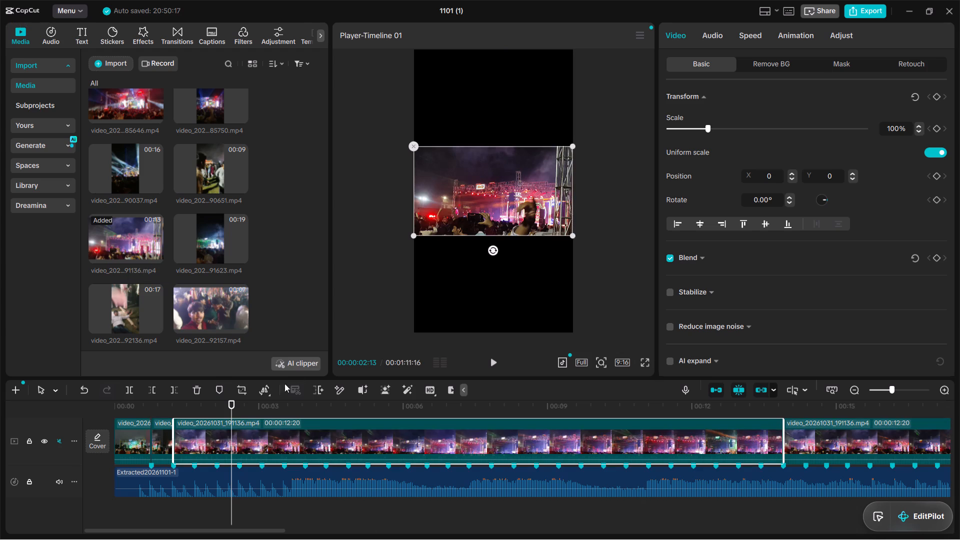
Trim the first 191136 clip at both ends, cutting about 1.5 seconds off its start and ending it on the next beat marker.
{"action": "key", "text": "space"}
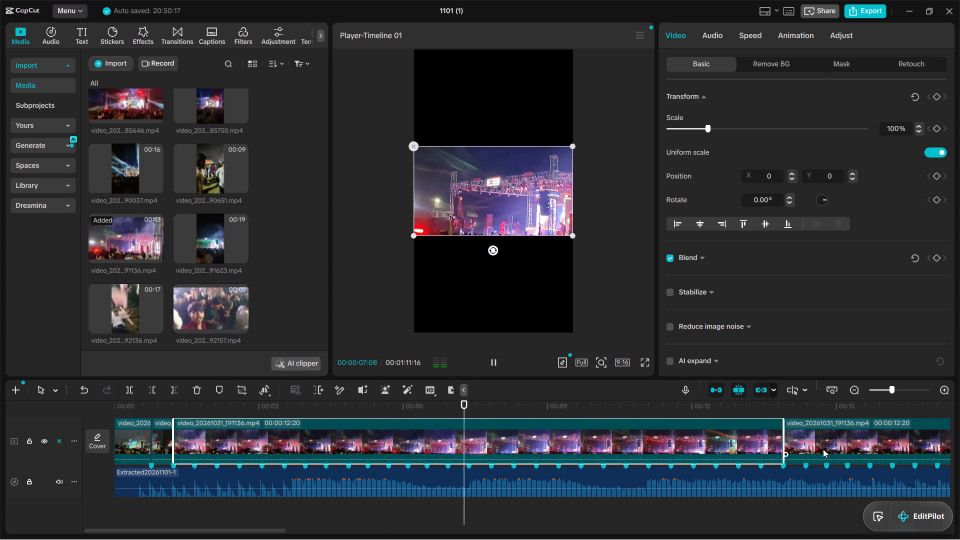
{"action": "key", "text": "space"}
{"action": "left_click_drag", "start_coordinate": [784, 435], "coordinate": [320, 484]}
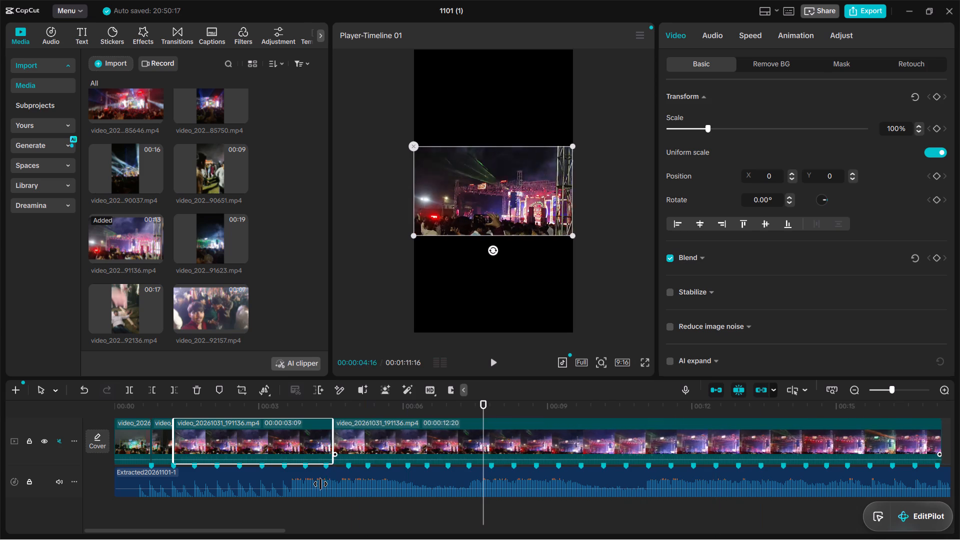
{"action": "left_click_drag", "start_coordinate": [320, 484], "coordinate": [328, 482]}
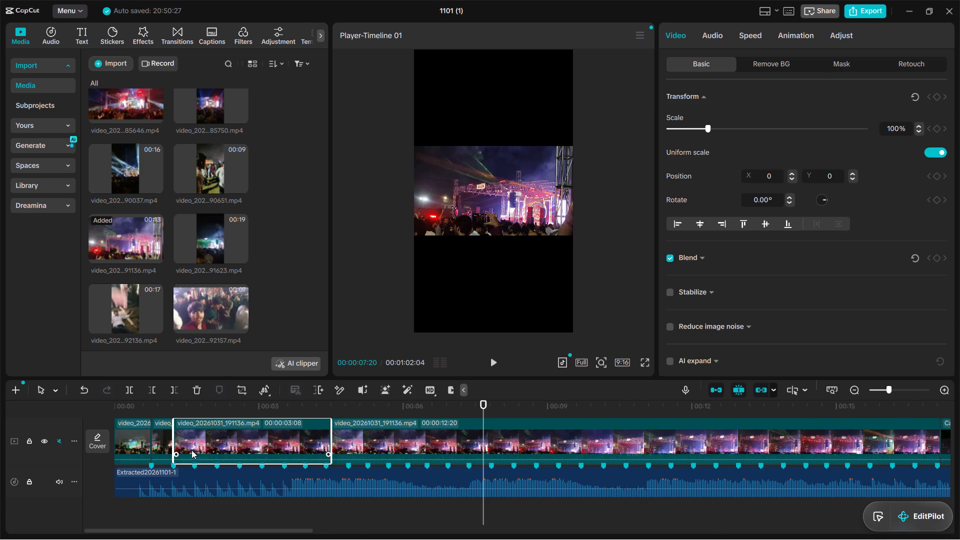
{"action": "left_click_drag", "start_coordinate": [172, 441], "coordinate": [239, 434]}
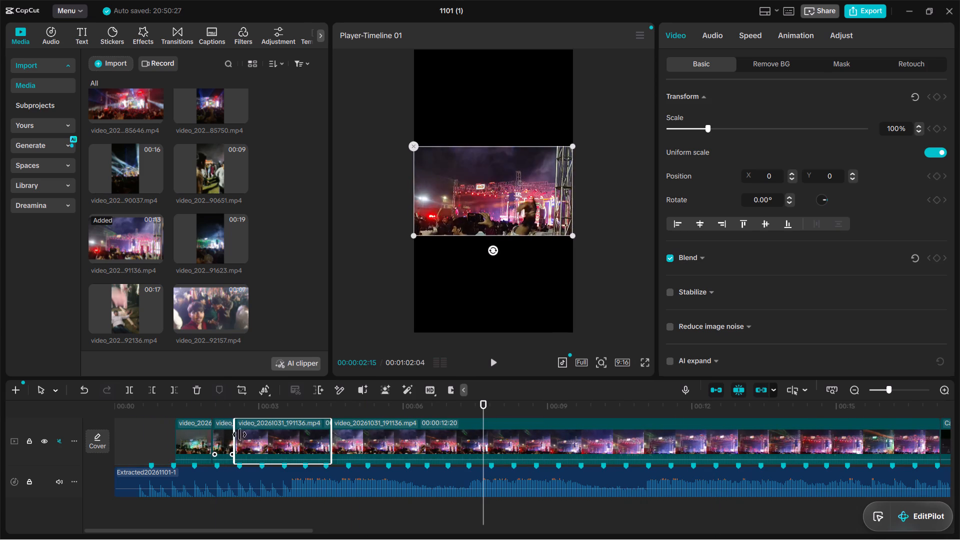
{"action": "left_click_drag", "start_coordinate": [239, 434], "coordinate": [245, 434]}
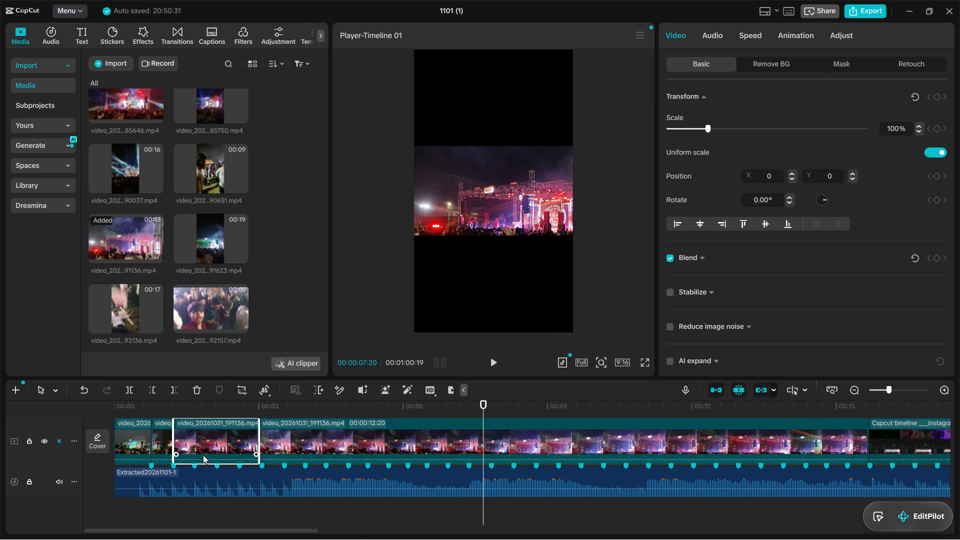
{"action": "left_click_drag", "start_coordinate": [258, 438], "coordinate": [202, 461]}
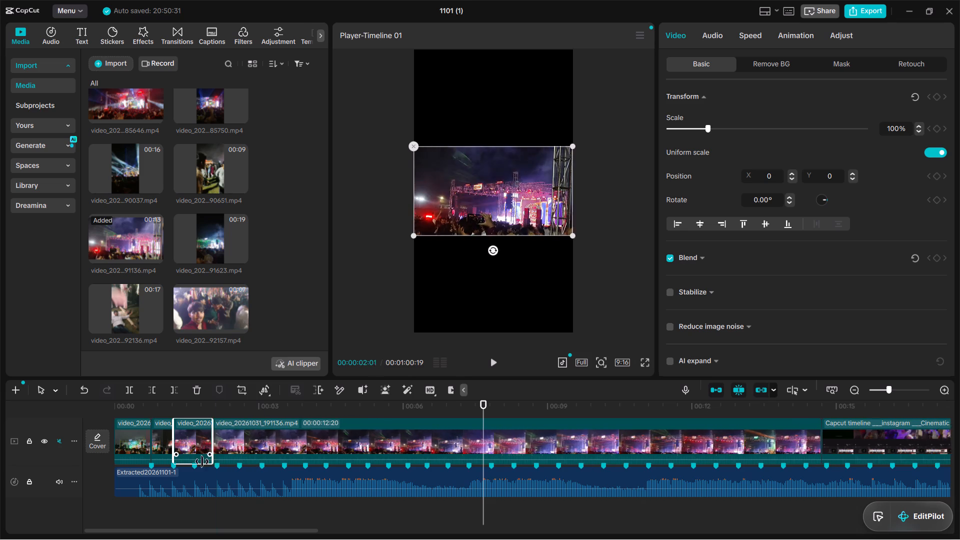
{"action": "left_click_drag", "start_coordinate": [202, 461], "coordinate": [194, 465]}
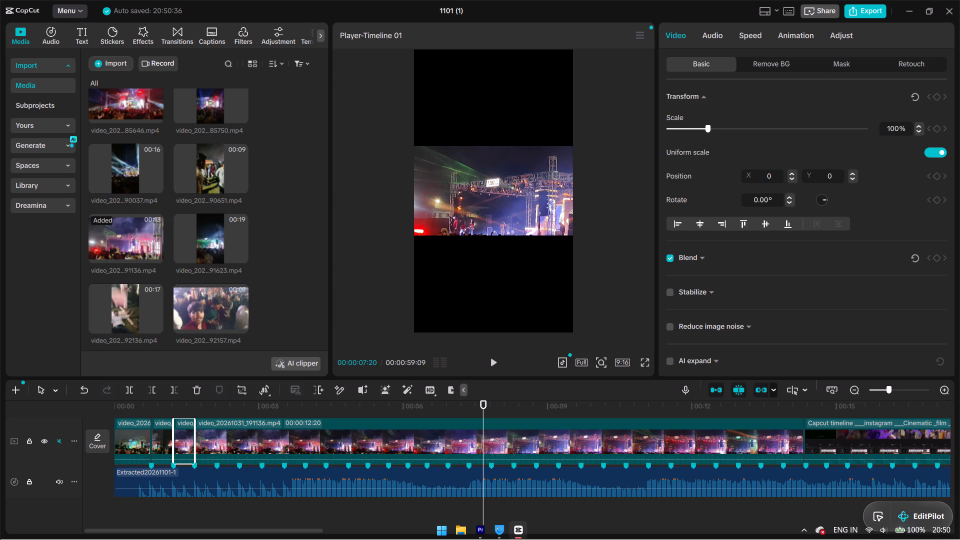
Review the opening clips and move the 175506 clip to just after the trimmed 191136 clip.
{"action": "left_click", "coordinate": [127, 407]}
{"action": "key", "text": "space"}
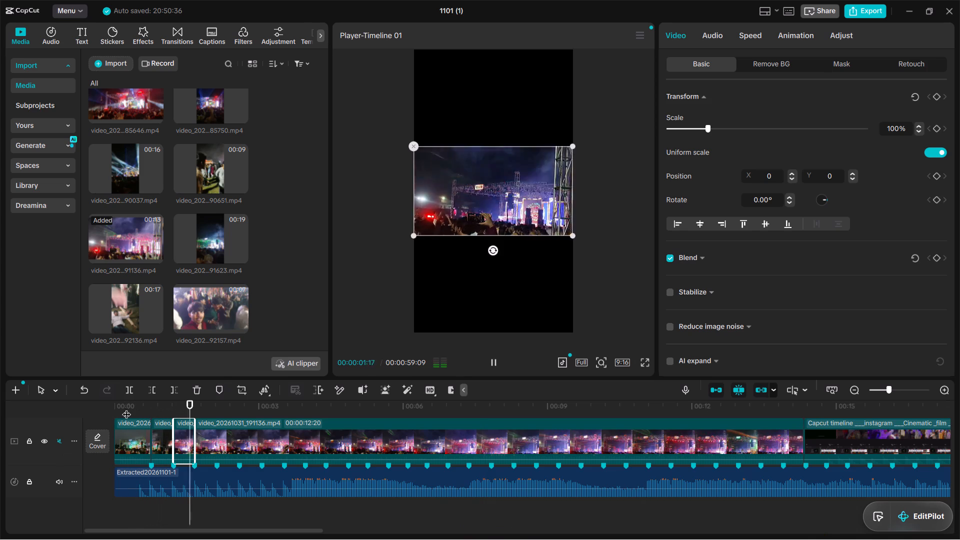
{"action": "key", "text": "space"}
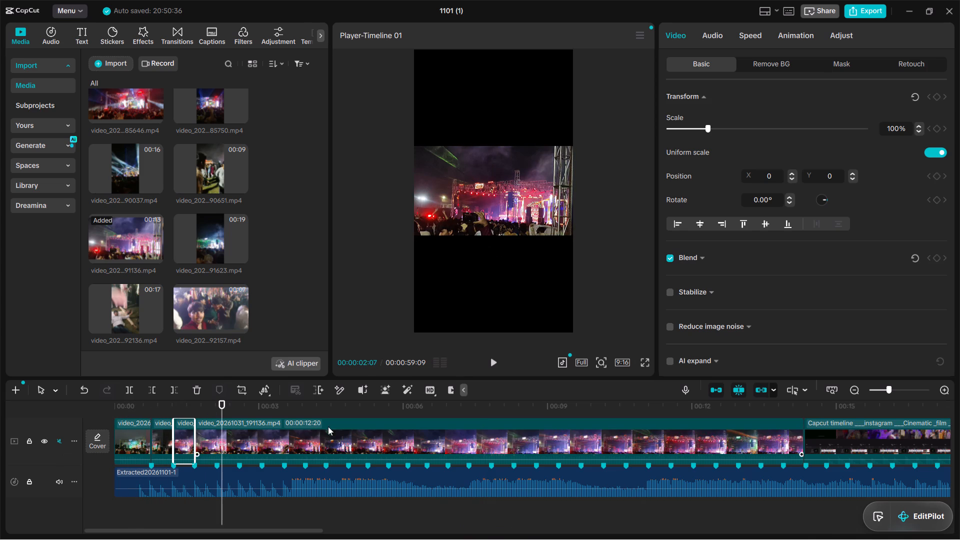
{"action": "left_click", "coordinate": [134, 444]}
{"action": "double_click", "coordinate": [168, 433]}
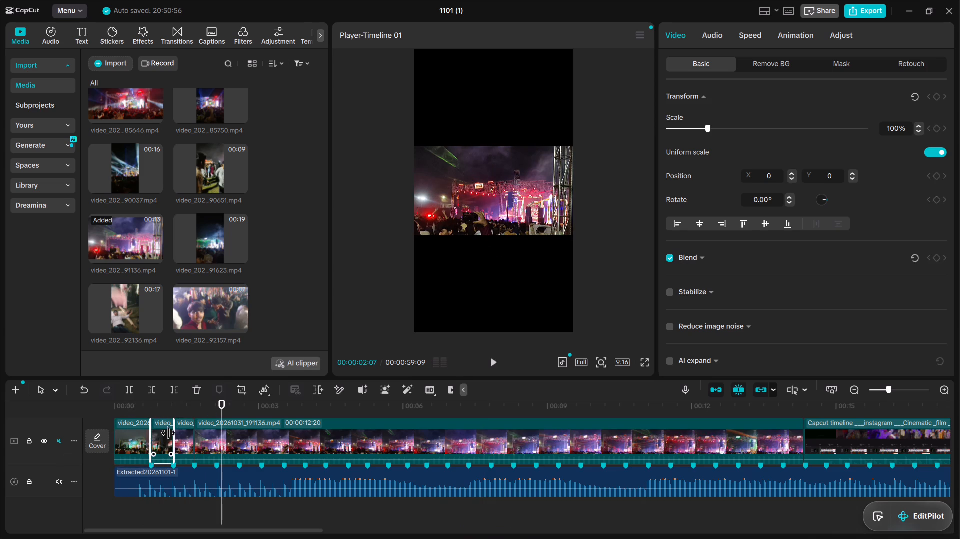
{"action": "double_click", "coordinate": [126, 439]}
{"action": "left_click", "coordinate": [161, 438]}
{"action": "double_click", "coordinate": [161, 436]}
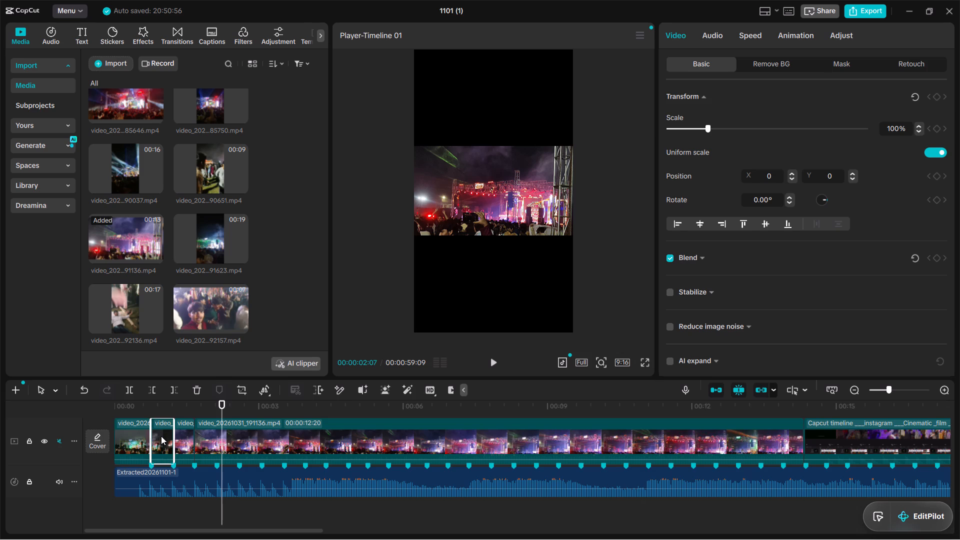
{"action": "double_click", "coordinate": [167, 407]}
{"action": "left_click_drag", "start_coordinate": [167, 407], "coordinate": [133, 408]}
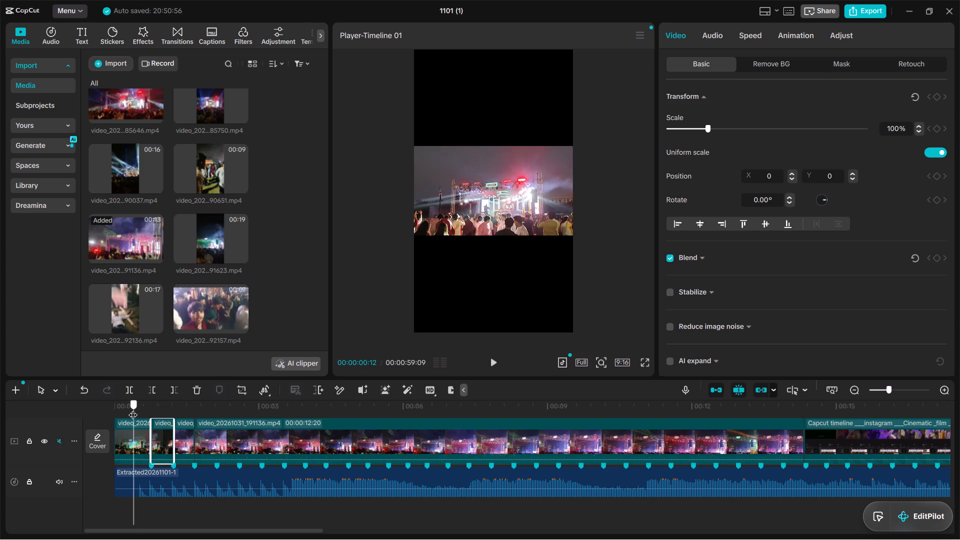
{"action": "left_click_drag", "start_coordinate": [133, 408], "coordinate": [126, 416]}
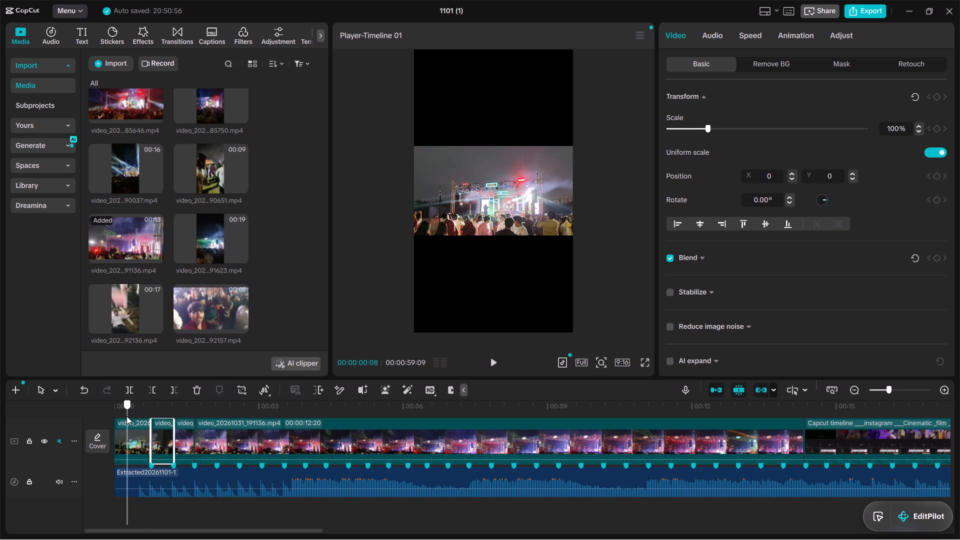
{"action": "left_click_drag", "start_coordinate": [126, 416], "coordinate": [159, 411]}
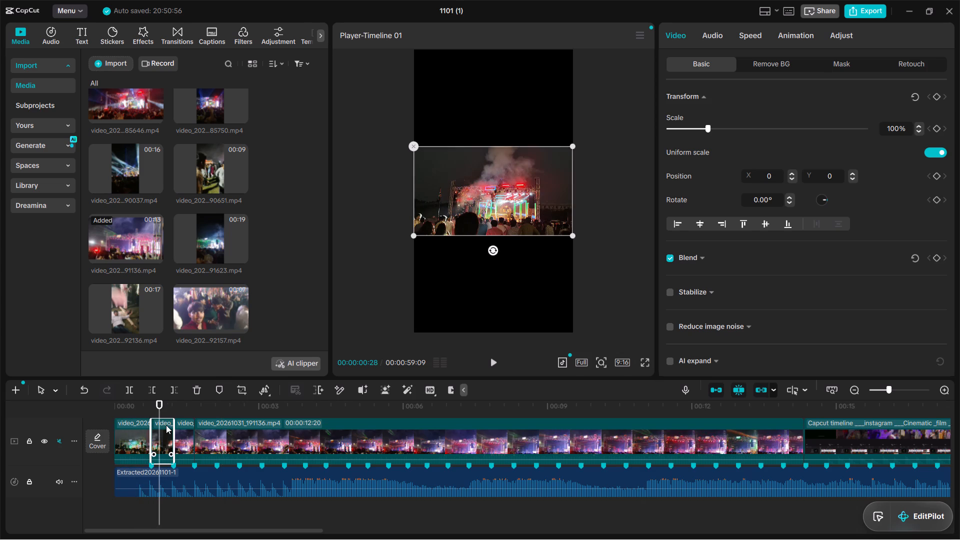
{"action": "left_click_drag", "start_coordinate": [160, 433], "coordinate": [188, 433]}
{"action": "left_click_drag", "start_coordinate": [159, 414], "coordinate": [141, 420]}
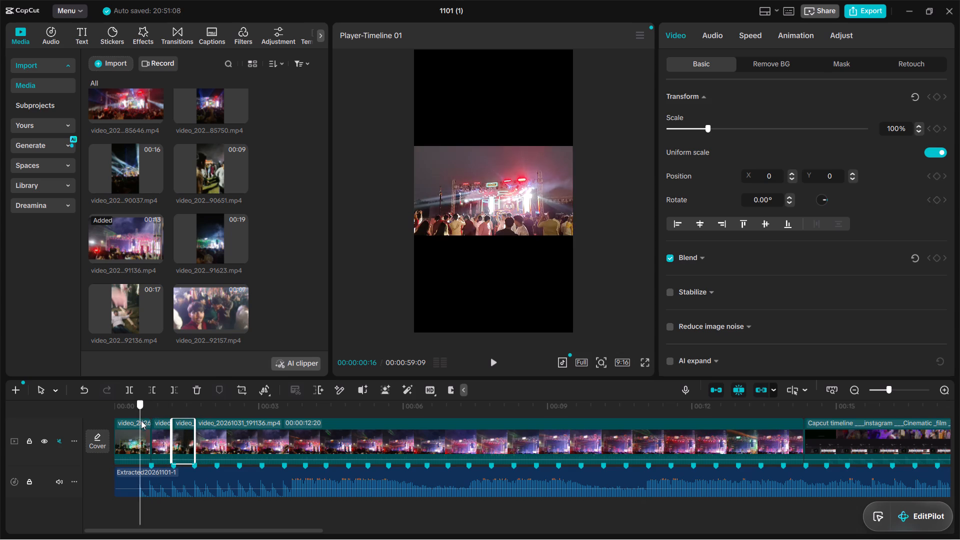
{"action": "left_click_drag", "start_coordinate": [141, 420], "coordinate": [188, 419]}
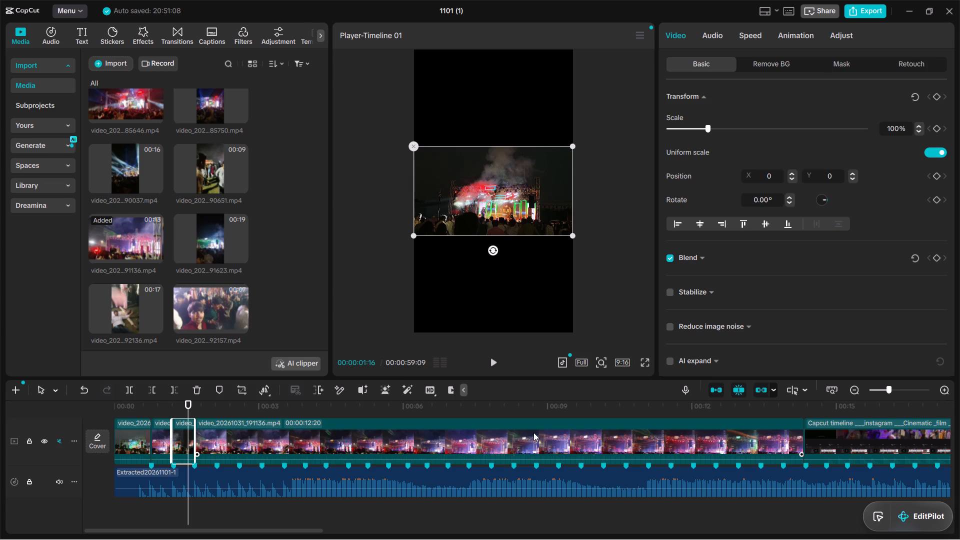
Trim the second 191136 clip at both ends, cutting about 5.7 seconds off its start and ending it on the beat marker at 00:00:02:04.
{"action": "left_click", "coordinate": [578, 407]}
{"action": "left_click_drag", "start_coordinate": [581, 404], "coordinate": [402, 443]}
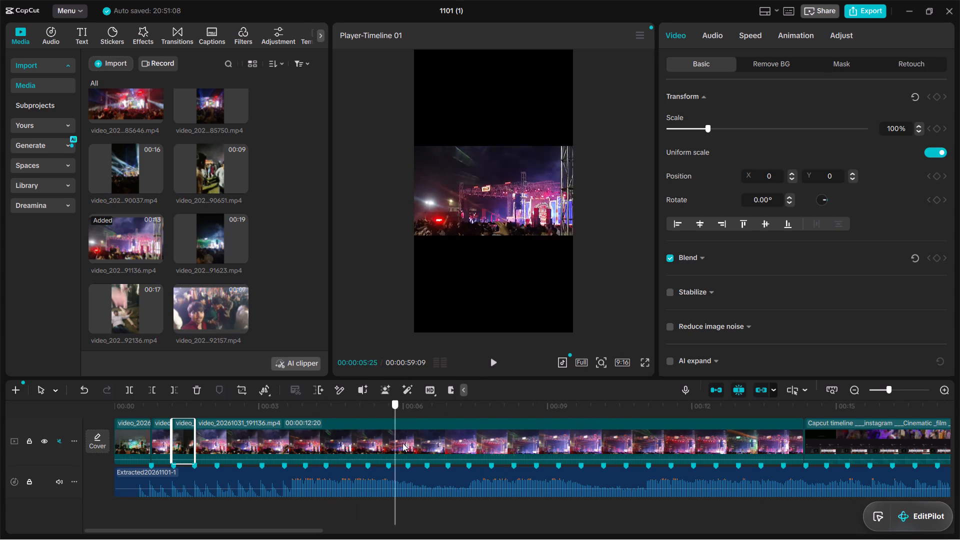
{"action": "left_click_drag", "start_coordinate": [402, 443], "coordinate": [324, 445]}
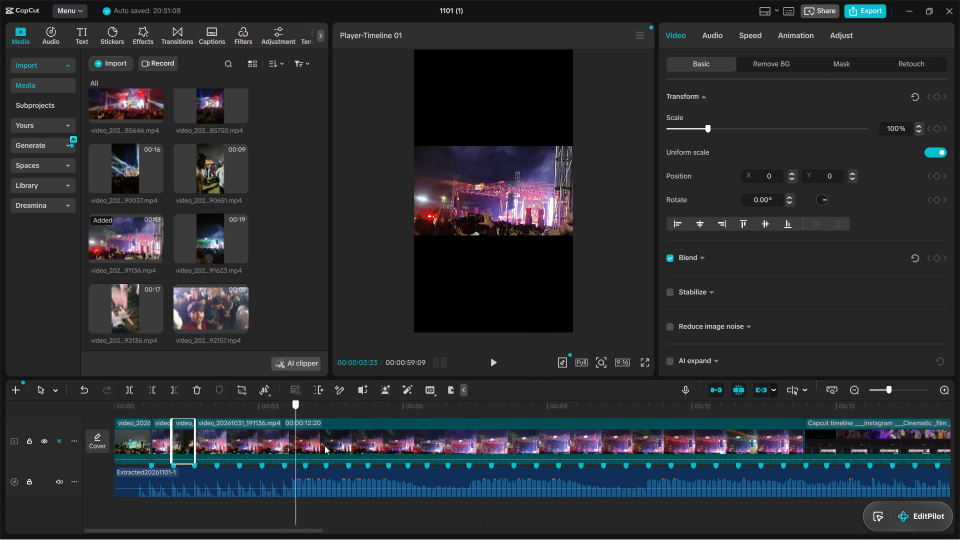
{"action": "left_click_drag", "start_coordinate": [324, 445], "coordinate": [467, 409]}
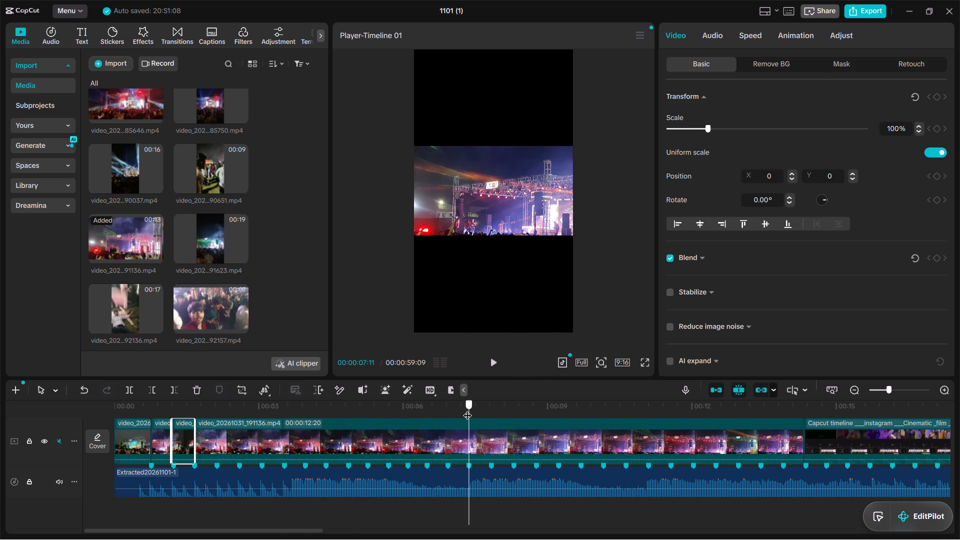
{"action": "left_click_drag", "start_coordinate": [467, 409], "coordinate": [471, 408]}
{"action": "left_click_drag", "start_coordinate": [195, 445], "coordinate": [192, 457]}
{"action": "left_click_drag", "start_coordinate": [198, 441], "coordinate": [457, 440]}
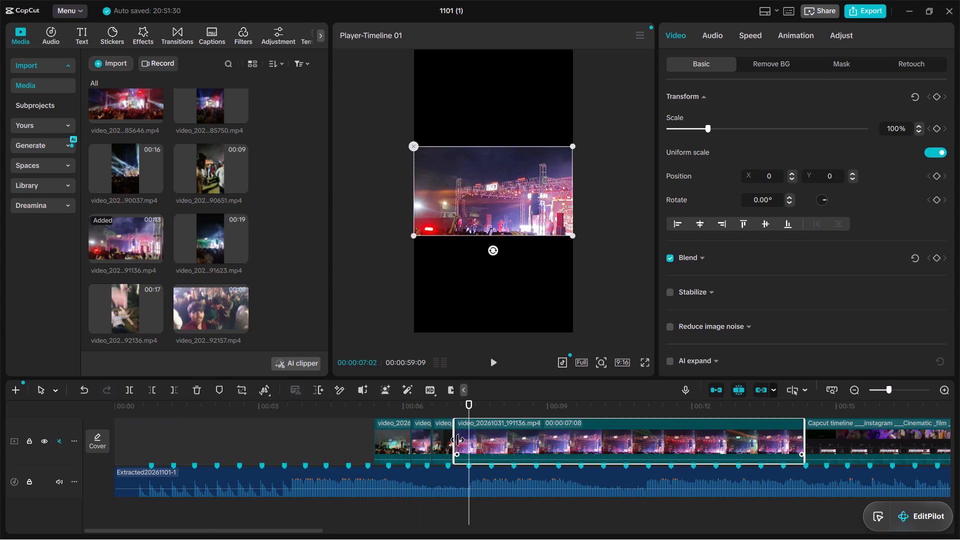
{"action": "left_click_drag", "start_coordinate": [457, 440], "coordinate": [468, 443]}
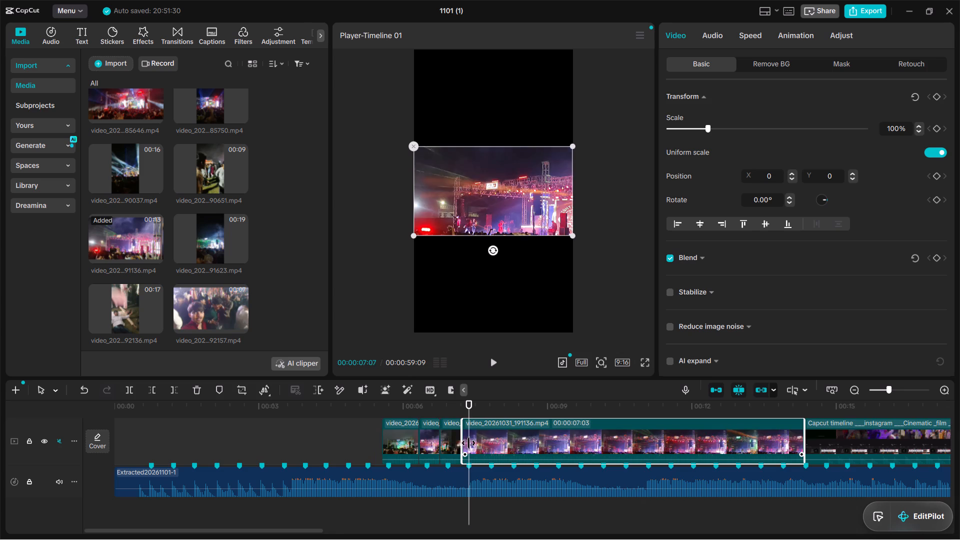
{"action": "left_click_drag", "start_coordinate": [468, 443], "coordinate": [469, 443]}
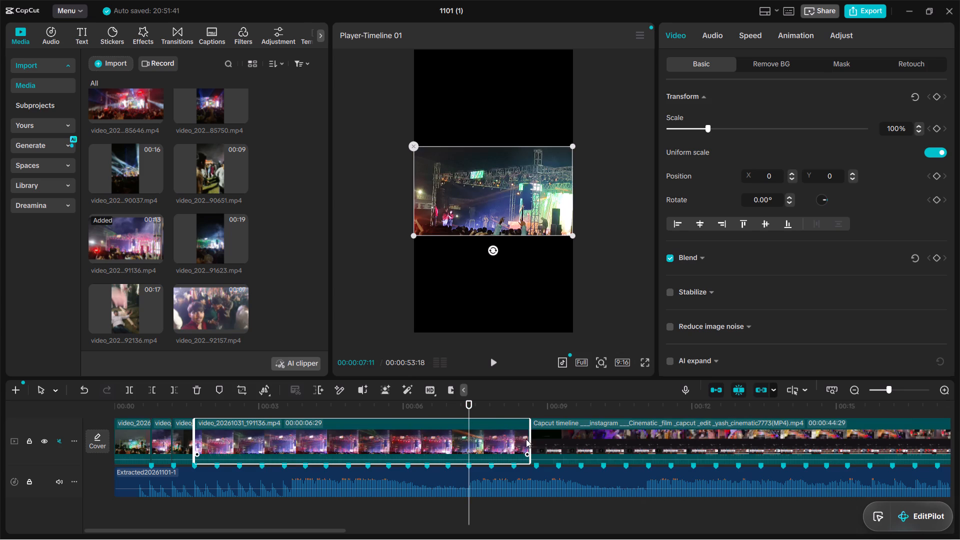
{"action": "left_click_drag", "start_coordinate": [528, 437], "coordinate": [292, 477]}
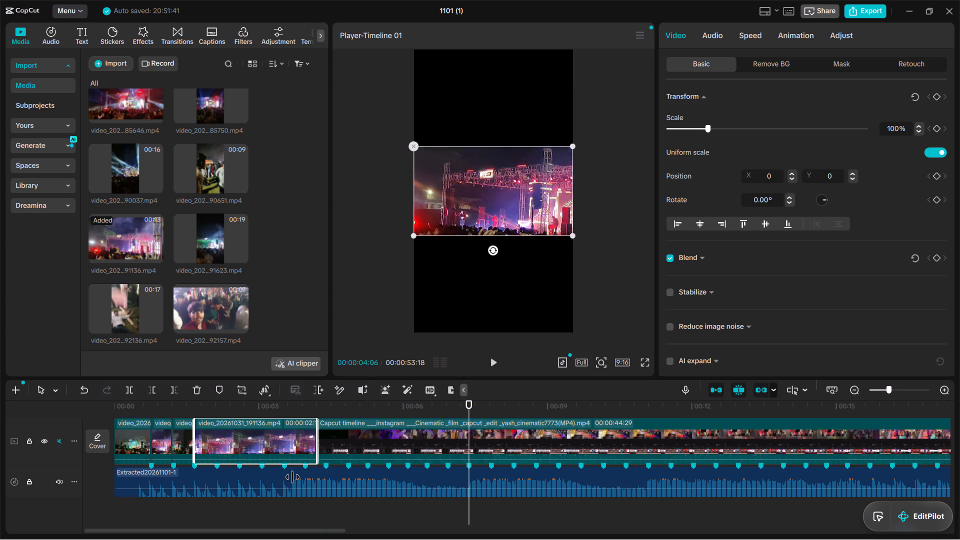
{"action": "left_click_drag", "start_coordinate": [292, 477], "coordinate": [216, 509]}
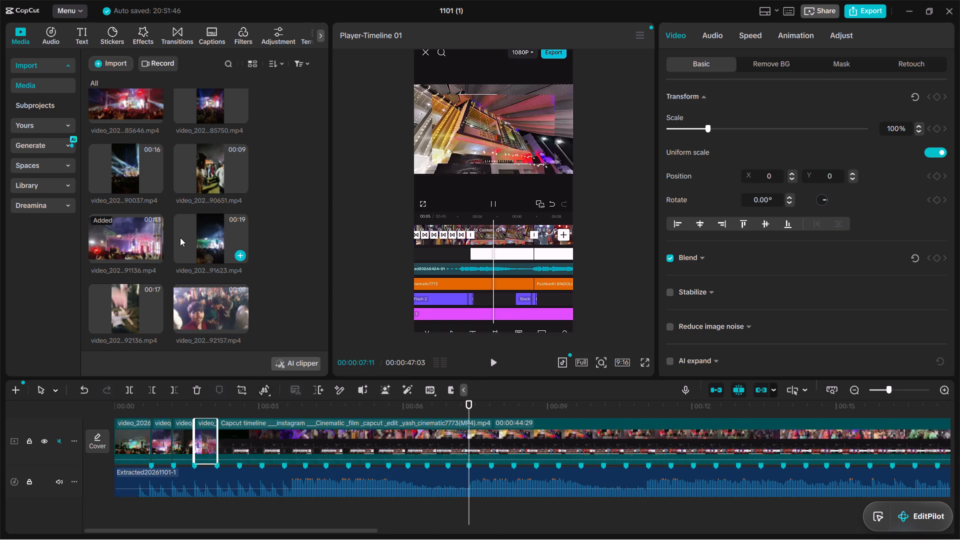
Browse the imported media and insert the 175629 stage video between the second 191136 clip and the reference video.
{"action": "scroll", "coordinate": [180, 237], "scroll_direction": "down", "scroll_amount": 1}
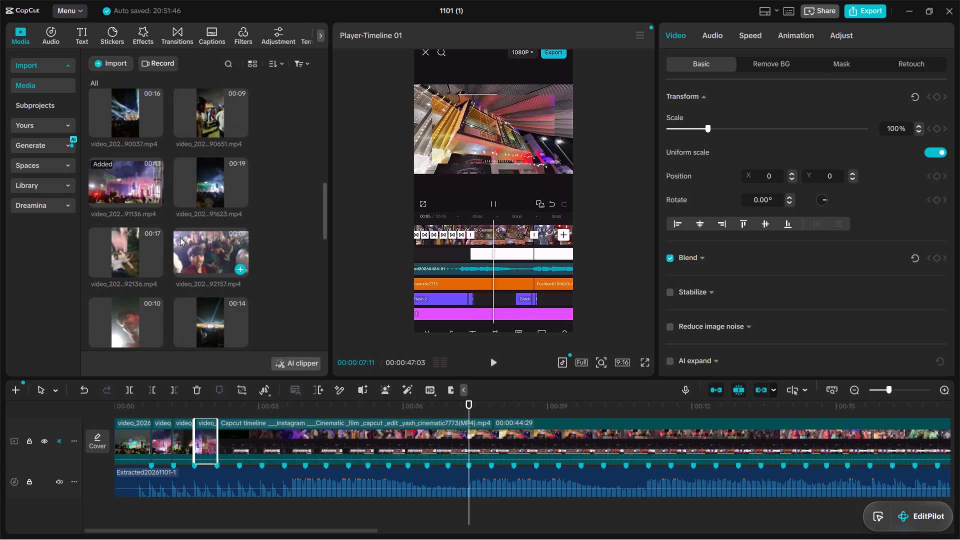
{"action": "scroll", "coordinate": [180, 237], "scroll_direction": "down", "scroll_amount": 3}
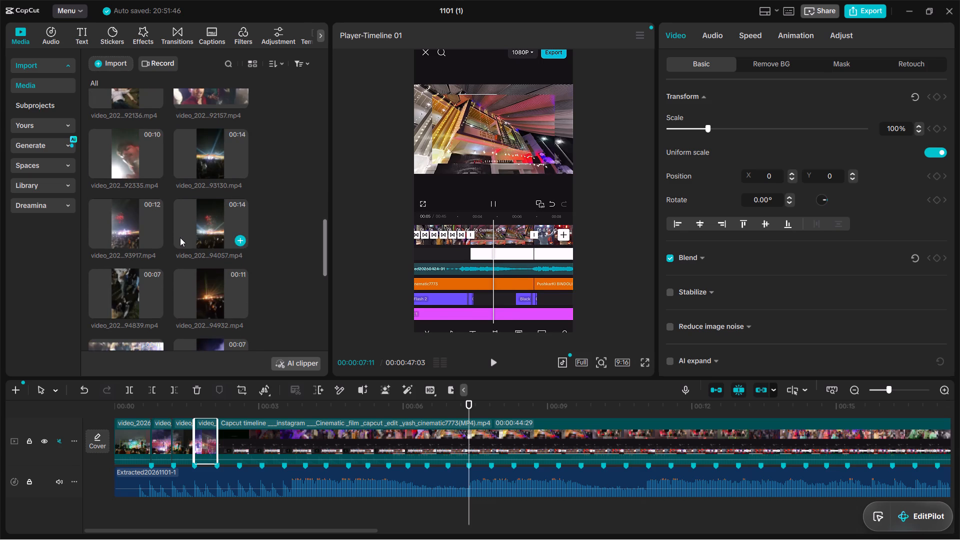
{"action": "scroll", "coordinate": [180, 237], "scroll_direction": "down", "scroll_amount": 4}
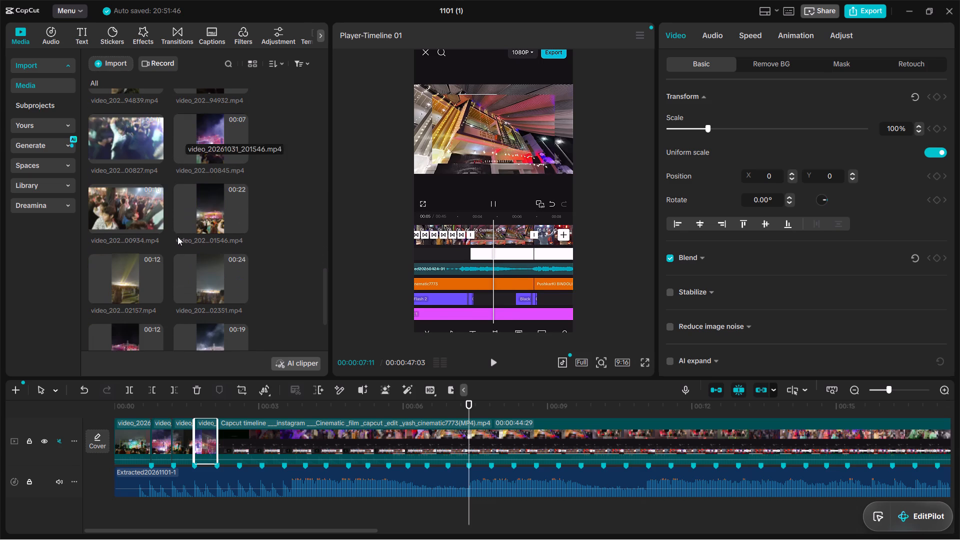
{"action": "scroll", "coordinate": [166, 233], "scroll_direction": "down", "scroll_amount": 5}
{"action": "scroll", "coordinate": [162, 237], "scroll_direction": "up", "scroll_amount": 3}
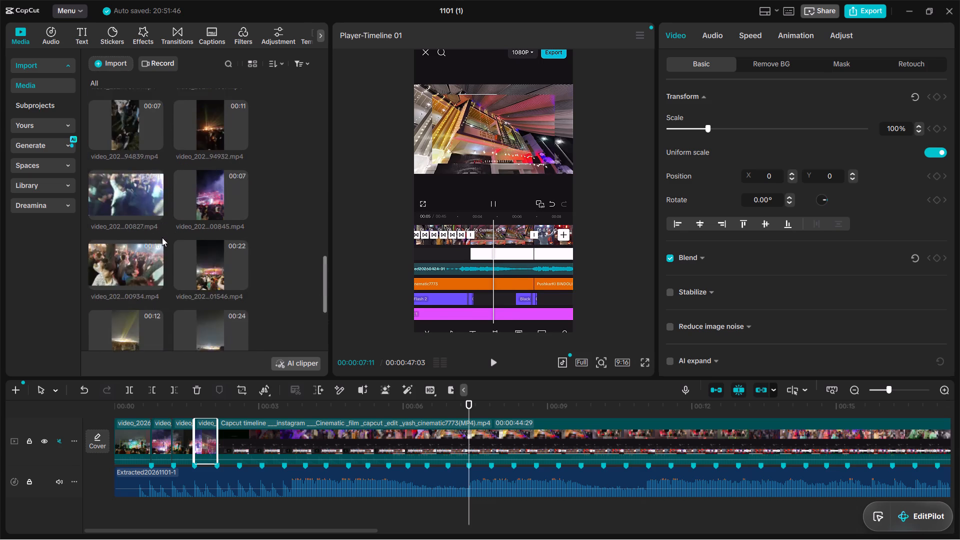
{"action": "scroll", "coordinate": [162, 237], "scroll_direction": "up", "scroll_amount": 20}
{"action": "scroll", "coordinate": [162, 237], "scroll_direction": "up", "scroll_amount": 2}
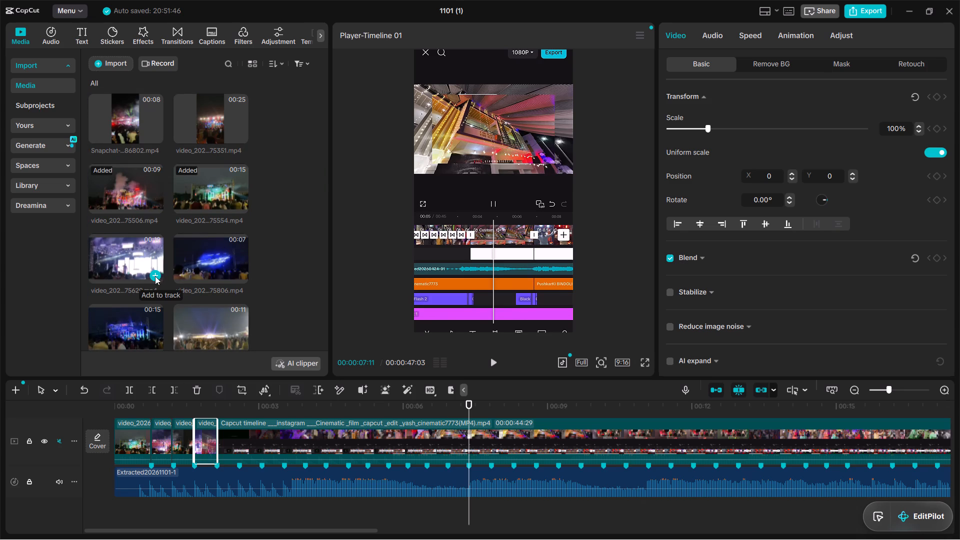
{"action": "left_click", "coordinate": [155, 276]}
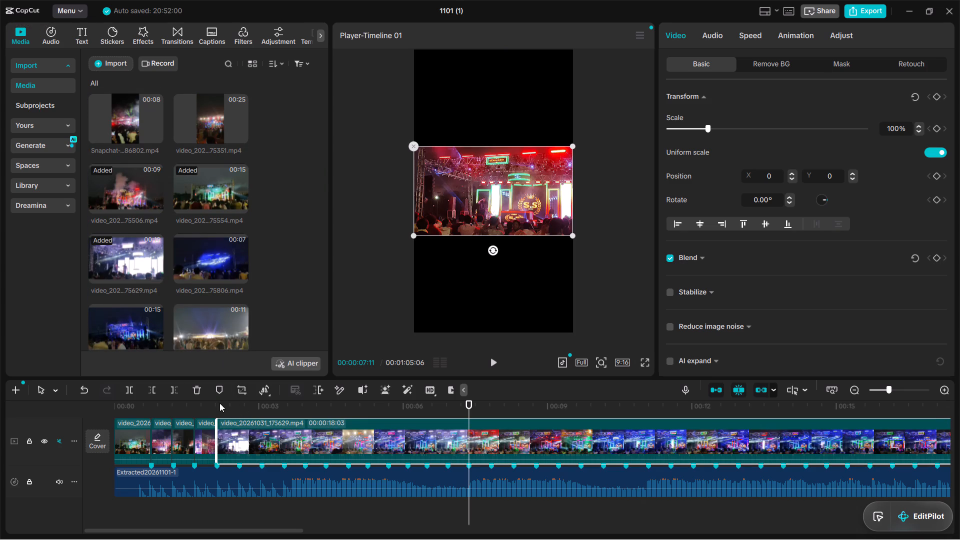
Play and scrub through the 175629 stage clip from 00:00:02:04 to examine which section suits the edit.
{"action": "left_click", "coordinate": [214, 407]}
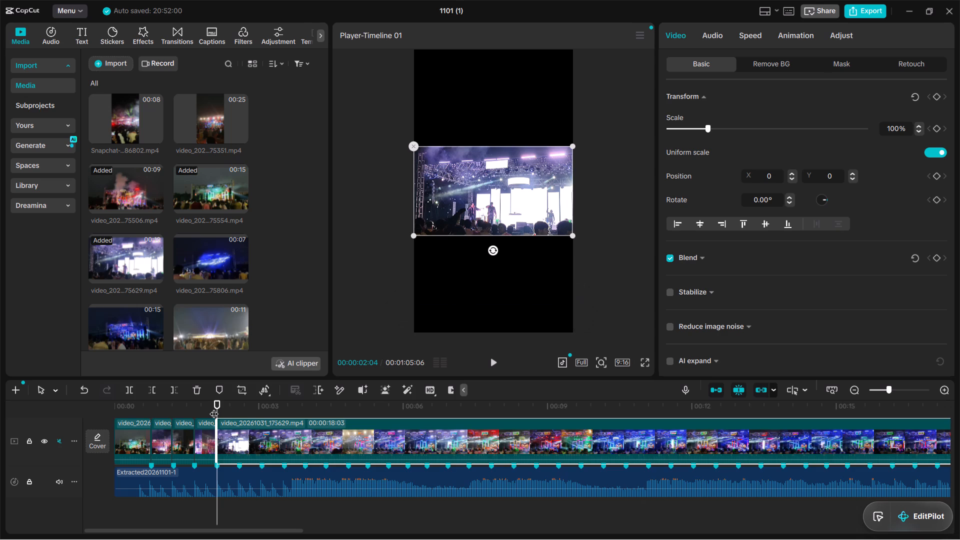
{"action": "key", "text": "space"}
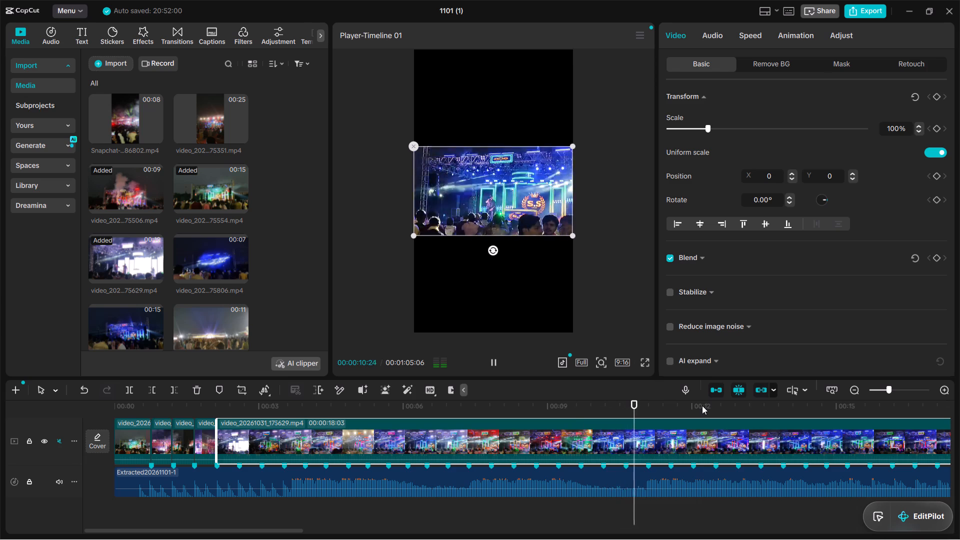
{"action": "key", "text": "space"}
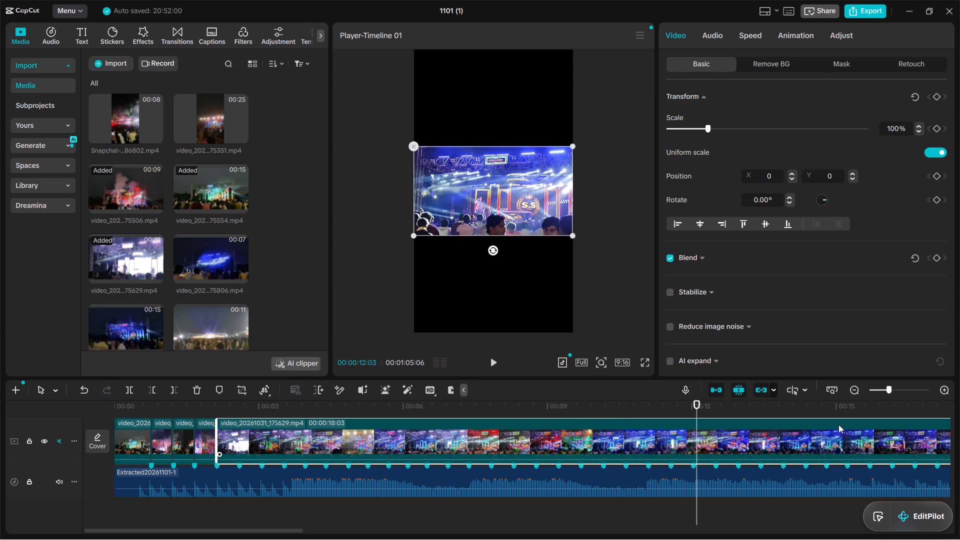
{"action": "scroll", "coordinate": [835, 427], "scroll_direction": "down", "scroll_amount": 5}
{"action": "scroll", "coordinate": [824, 429], "scroll_direction": "up", "scroll_amount": 5}
{"action": "scroll", "coordinate": [814, 429], "scroll_direction": "down", "scroll_amount": 2}
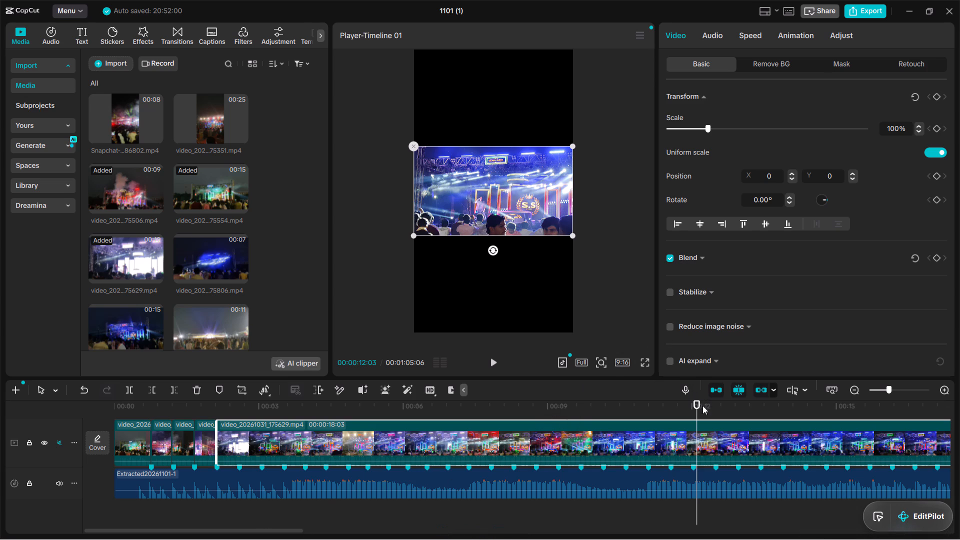
{"action": "left_click_drag", "start_coordinate": [697, 410], "coordinate": [824, 427]}
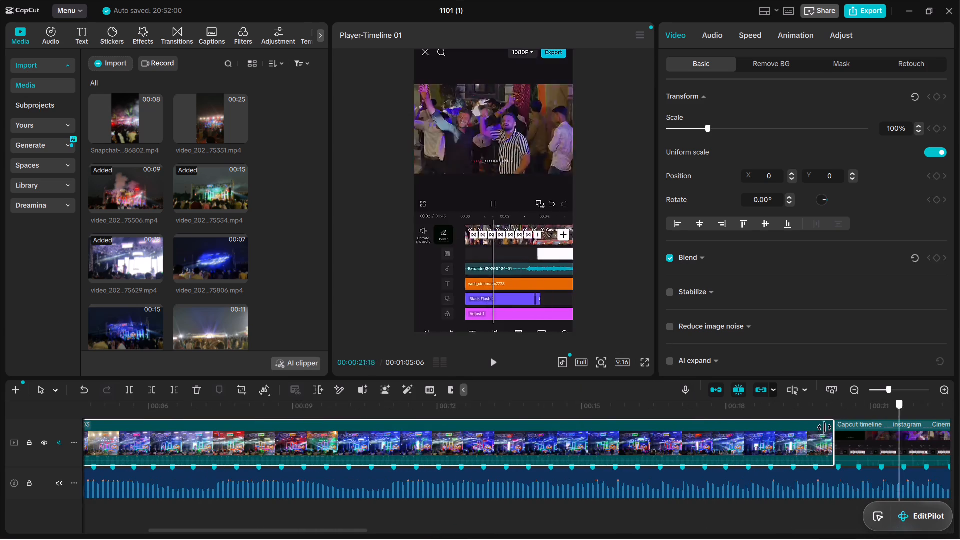
Trim the end of the 175629 stage clip back to a few frames after its start, closing the gap with the reference video.
{"action": "left_click_drag", "start_coordinate": [824, 427], "coordinate": [465, 436]}
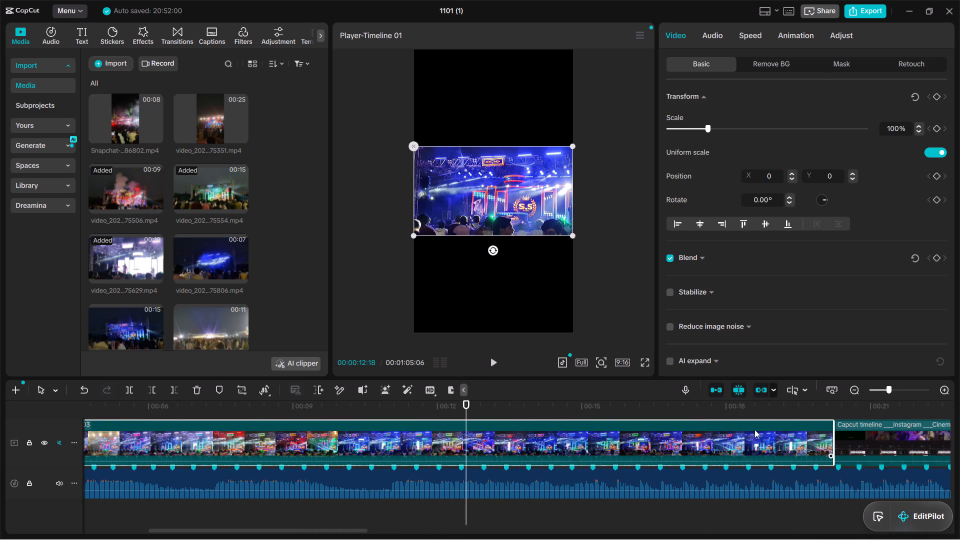
{"action": "left_click_drag", "start_coordinate": [835, 440], "coordinate": [154, 528]}
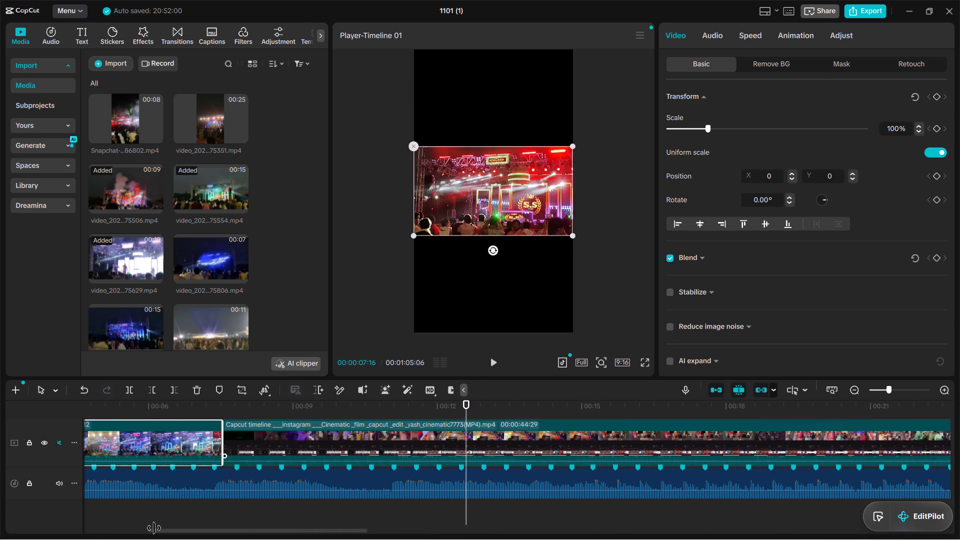
{"action": "left_click_drag", "start_coordinate": [154, 528], "coordinate": [246, 446]}
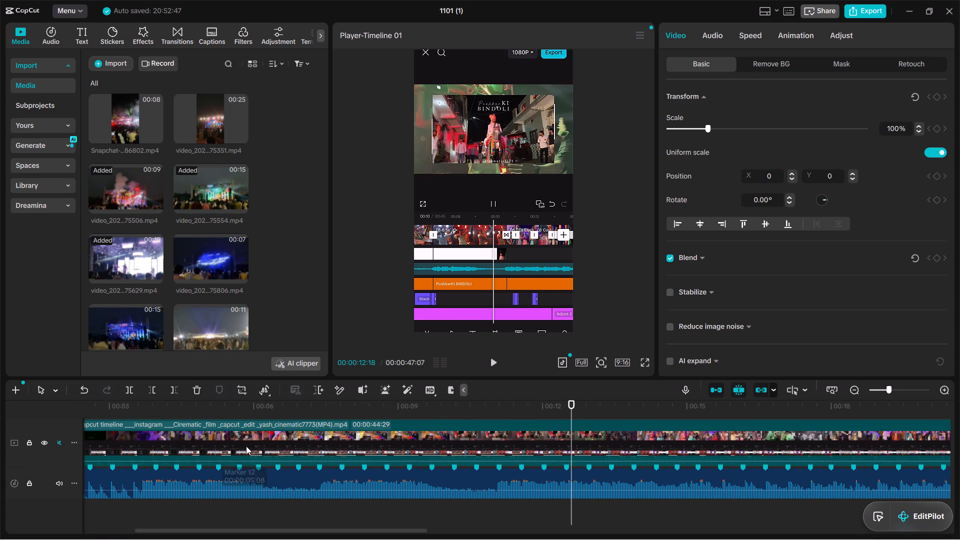
Roll the cut between the 175629 stage clip and the reference video onto the next beat marker, shortening the reference video to 00:00:44:19.
{"action": "left_click_drag", "start_coordinate": [246, 446], "coordinate": [264, 437]}
{"action": "scroll", "coordinate": [223, 475], "scroll_direction": "down", "scroll_amount": 3}
{"action": "scroll", "coordinate": [220, 479], "scroll_direction": "up", "scroll_amount": 1}
{"action": "scroll", "coordinate": [220, 479], "scroll_direction": "down", "scroll_amount": 4}
{"action": "scroll", "coordinate": [220, 480], "scroll_direction": "up", "scroll_amount": 2}
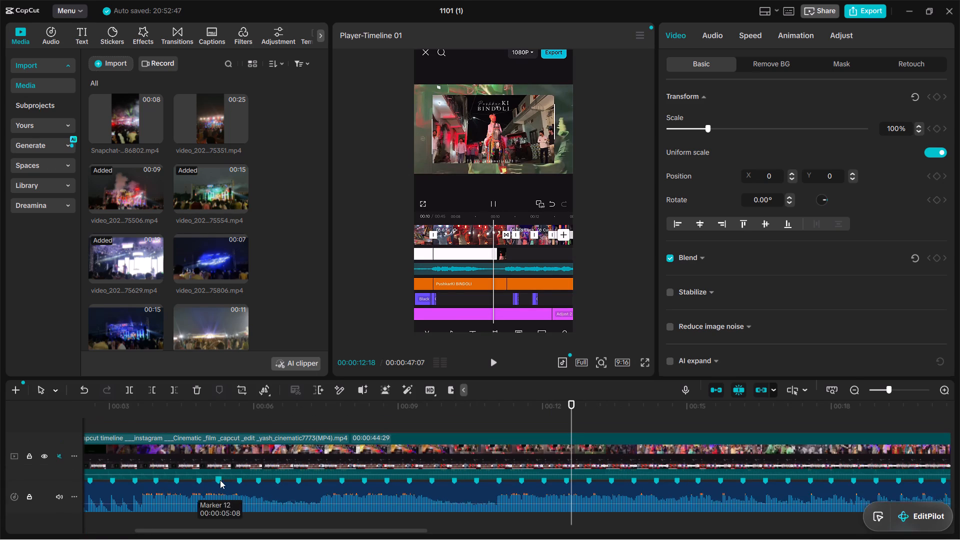
{"action": "scroll", "coordinate": [220, 480], "scroll_direction": "up", "scroll_amount": 2}
{"action": "left_click", "coordinate": [143, 424]}
{"action": "left_click_drag", "start_coordinate": [143, 424], "coordinate": [55, 440]}
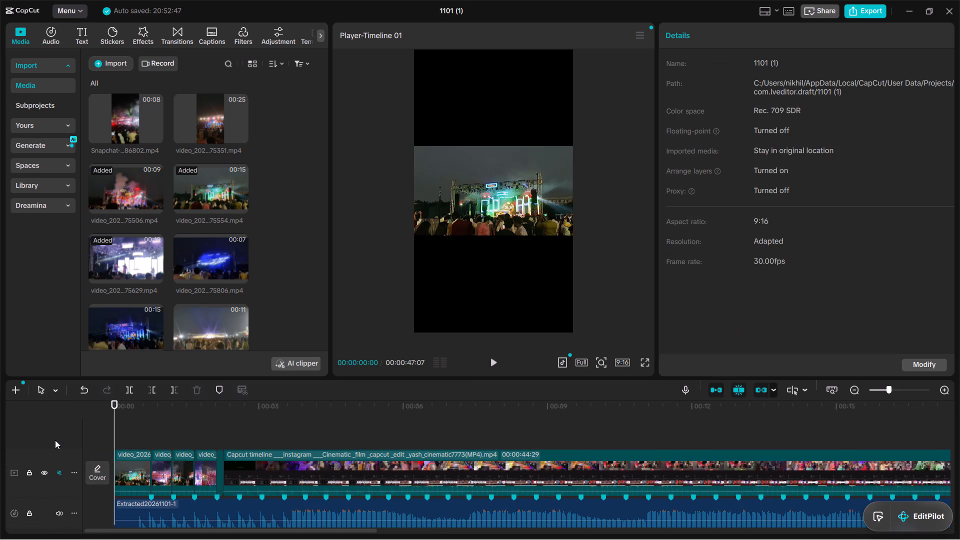
{"action": "left_click_drag", "start_coordinate": [223, 471], "coordinate": [235, 470]}
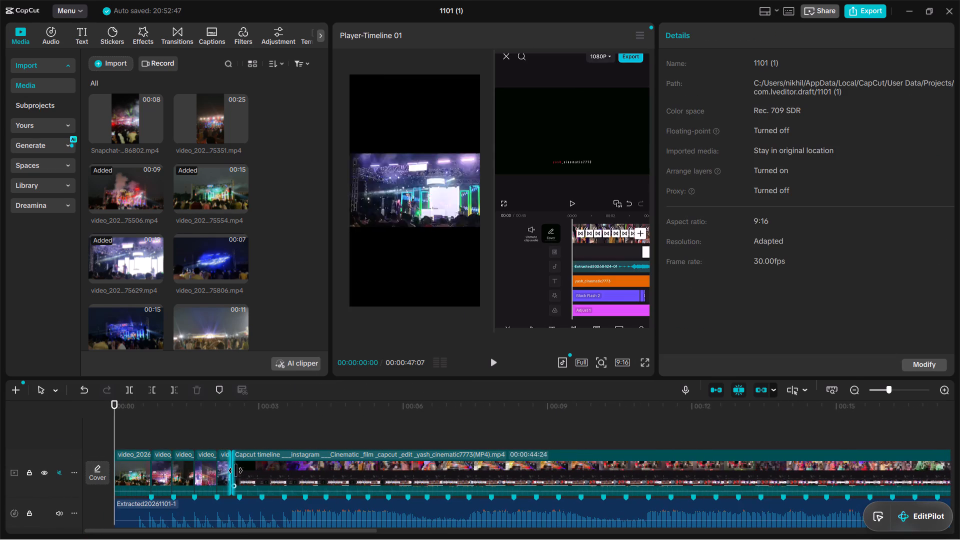
{"action": "left_click_drag", "start_coordinate": [235, 470], "coordinate": [242, 477]}
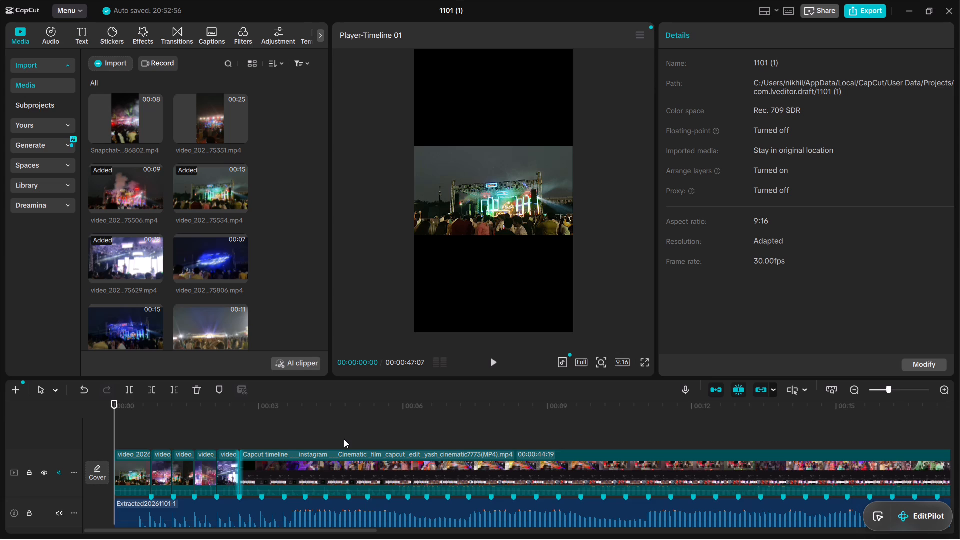
Insert the 175806 stage video from the imported media and place it between the 175629 clip and the reference video.
{"action": "left_click", "coordinate": [237, 275]}
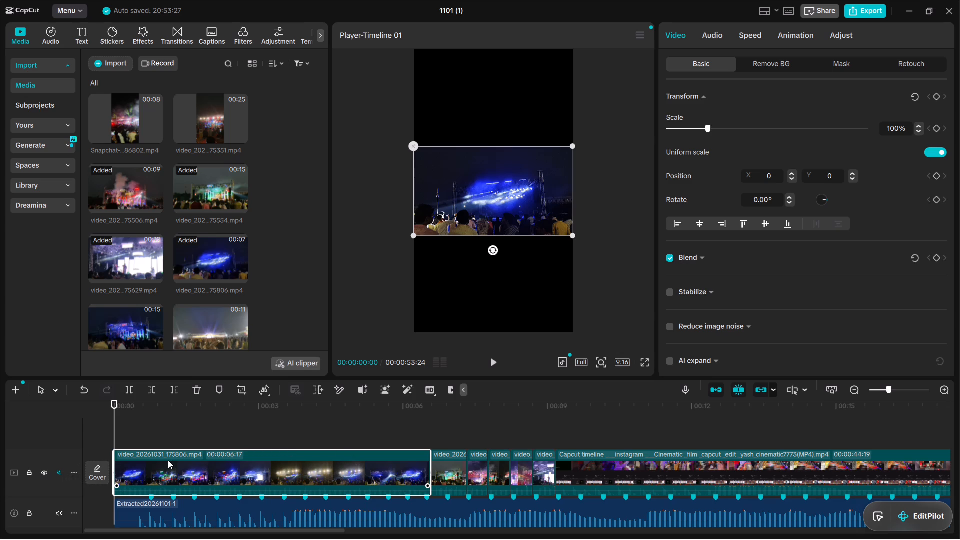
{"action": "left_click_drag", "start_coordinate": [192, 463], "coordinate": [350, 464]}
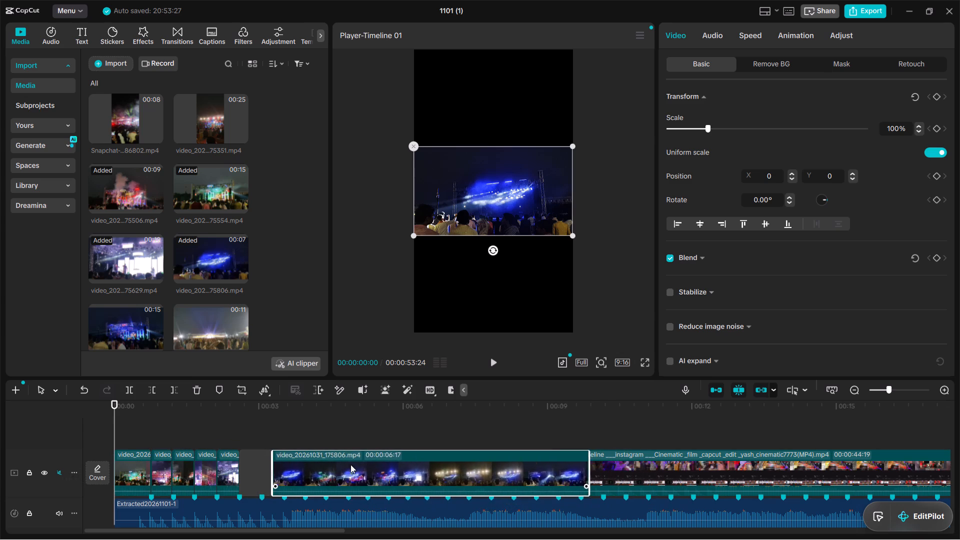
{"action": "left_click_drag", "start_coordinate": [350, 464], "coordinate": [349, 464]}
Review and trim the 175806 clip at both ends, cutting about 1.1 seconds off its start and ending it on the next beat marker.
{"action": "left_click", "coordinate": [297, 428]}
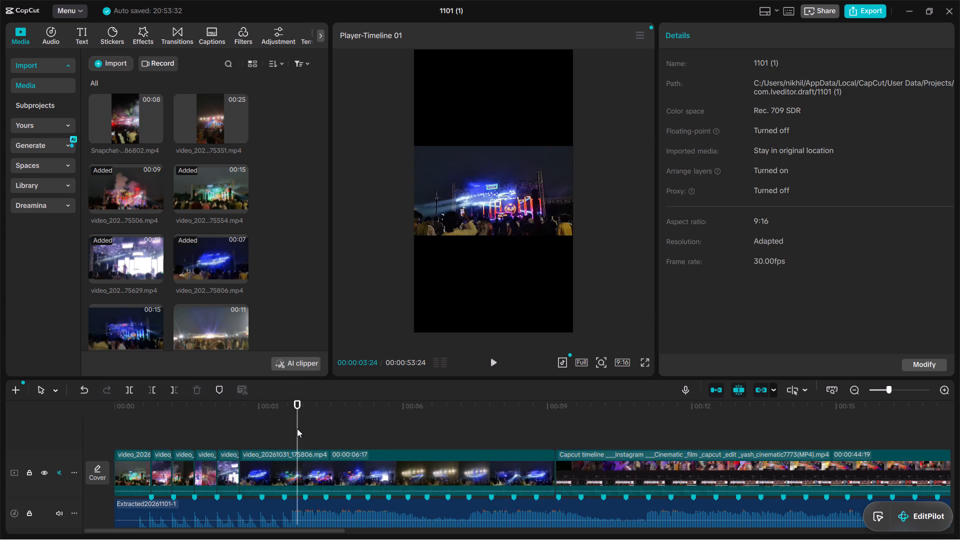
{"action": "left_click_drag", "start_coordinate": [297, 428], "coordinate": [526, 437]}
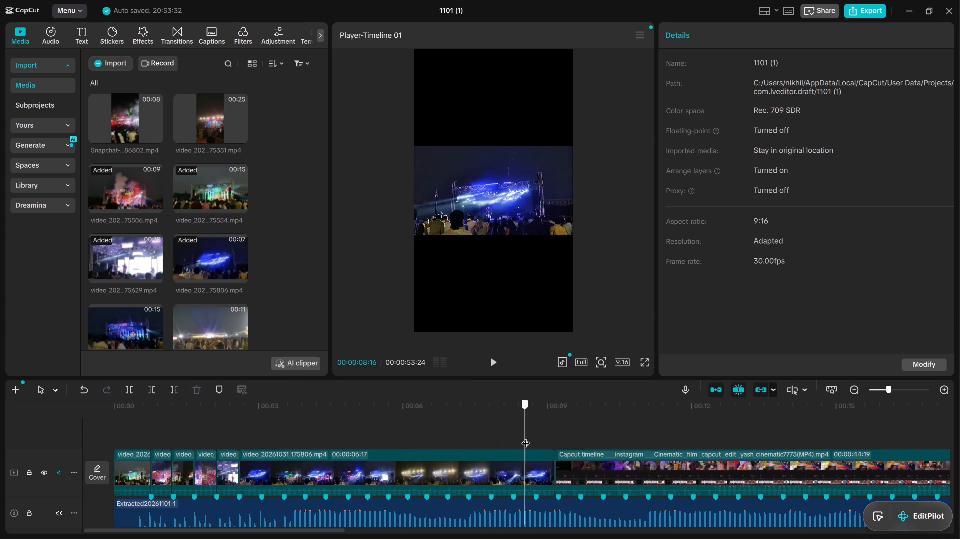
{"action": "left_click_drag", "start_coordinate": [526, 437], "coordinate": [474, 440]}
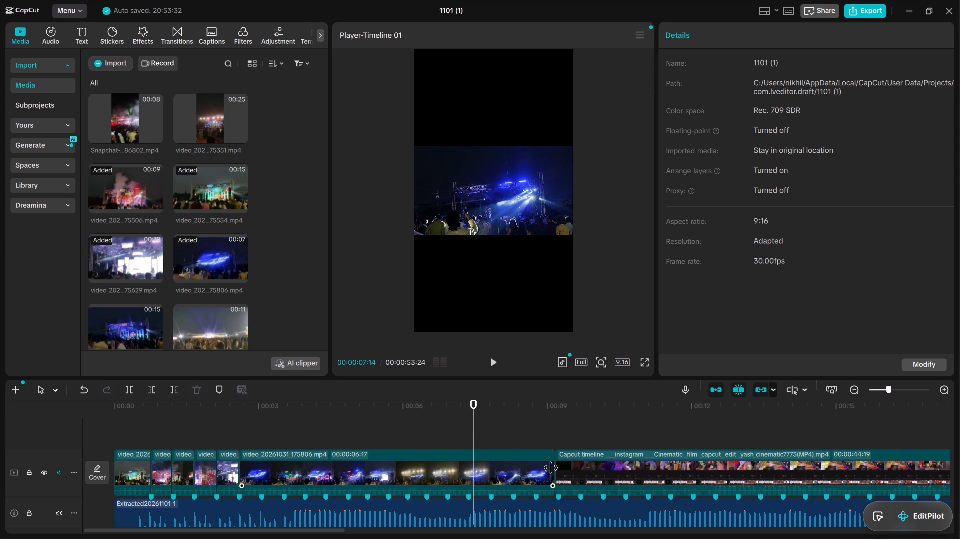
{"action": "left_click_drag", "start_coordinate": [554, 468], "coordinate": [480, 474]}
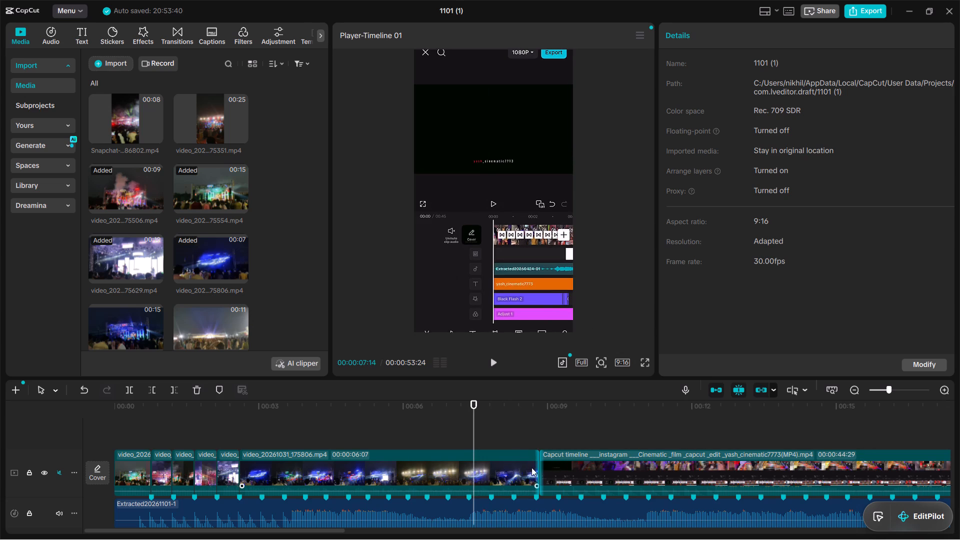
{"action": "left_click_drag", "start_coordinate": [537, 465], "coordinate": [493, 468]}
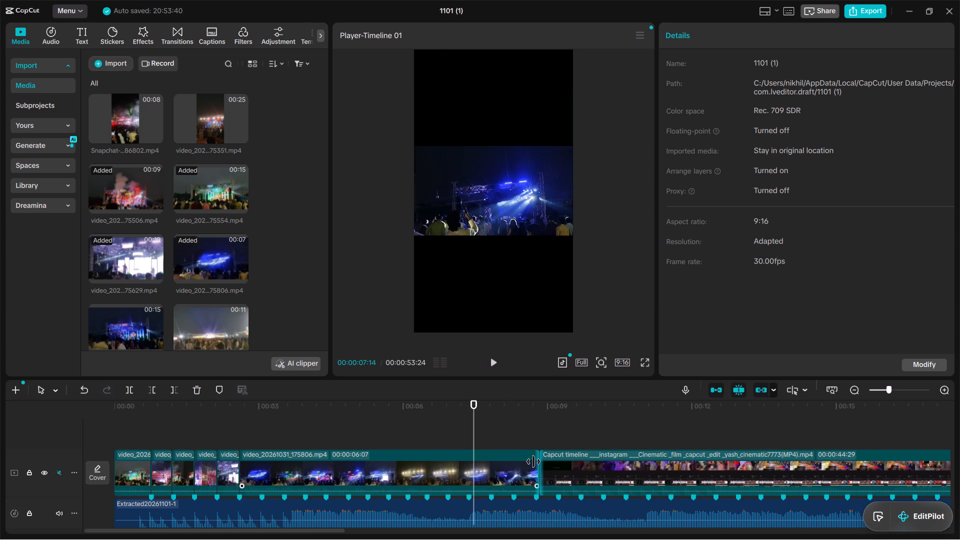
{"action": "left_click", "coordinate": [534, 465]}
{"action": "left_click_drag", "start_coordinate": [538, 468], "coordinate": [445, 468]}
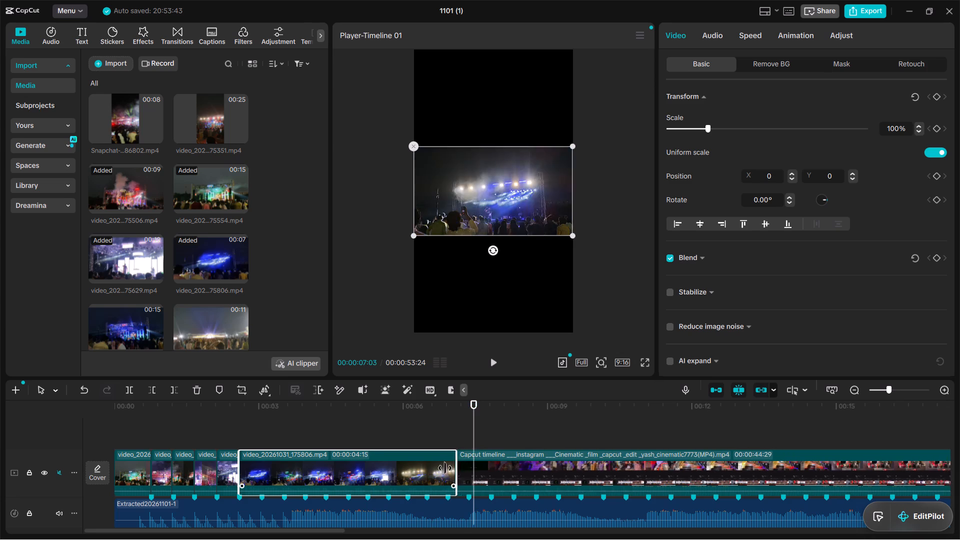
{"action": "left_click_drag", "start_coordinate": [445, 468], "coordinate": [358, 489]}
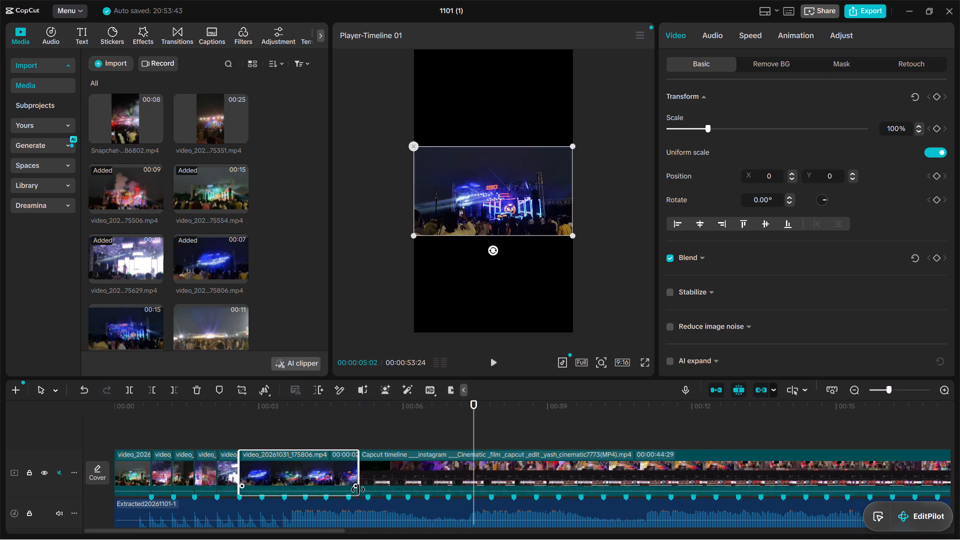
{"action": "left_click_drag", "start_coordinate": [358, 489], "coordinate": [334, 496]}
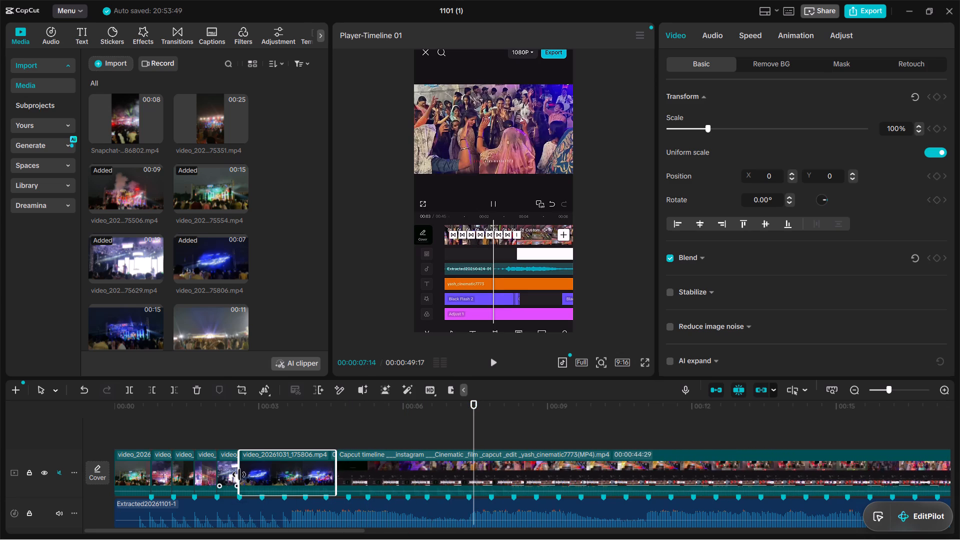
{"action": "left_click_drag", "start_coordinate": [239, 474], "coordinate": [292, 478]}
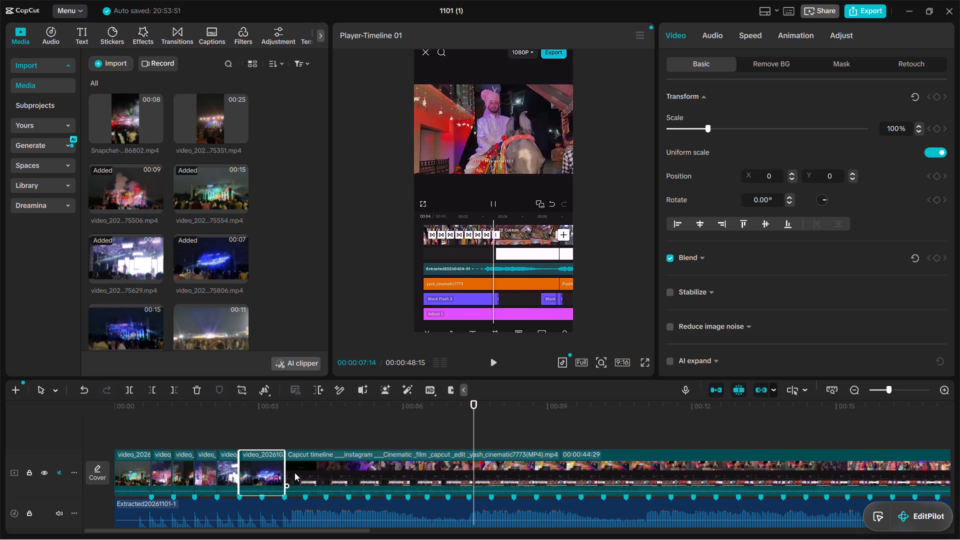
{"action": "left_click_drag", "start_coordinate": [286, 474], "coordinate": [259, 484]}
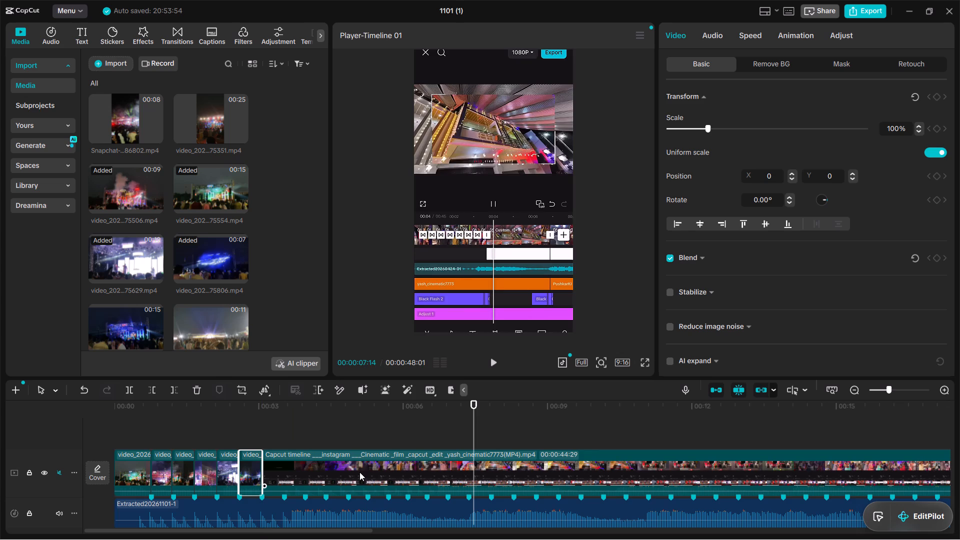
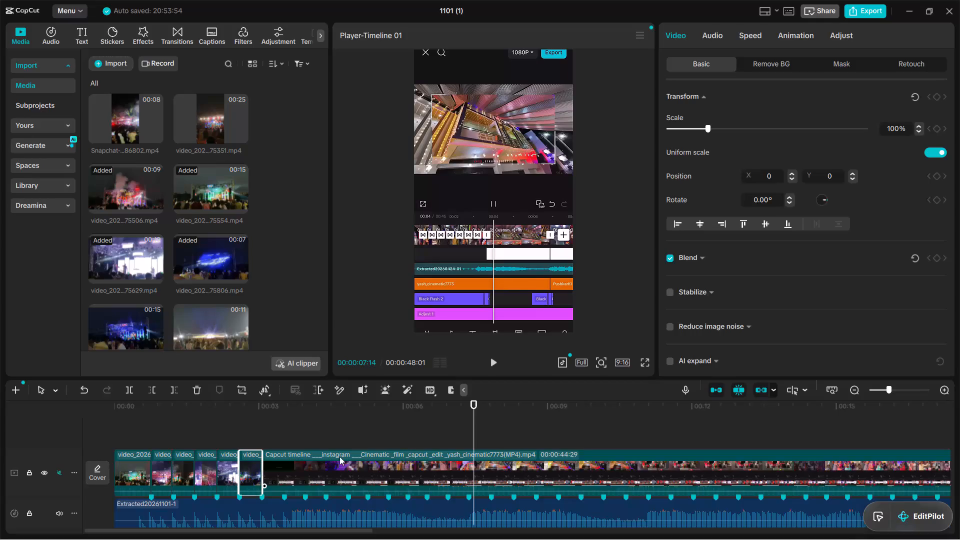
Insert the clip video_20261031_175822.mp4 on the main track between the sixth short concert clip and the long Capcut timeline recording.
{"action": "left_click", "coordinate": [116, 430]}
{"action": "key", "text": "space"}
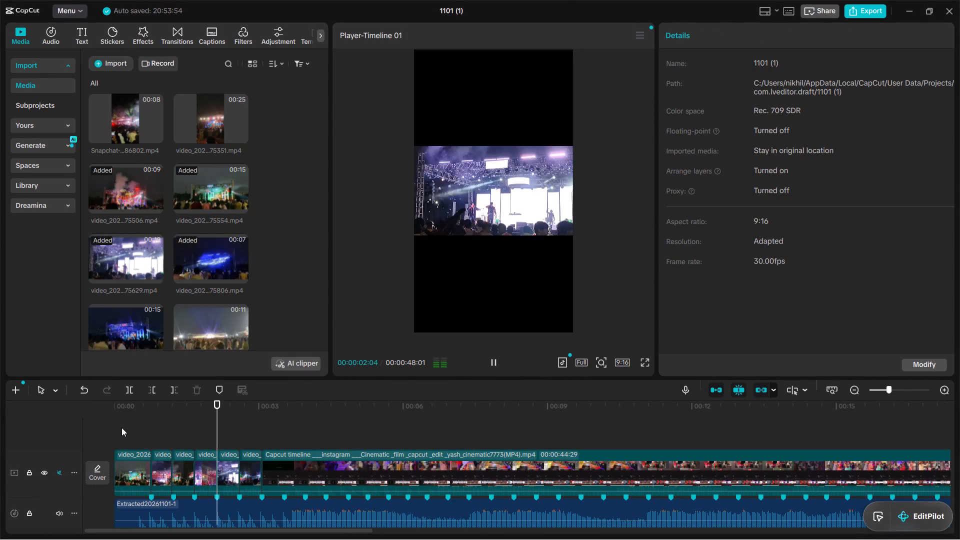
{"action": "key", "text": "space"}
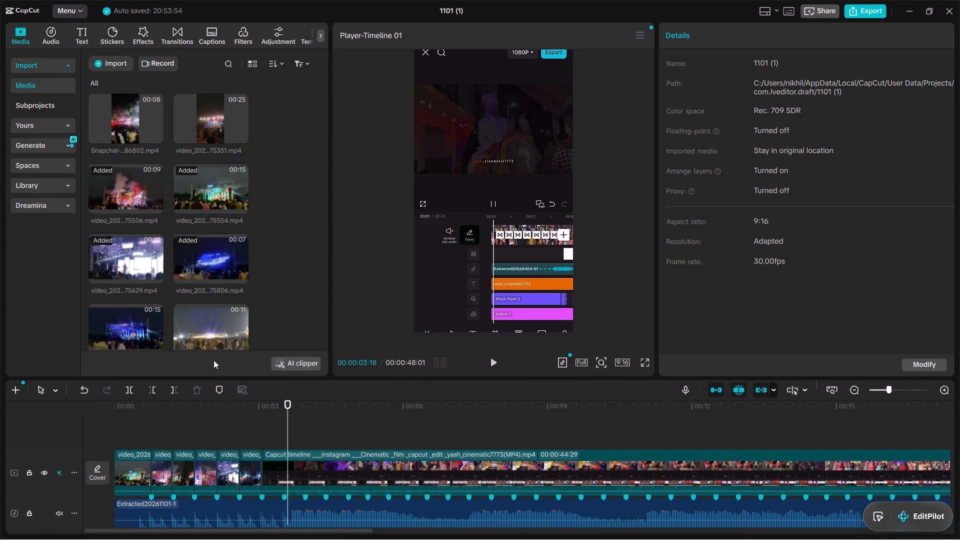
{"action": "scroll", "coordinate": [201, 319], "scroll_direction": "down", "scroll_amount": 1}
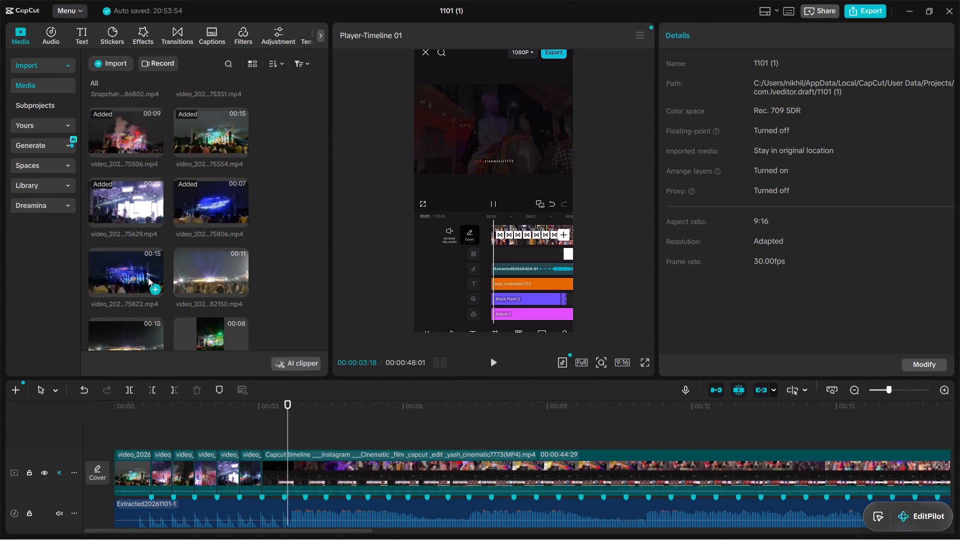
{"action": "left_click", "coordinate": [154, 290]}
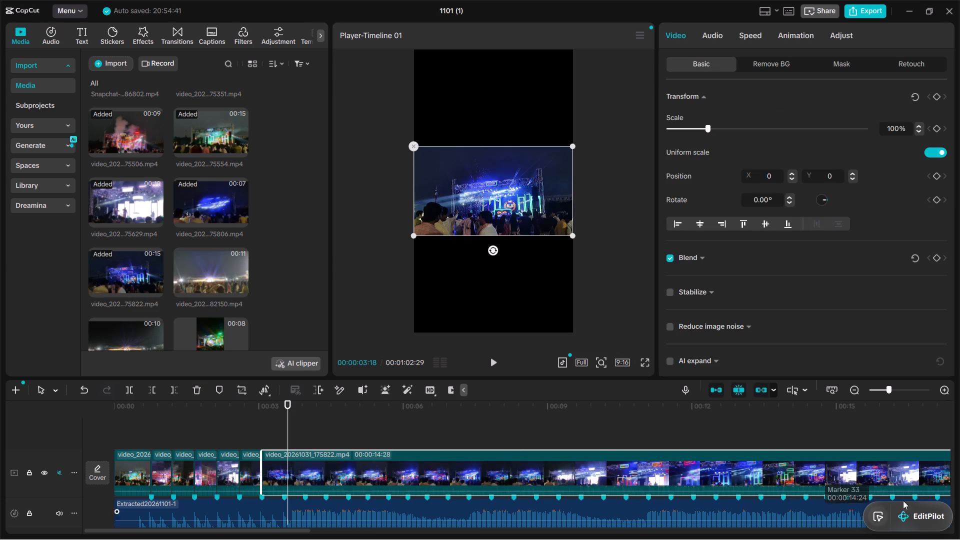
Review the short opening clips and move the fifth one, with the bright white stage, behind the sixth.
{"action": "scroll", "coordinate": [816, 465], "scroll_direction": "down", "scroll_amount": 4}
{"action": "scroll", "coordinate": [770, 454], "scroll_direction": "up", "scroll_amount": 4}
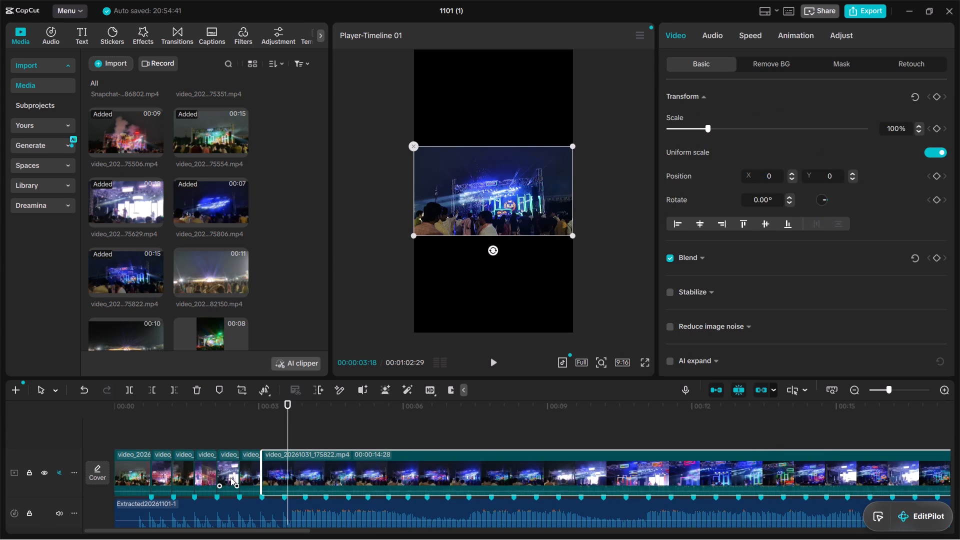
{"action": "left_click_drag", "start_coordinate": [246, 435], "coordinate": [248, 431]}
{"action": "left_click", "coordinate": [248, 431]}
{"action": "left_click_drag", "start_coordinate": [248, 431], "coordinate": [259, 431]}
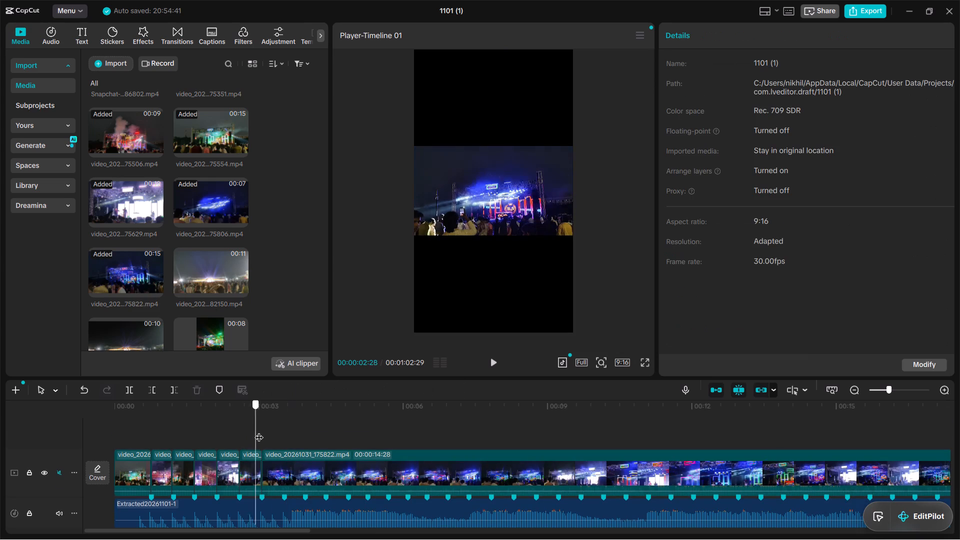
{"action": "left_click_drag", "start_coordinate": [259, 431], "coordinate": [205, 466]}
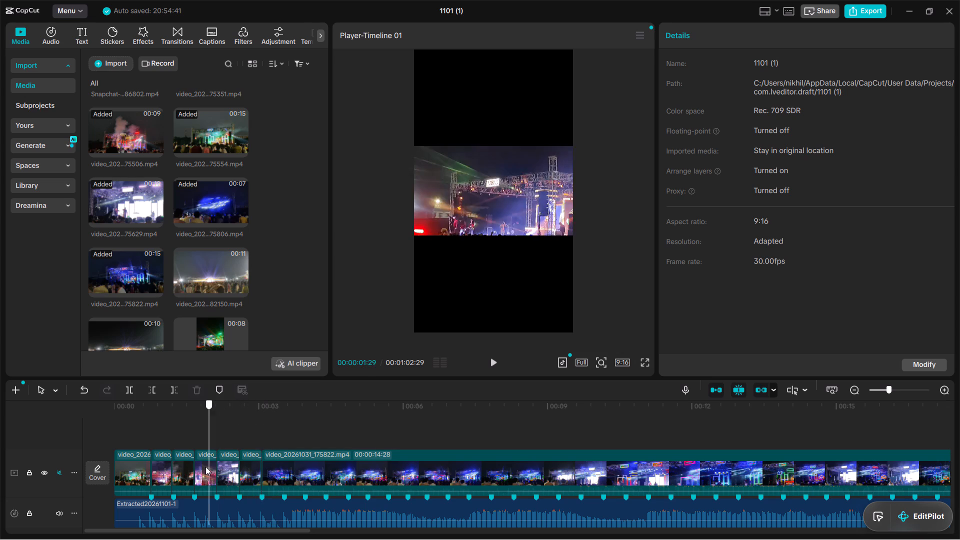
{"action": "left_click_drag", "start_coordinate": [205, 466], "coordinate": [200, 470]}
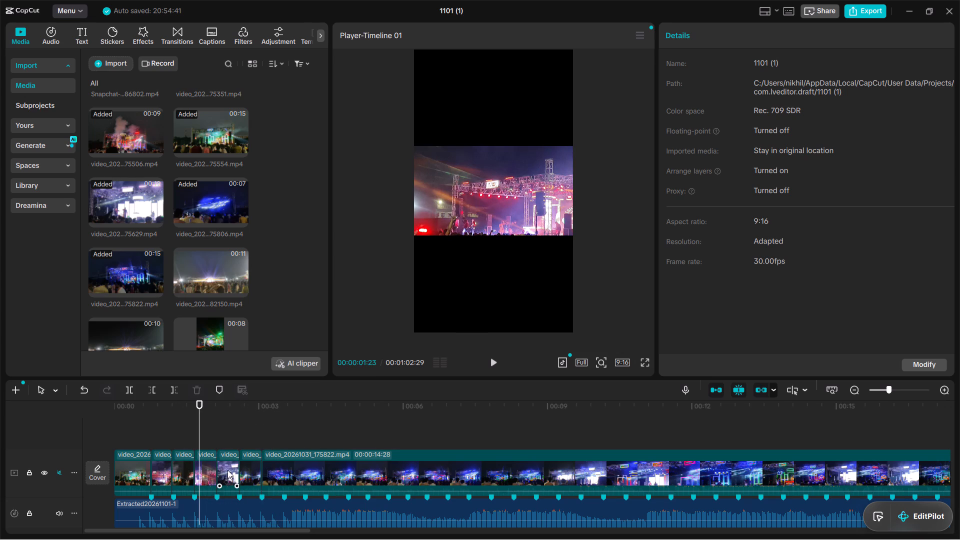
{"action": "left_click_drag", "start_coordinate": [228, 470], "coordinate": [266, 467]}
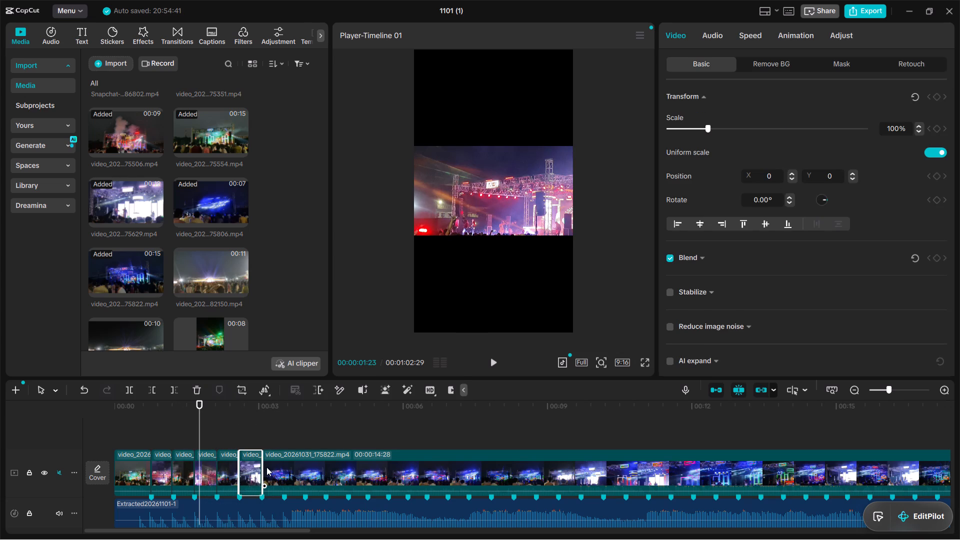
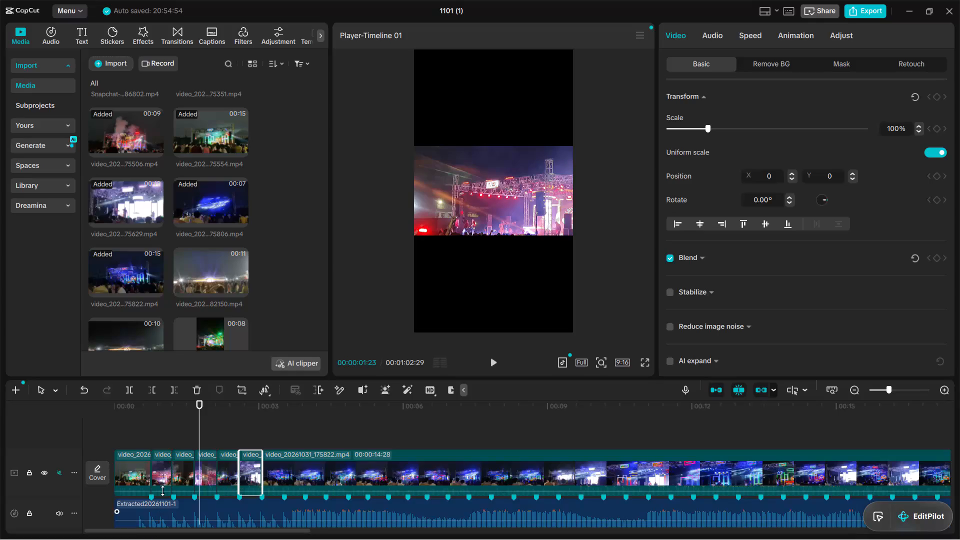
Play back the edit from the fourth short clip into the 175822 clip to check the cuts against the beat markers.
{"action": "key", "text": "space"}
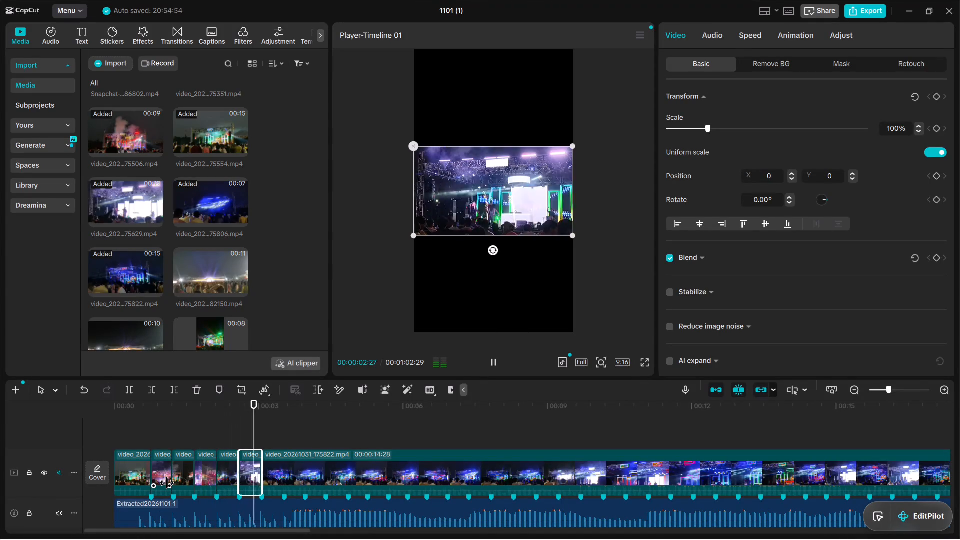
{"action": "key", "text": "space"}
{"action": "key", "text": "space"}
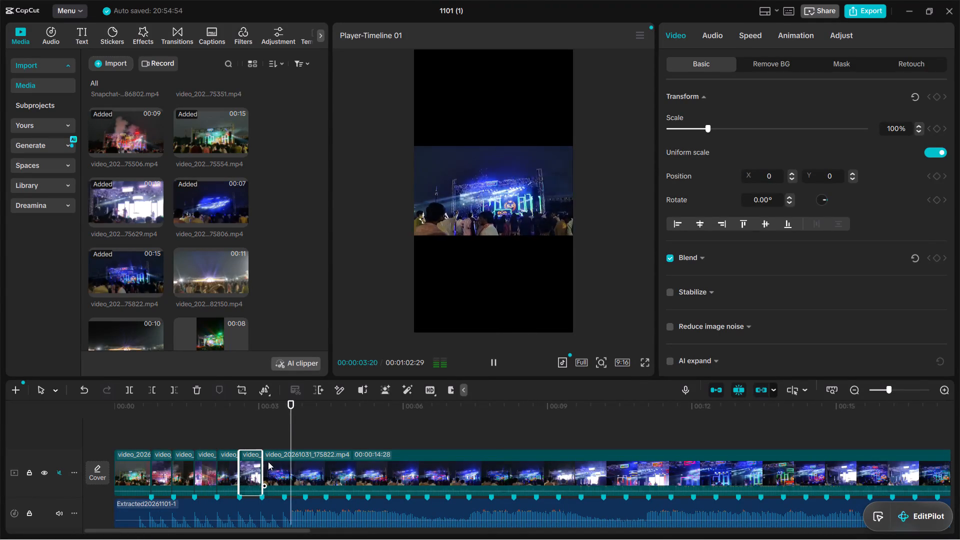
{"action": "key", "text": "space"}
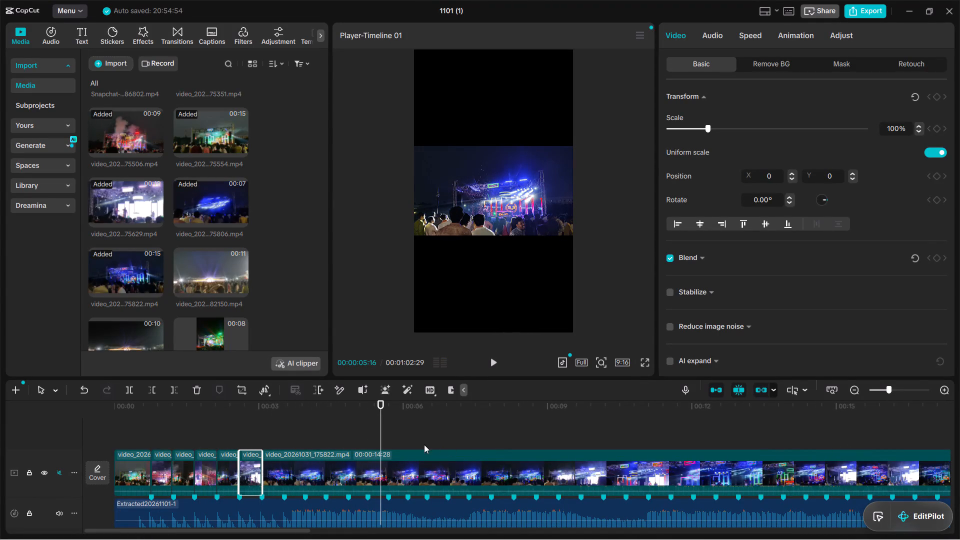
{"action": "double_click", "coordinate": [899, 390]}
{"action": "left_click_drag", "start_coordinate": [899, 390], "coordinate": [896, 389]}
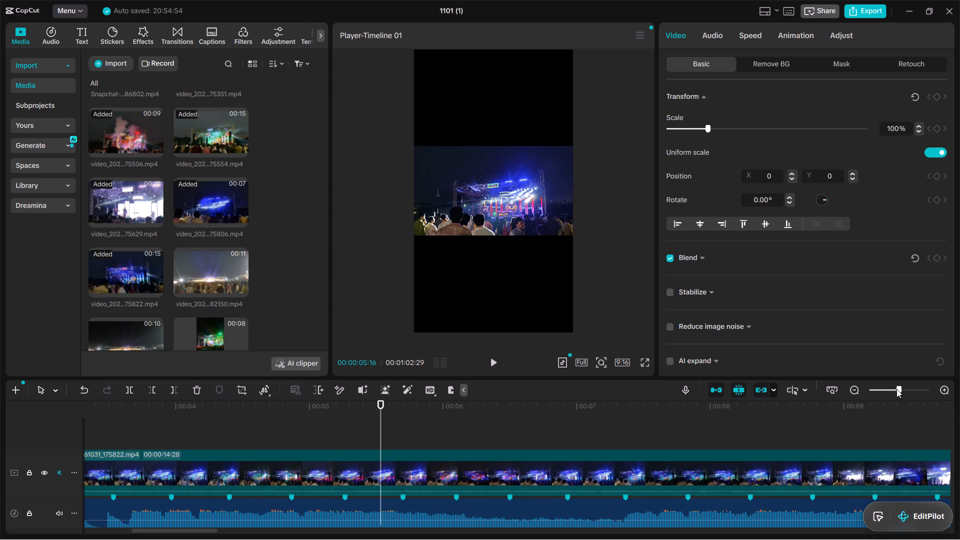
{"action": "left_click_drag", "start_coordinate": [896, 389], "coordinate": [881, 390]}
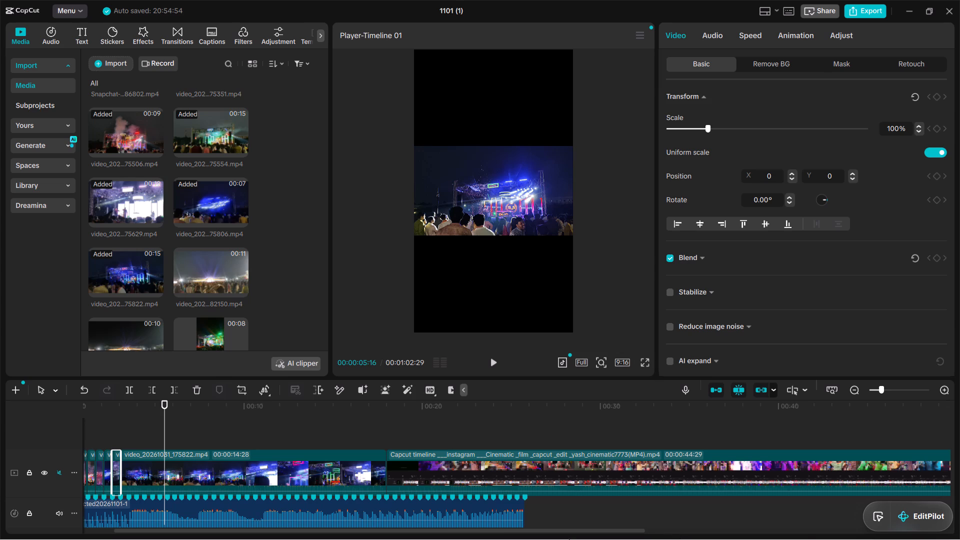
Trim the end of video_20261031_175822.mp4 back to the first beat marker after its start, leaving about half a second.
{"action": "left_click", "coordinate": [202, 429]}
{"action": "left_click_drag", "start_coordinate": [203, 428], "coordinate": [241, 429]}
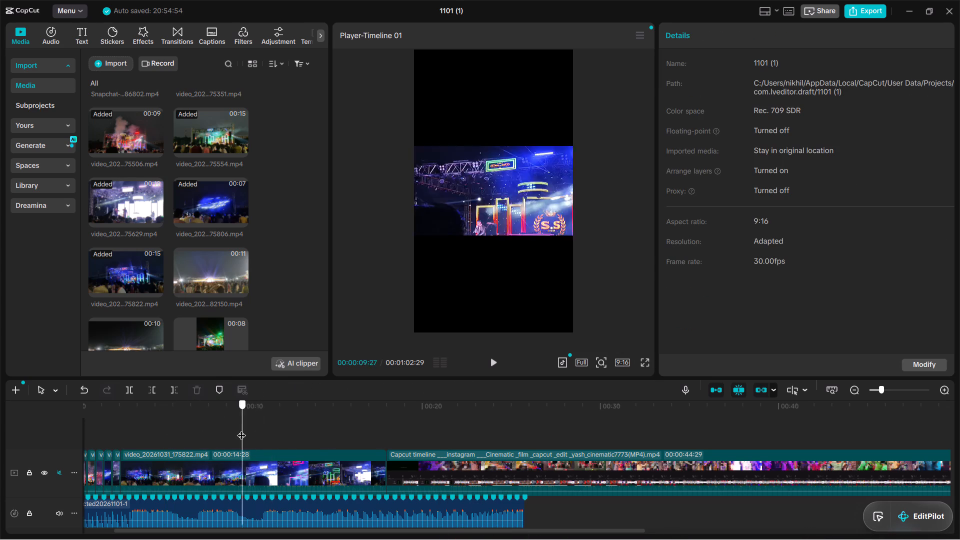
{"action": "left_click_drag", "start_coordinate": [241, 429], "coordinate": [320, 423]}
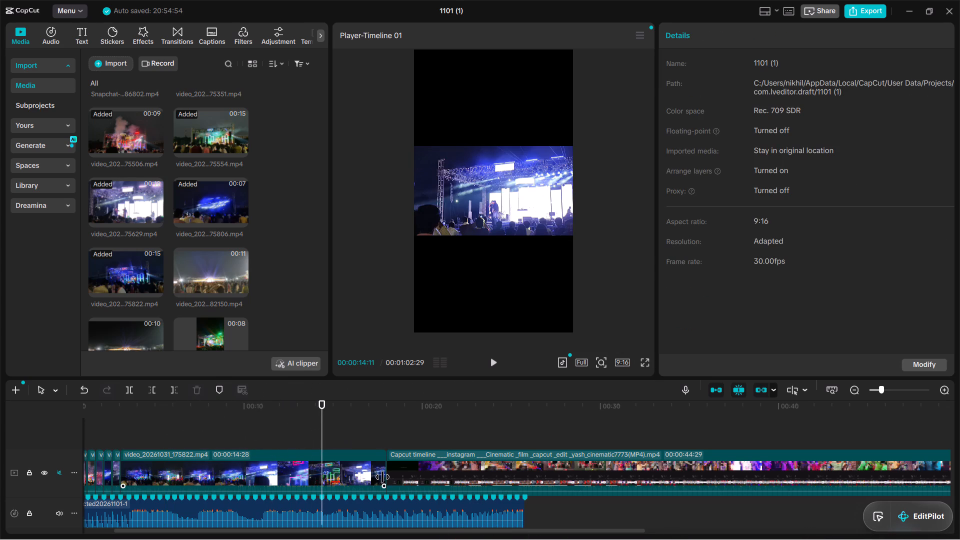
{"action": "double_click", "coordinate": [387, 471]}
{"action": "left_click", "coordinate": [377, 471]}
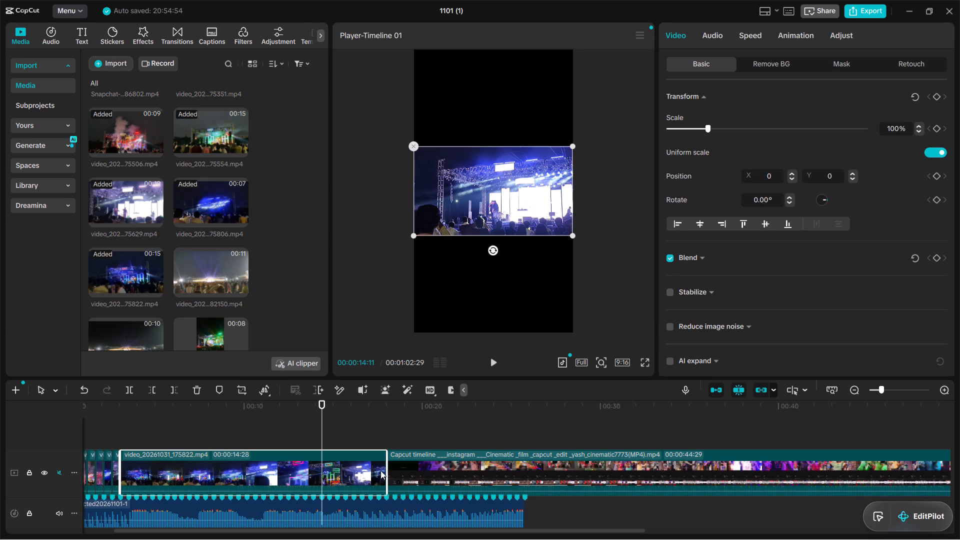
{"action": "left_click_drag", "start_coordinate": [385, 467], "coordinate": [181, 494]}
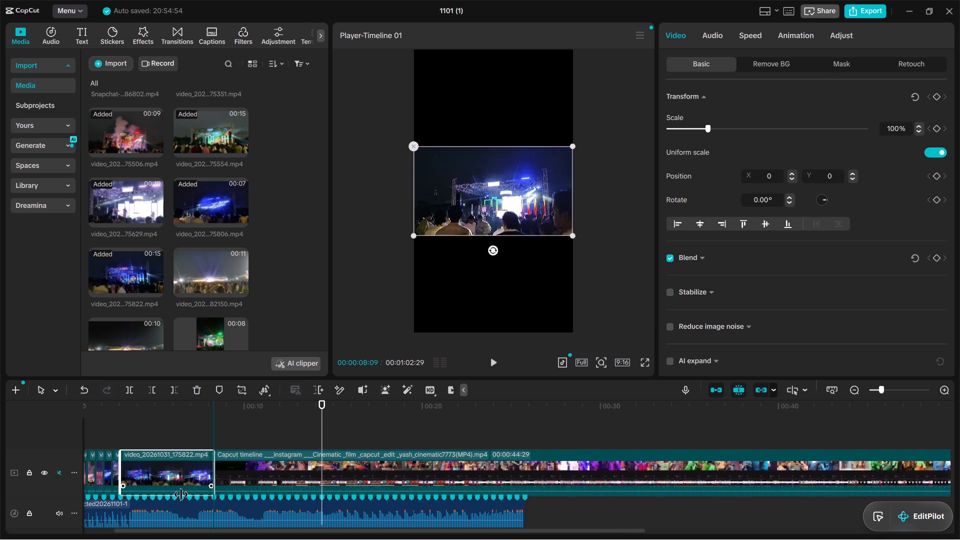
{"action": "left_click_drag", "start_coordinate": [181, 494], "coordinate": [127, 510]}
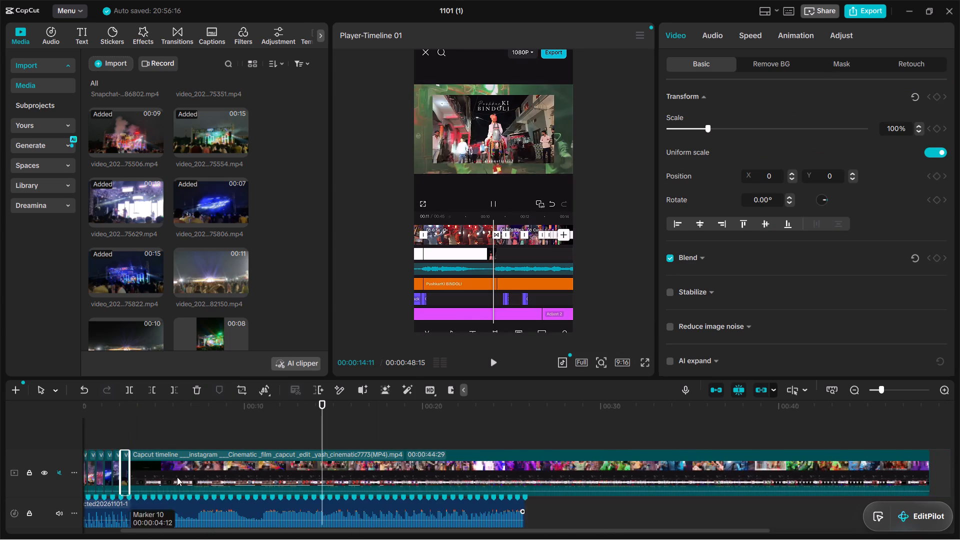
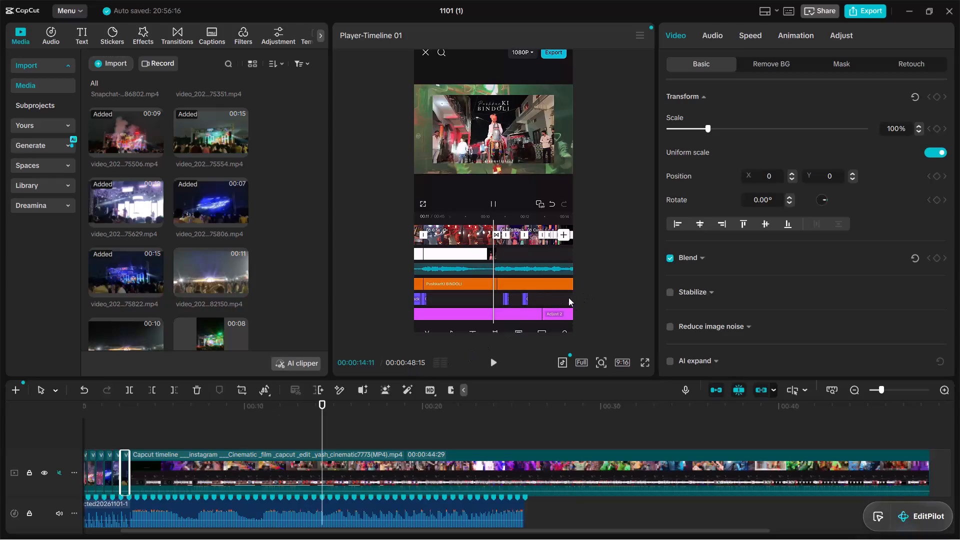
Insert video_20261031_185646.mp4 on the main track directly after video_20261031_175822.mp4, ahead of the long Capcut timeline clip.
{"action": "left_click", "coordinate": [250, 428]}
{"action": "left_click_drag", "start_coordinate": [249, 423], "coordinate": [162, 437]}
{"action": "left_click_drag", "start_coordinate": [157, 437], "coordinate": [152, 439]}
{"action": "left_click", "coordinate": [150, 440]}
{"action": "left_click", "coordinate": [142, 443]}
{"action": "left_click_drag", "start_coordinate": [136, 443], "coordinate": [126, 446]}
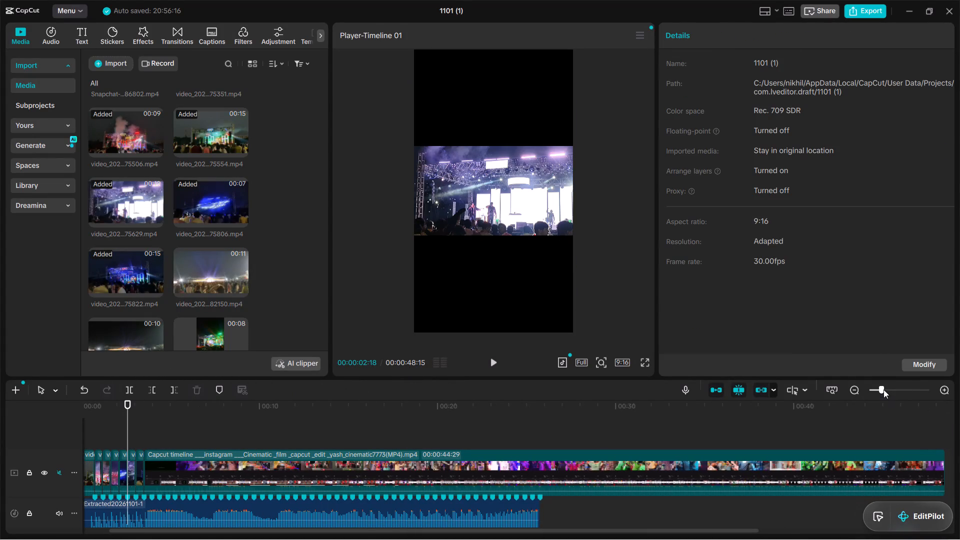
{"action": "left_click", "coordinate": [883, 388]}
{"action": "double_click", "coordinate": [944, 388]}
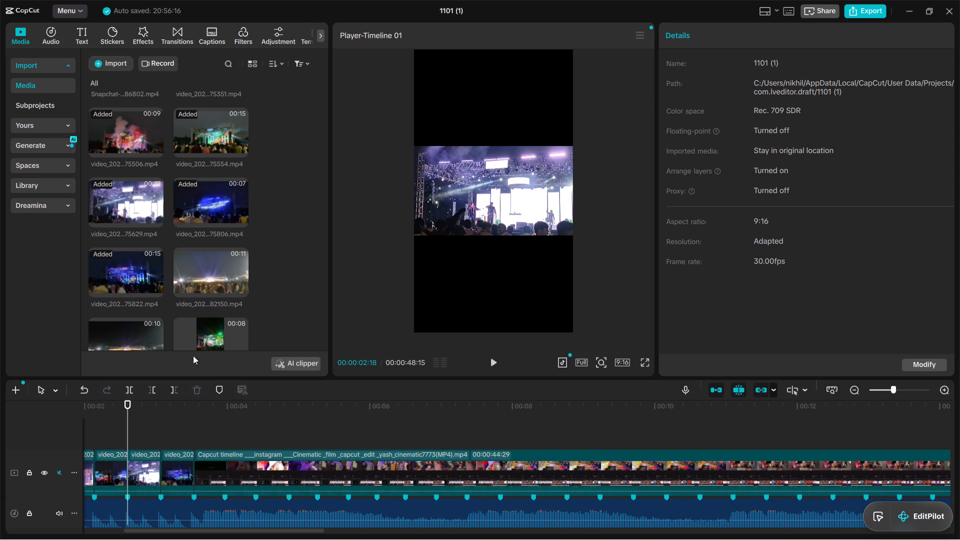
{"action": "key", "text": "space"}
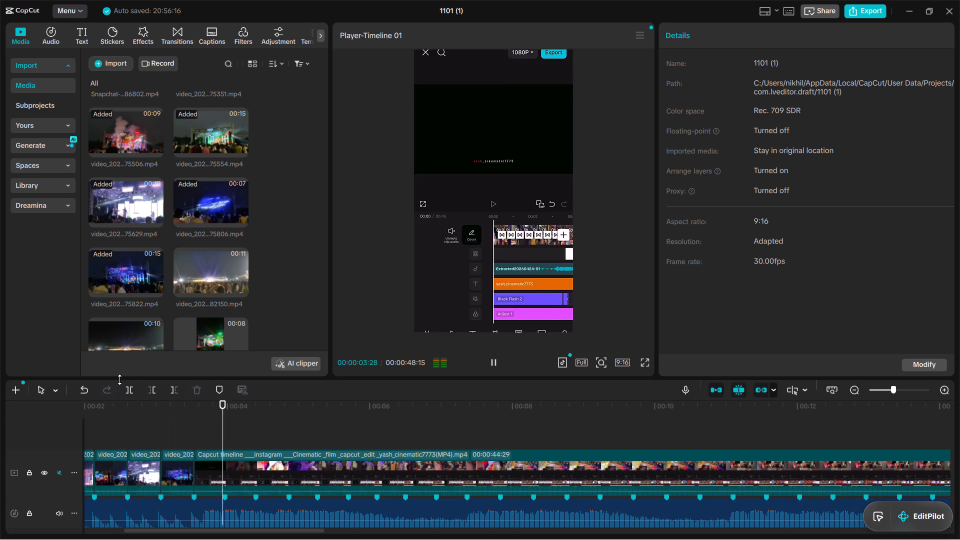
{"action": "key", "text": "space"}
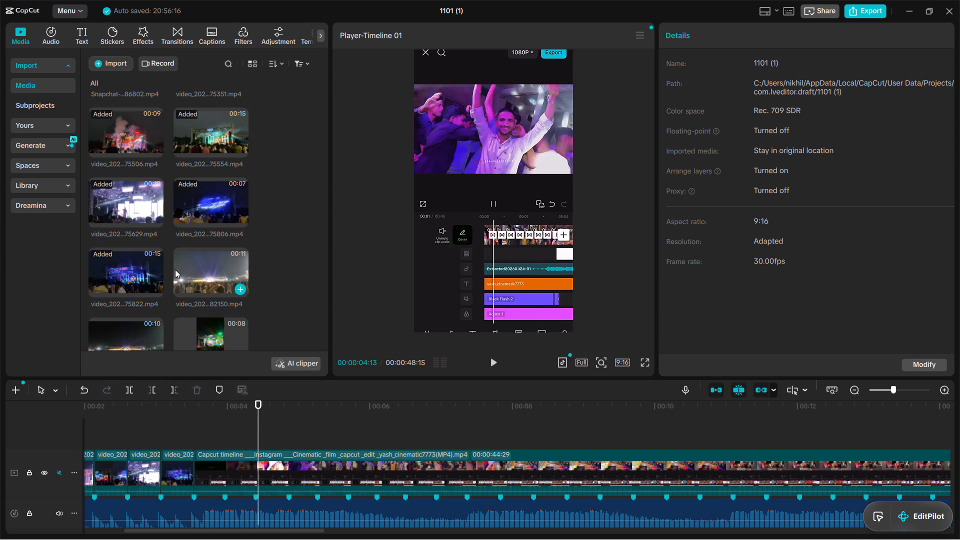
{"action": "scroll", "coordinate": [174, 271], "scroll_direction": "down", "scroll_amount": 3}
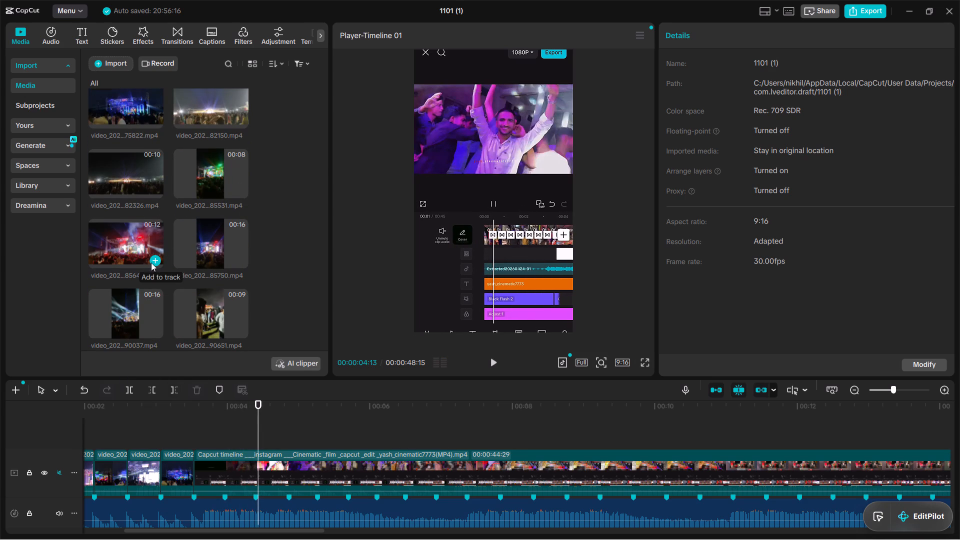
{"action": "left_click", "coordinate": [154, 260]}
Play through the inserted video_20261031_185646.mp4 clip with the music to judge where it should be cut.
{"action": "left_click", "coordinate": [111, 426]}
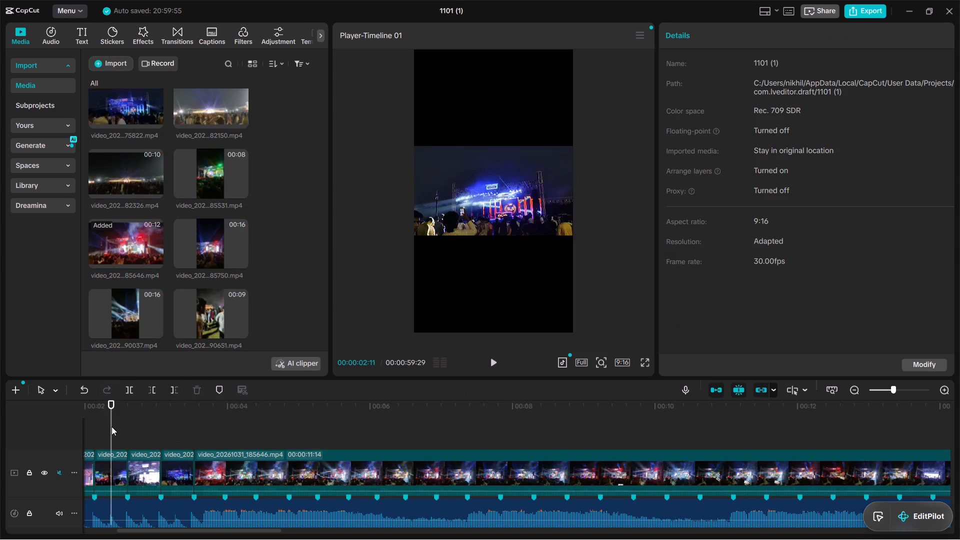
{"action": "key", "text": "space"}
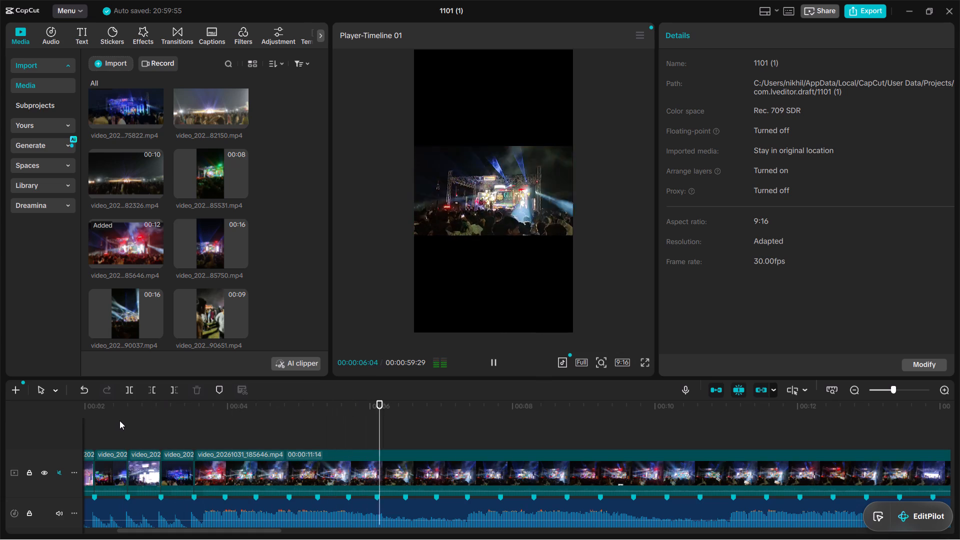
{"action": "key", "text": "space"}
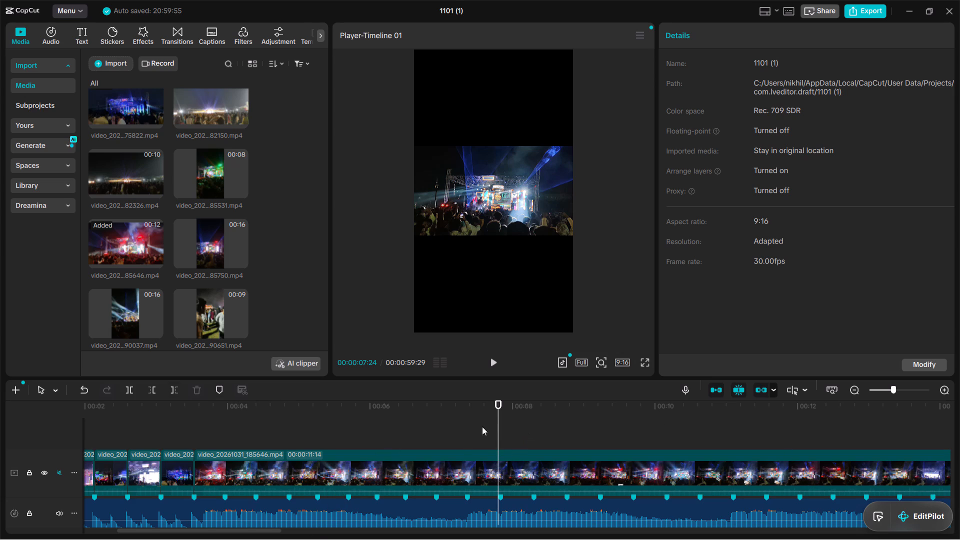
{"action": "left_click_drag", "start_coordinate": [499, 423], "coordinate": [197, 488]}
{"action": "double_click", "coordinate": [197, 488]}
{"action": "key", "text": "space"}
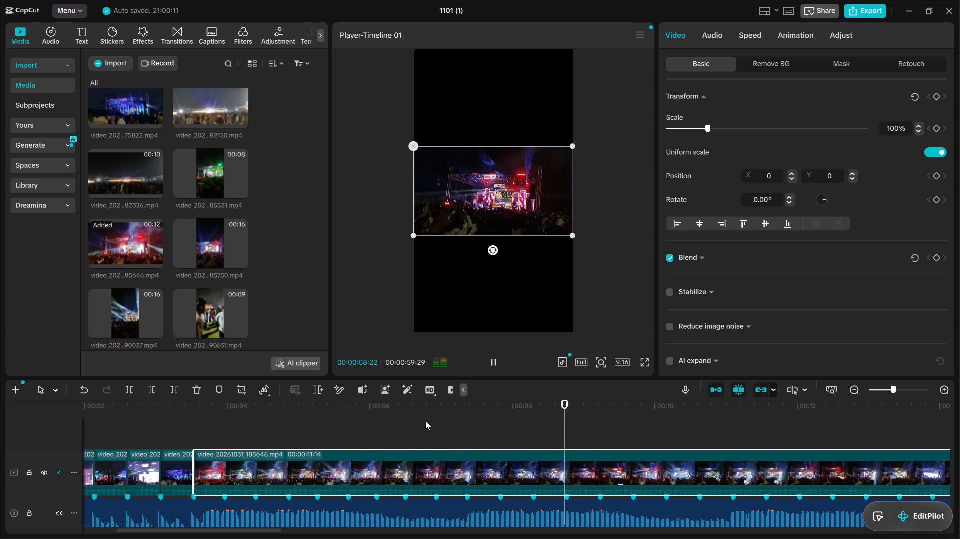
{"action": "key", "text": "space"}
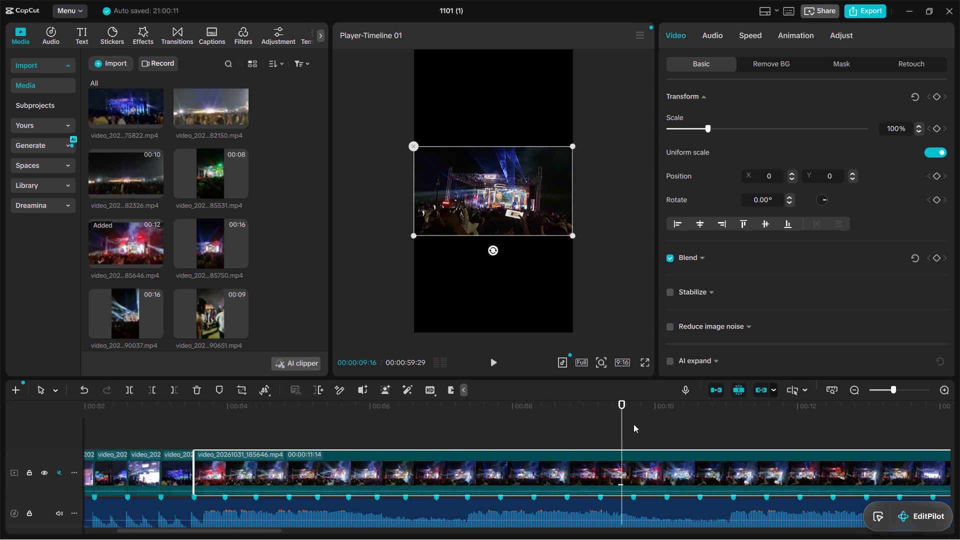
{"action": "key", "text": "space"}
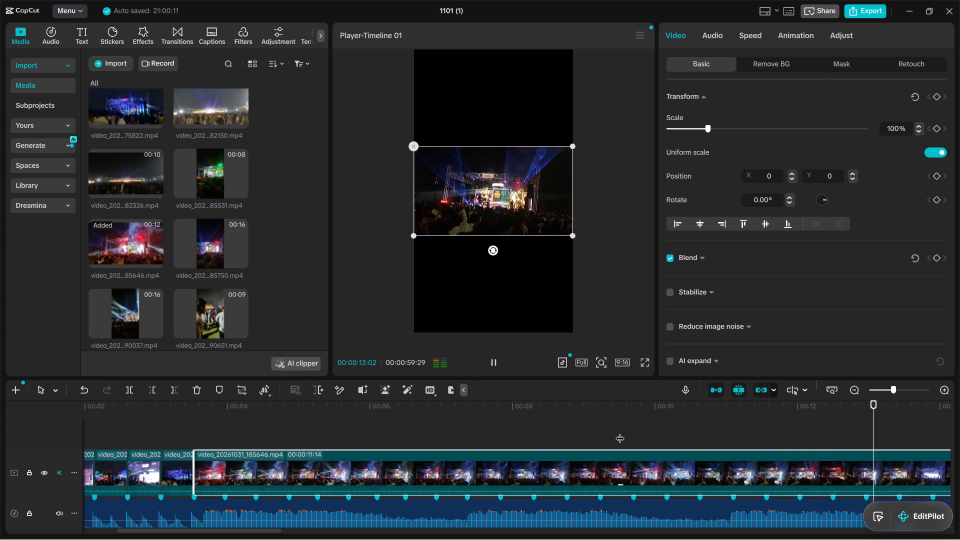
{"action": "key", "text": "space"}
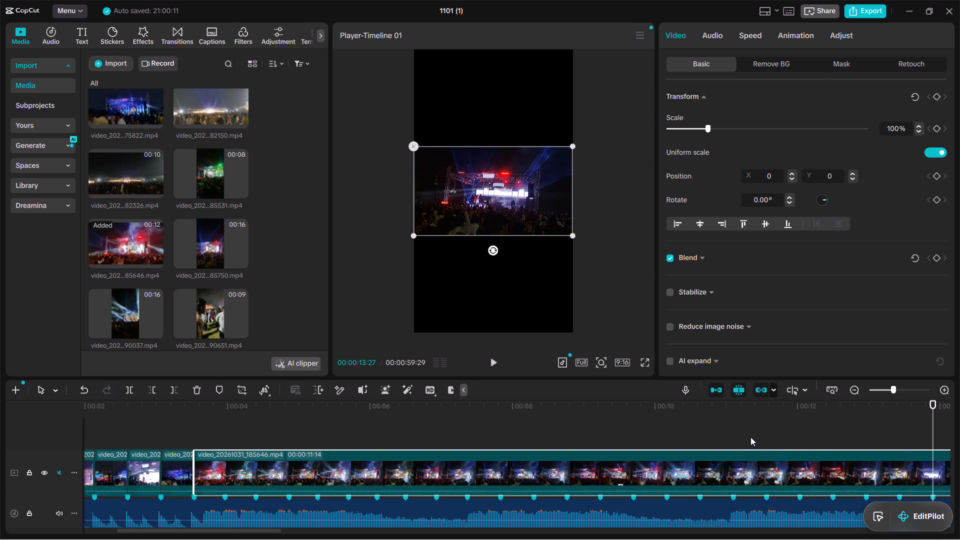
Trim the end of video_20261031_185646.mp4 back to the beat marker a little past 7 seconds, leaving a duration of 00:00:03:25.
{"action": "scroll", "coordinate": [775, 426], "scroll_direction": "down", "scroll_amount": 2}
{"action": "scroll", "coordinate": [775, 426], "scroll_direction": "up", "scroll_amount": 1}
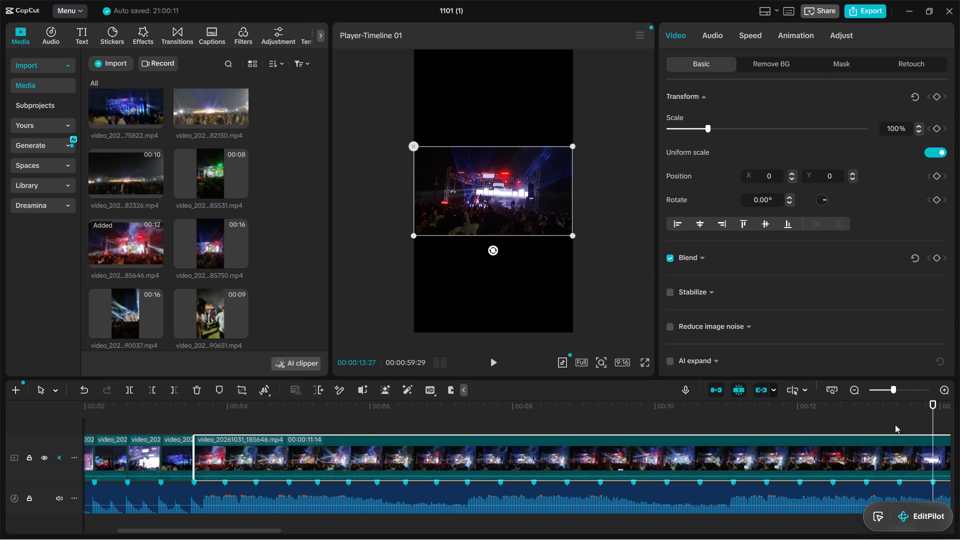
{"action": "left_click_drag", "start_coordinate": [933, 421], "coordinate": [902, 431]}
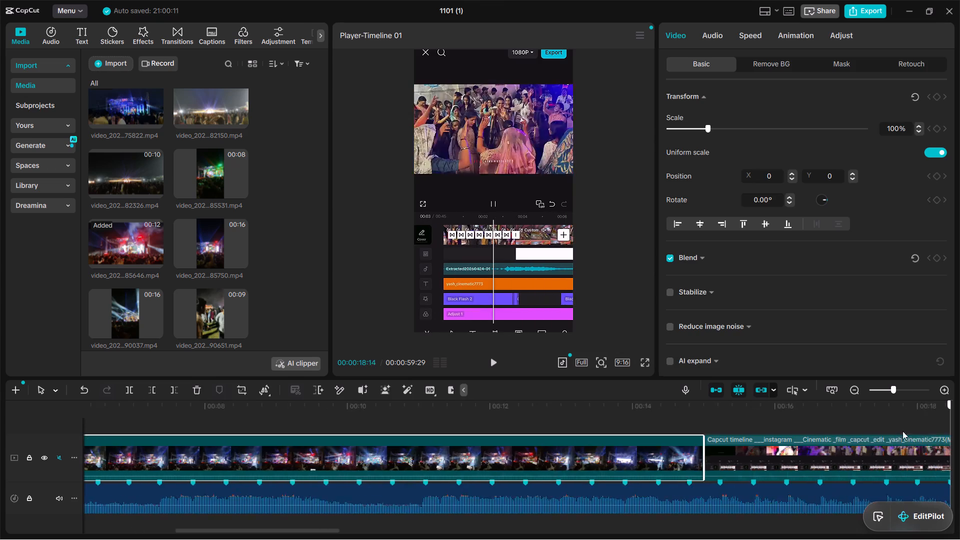
{"action": "left_click_drag", "start_coordinate": [902, 431], "coordinate": [914, 430]}
{"action": "left_click_drag", "start_coordinate": [896, 432], "coordinate": [859, 441]}
{"action": "left_click", "coordinate": [627, 454]}
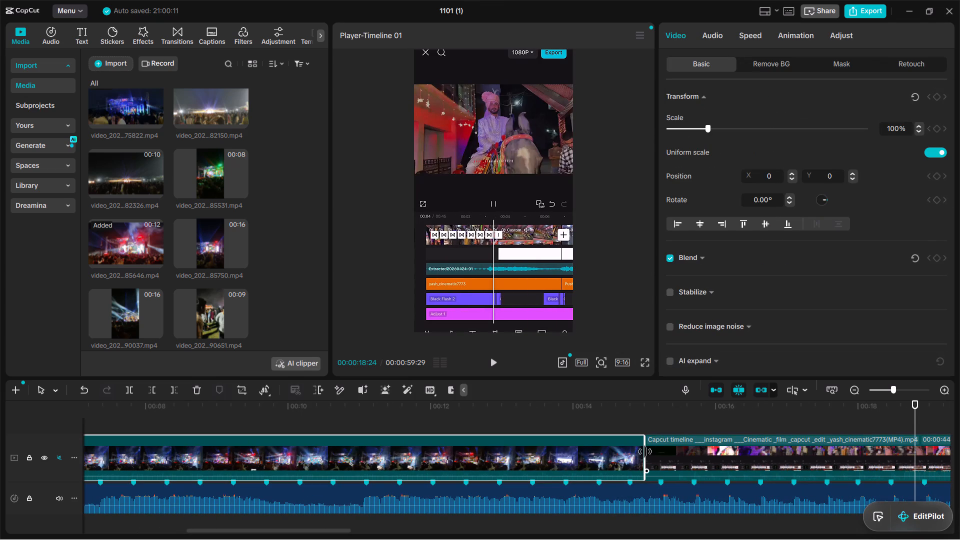
{"action": "left_click_drag", "start_coordinate": [643, 452], "coordinate": [132, 503]}
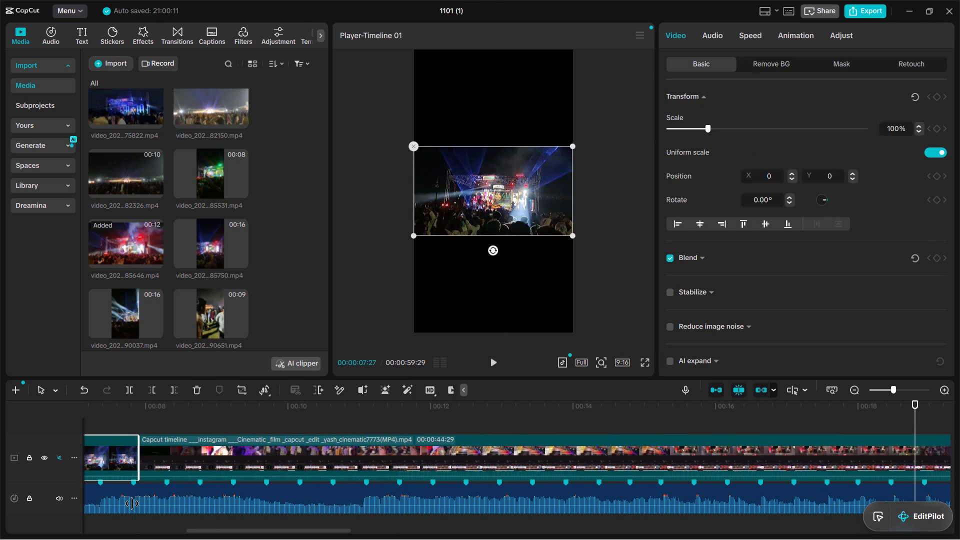
{"action": "left_click_drag", "start_coordinate": [132, 503], "coordinate": [100, 499]}
{"action": "triple_click", "coordinate": [100, 495]}
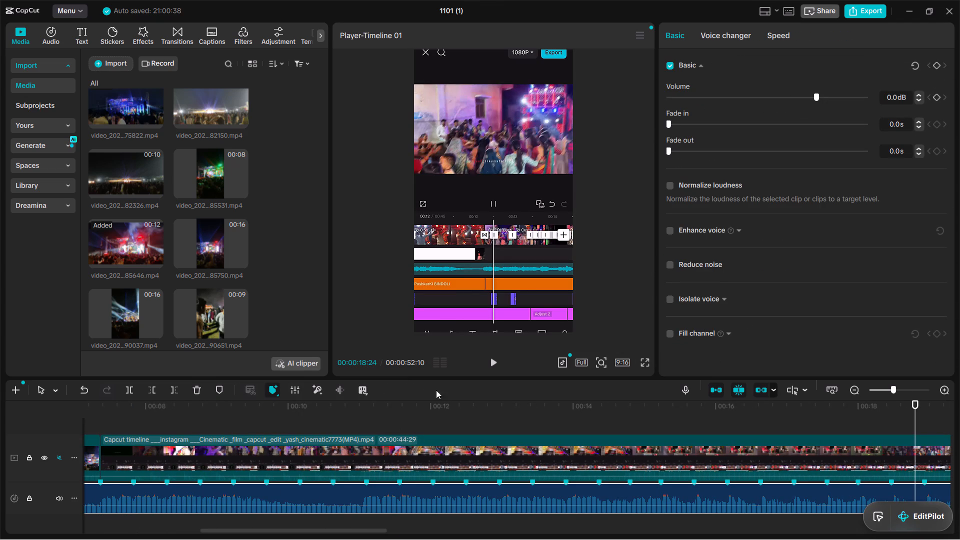
Play the edit from the beginning, and replay the video_20261031_185646.mp4 section, to check the clip cuts against the music beats.
{"action": "left_click", "coordinate": [441, 410]}
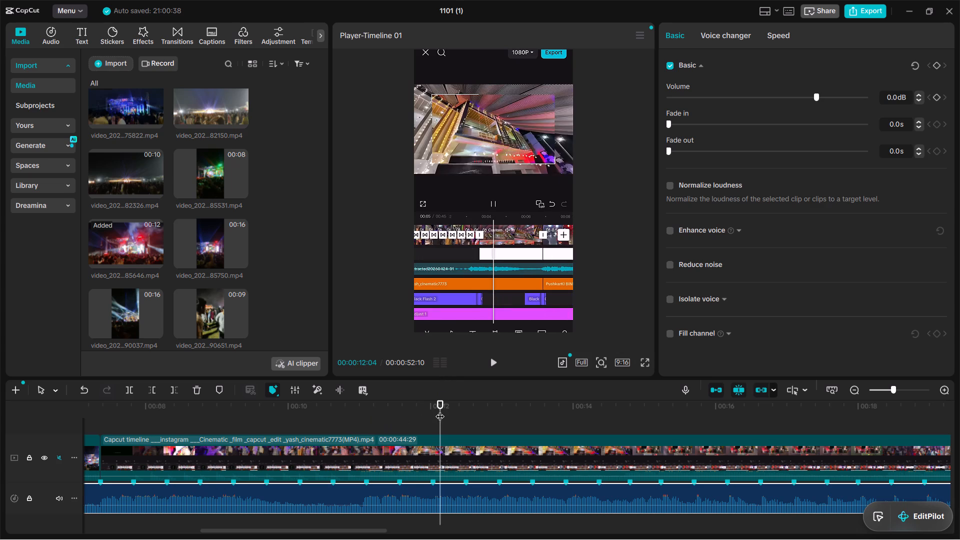
{"action": "left_click_drag", "start_coordinate": [439, 411], "coordinate": [158, 475]}
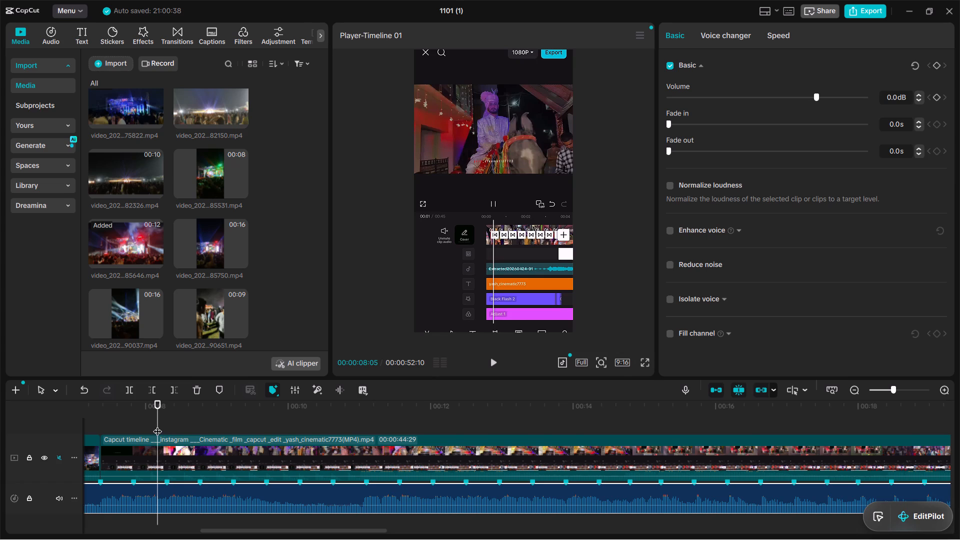
{"action": "left_click_drag", "start_coordinate": [157, 425], "coordinate": [139, 424]}
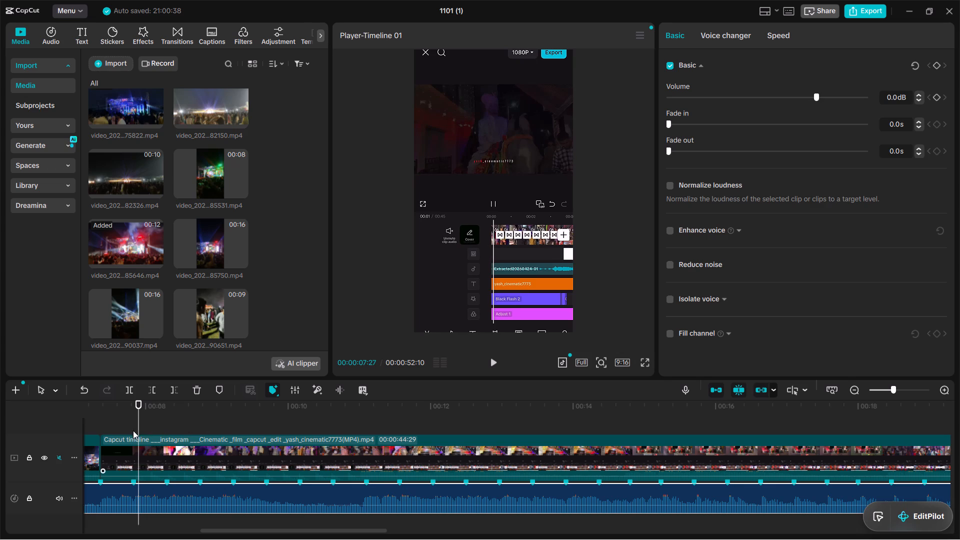
{"action": "left_click_drag", "start_coordinate": [136, 420], "coordinate": [35, 426]}
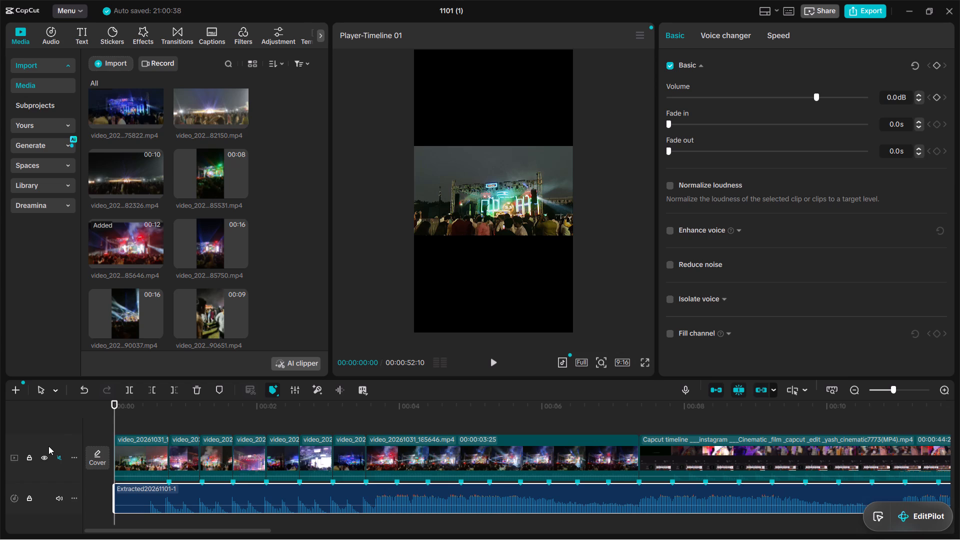
{"action": "right_click_drag", "start_coordinate": [16, 484], "coordinate": [10, 488]}
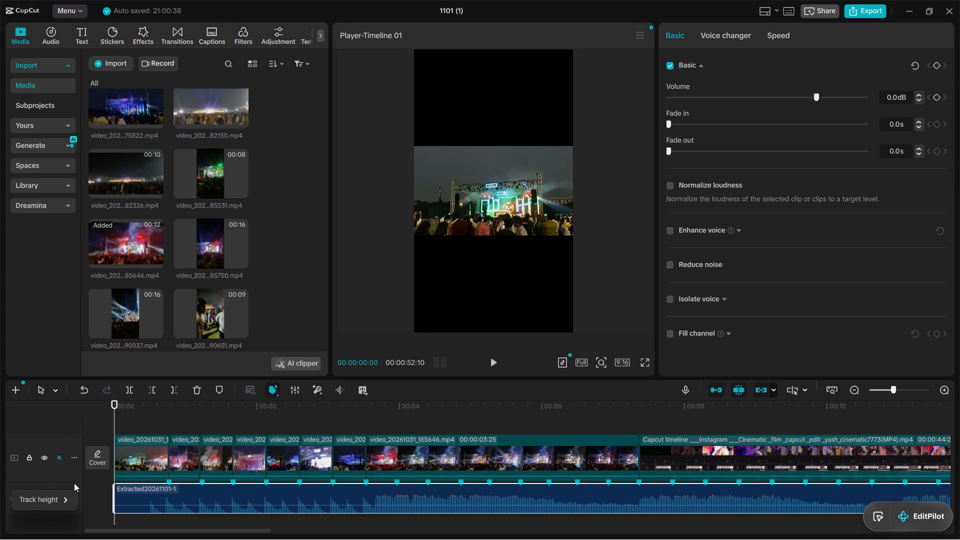
{"action": "scroll", "coordinate": [78, 481], "scroll_direction": "down", "scroll_amount": 2}
{"action": "left_click", "coordinate": [88, 489]}
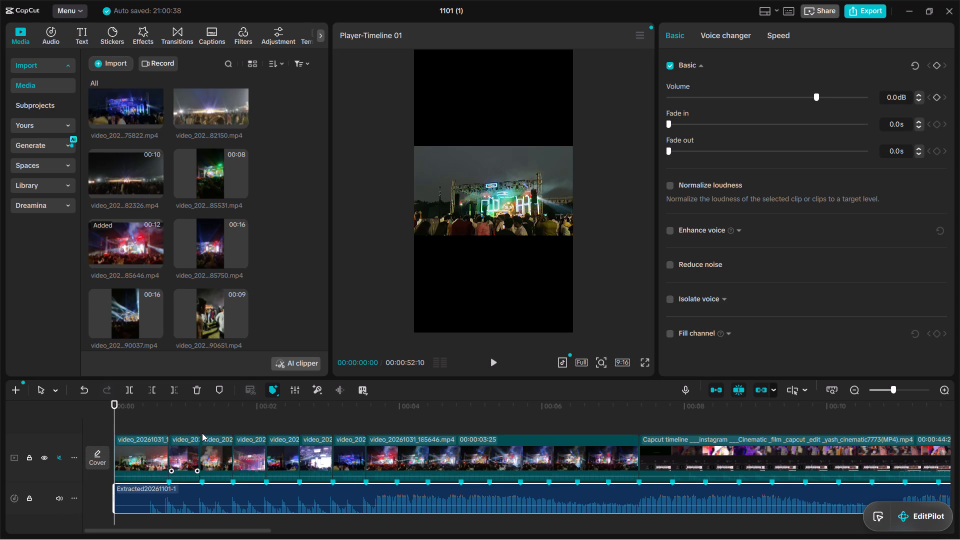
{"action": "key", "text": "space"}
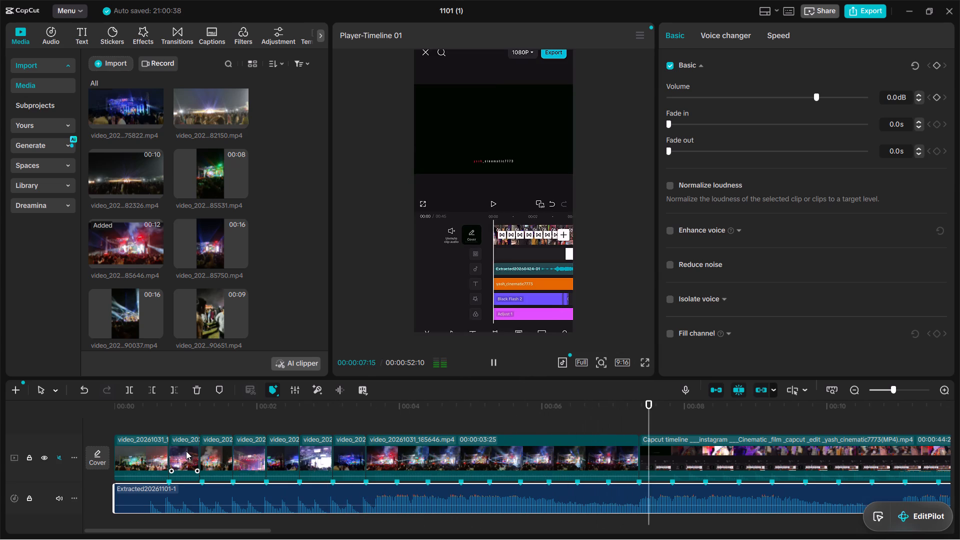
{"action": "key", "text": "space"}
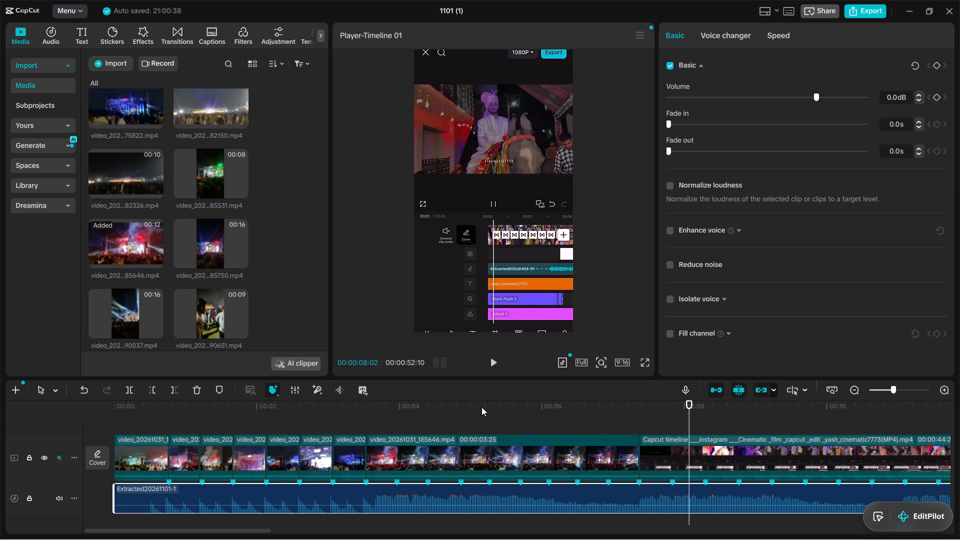
{"action": "left_click", "coordinate": [516, 401]}
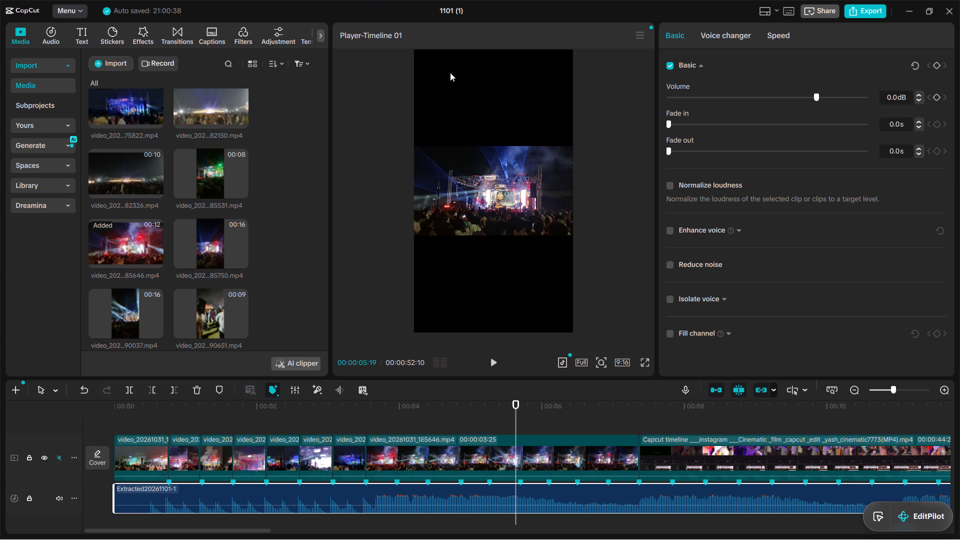
{"action": "left_click", "coordinate": [396, 408]}
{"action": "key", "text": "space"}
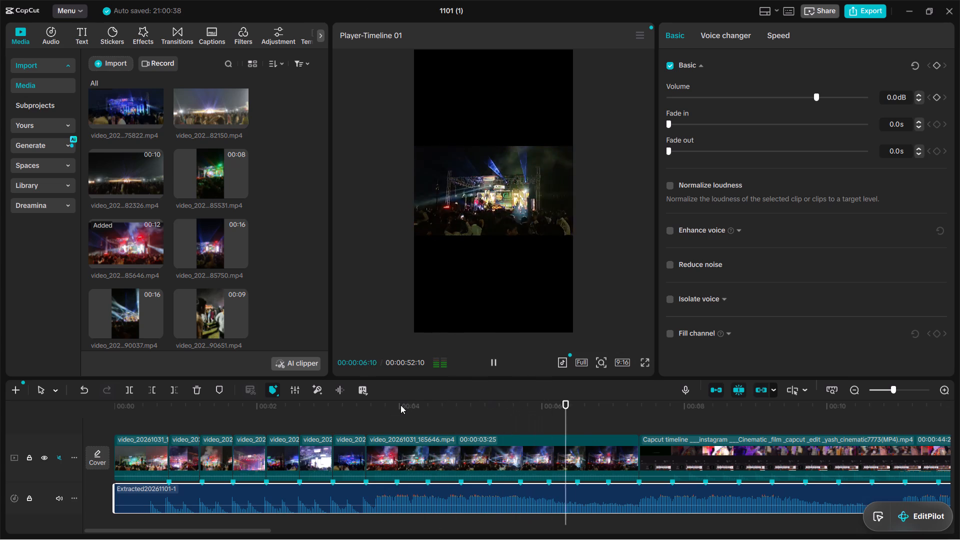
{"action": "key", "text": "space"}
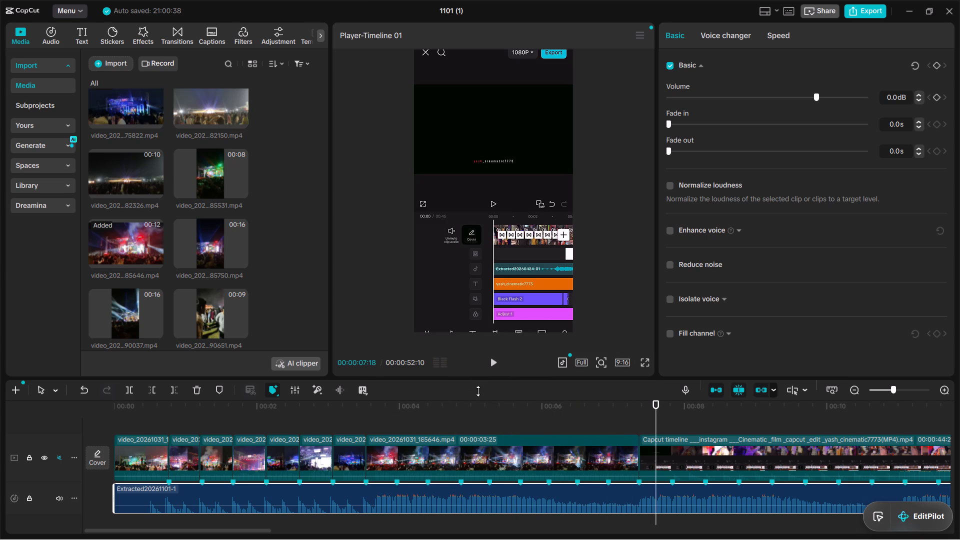
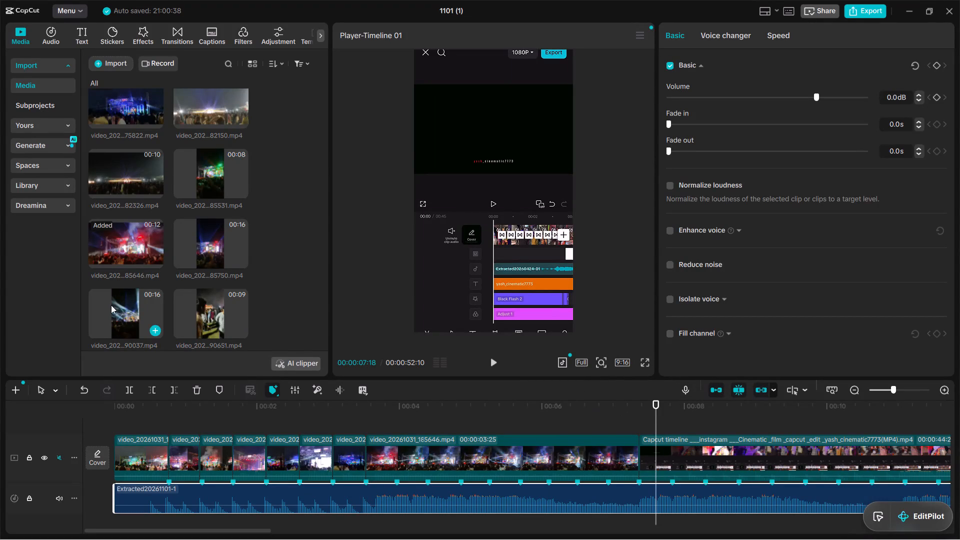
Browse the imported media clips to look for a concert clip that can follow video_20261031_185646.mp4.
{"action": "scroll", "coordinate": [197, 152], "scroll_direction": "up", "scroll_amount": 1}
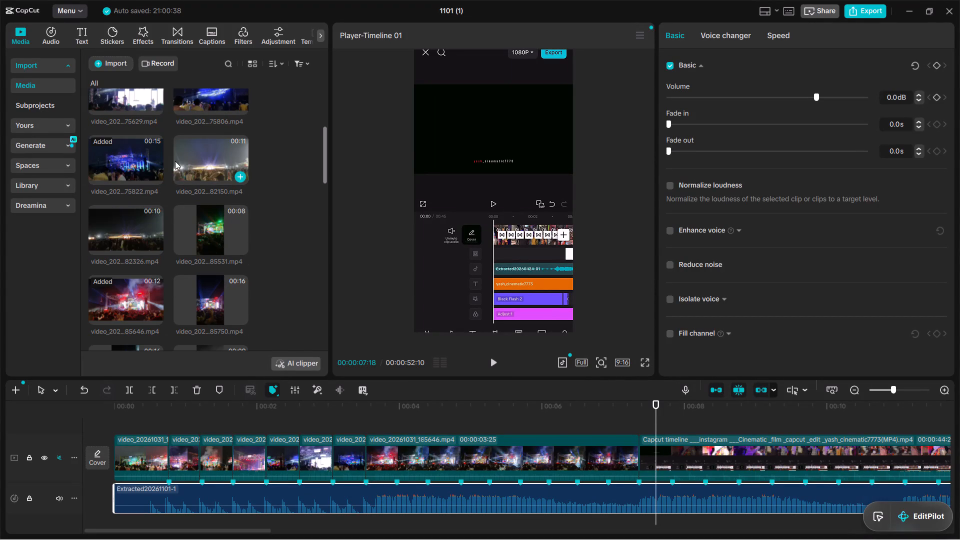
{"action": "scroll", "coordinate": [222, 162], "scroll_direction": "up", "scroll_amount": 2}
{"action": "scroll", "coordinate": [191, 209], "scroll_direction": "up", "scroll_amount": 2}
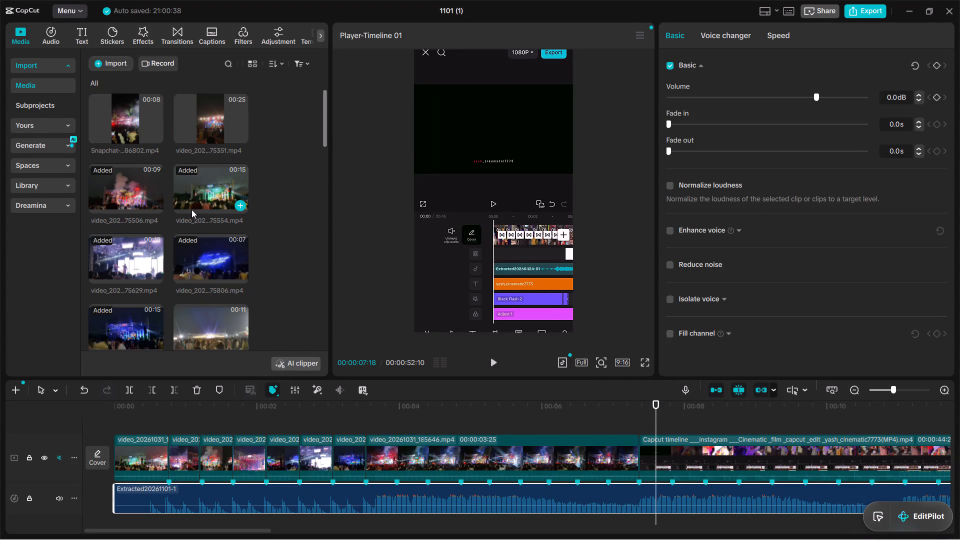
{"action": "scroll", "coordinate": [191, 210], "scroll_direction": "down", "scroll_amount": 2}
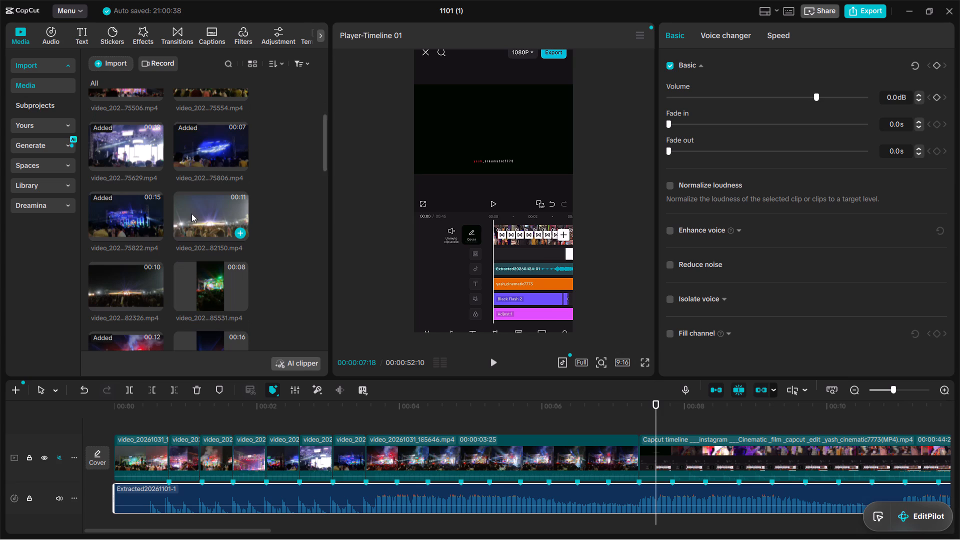
{"action": "scroll", "coordinate": [191, 213], "scroll_direction": "down", "scroll_amount": 1}
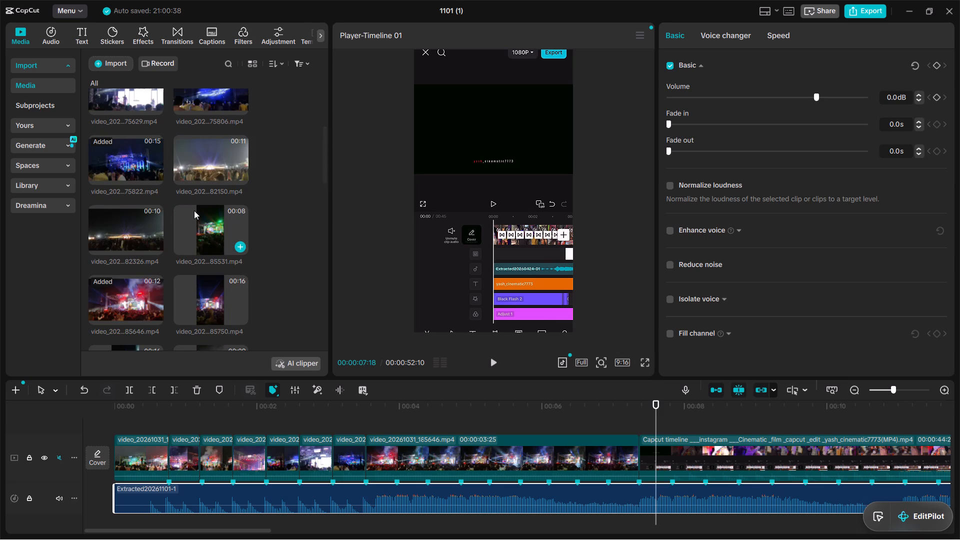
{"action": "scroll", "coordinate": [156, 241], "scroll_direction": "down", "scroll_amount": 1}
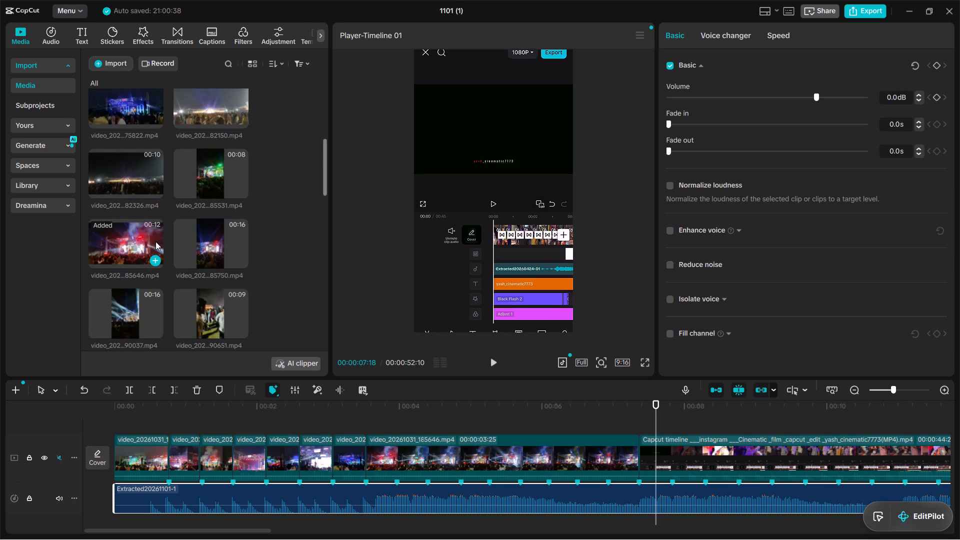
{"action": "scroll", "coordinate": [182, 236], "scroll_direction": "down", "scroll_amount": 2}
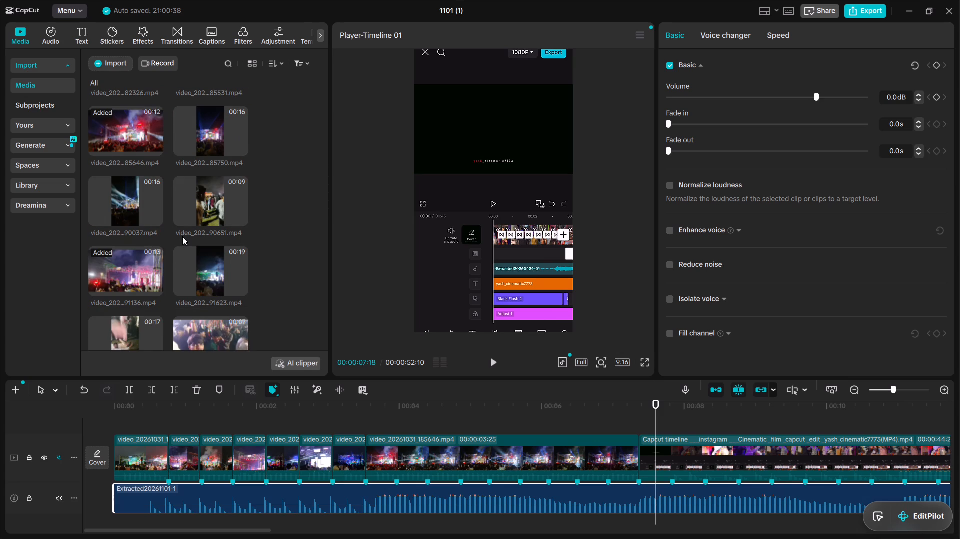
{"action": "scroll", "coordinate": [182, 236], "scroll_direction": "down", "scroll_amount": 8}
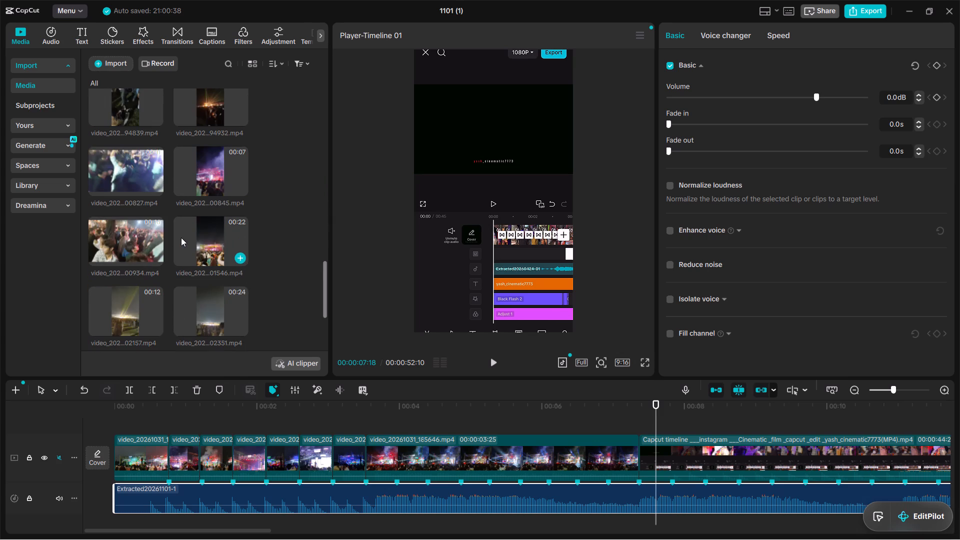
{"action": "scroll", "coordinate": [181, 237], "scroll_direction": "down", "scroll_amount": 4}
{"action": "scroll", "coordinate": [181, 237], "scroll_direction": "up", "scroll_amount": 11}
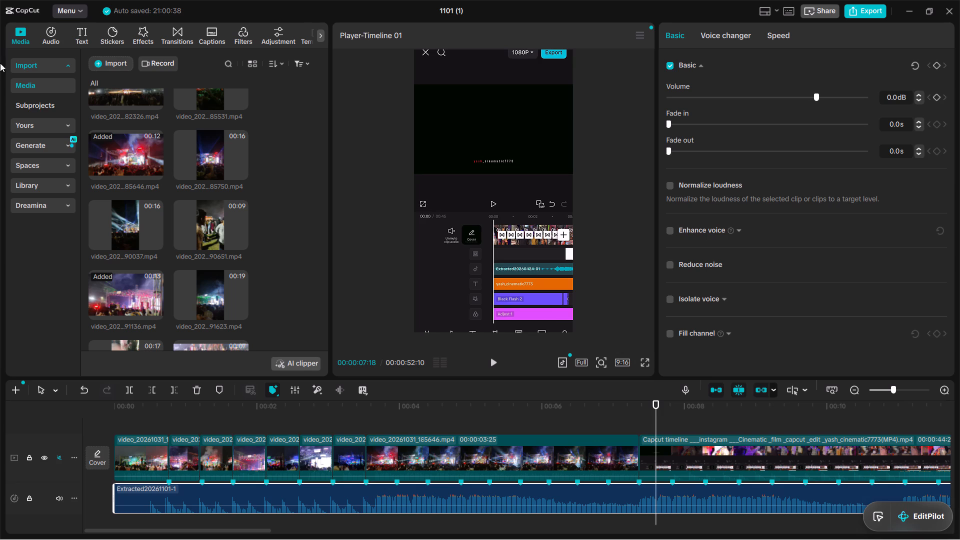
Play the sequence from near the beginning into the video_20261031_185646.mp4 clip to review the cuts against the music.
{"action": "left_click", "coordinate": [143, 403]}
{"action": "key", "text": "space"}
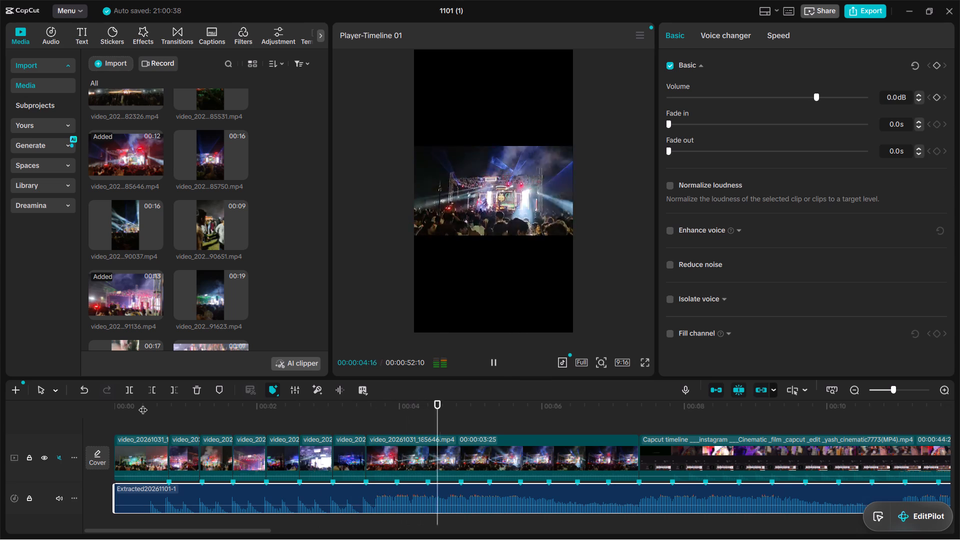
{"action": "key", "text": "space"}
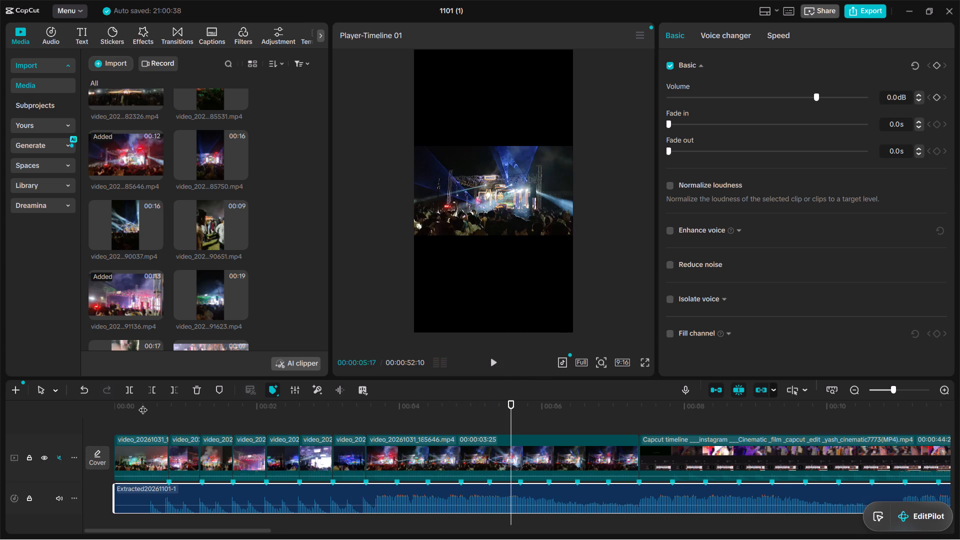
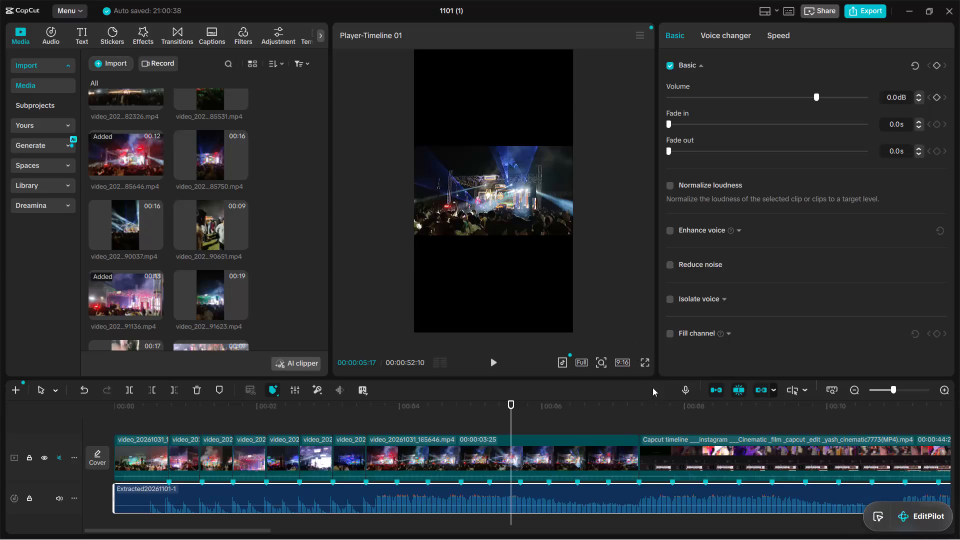
Trim the end of the video_20261031_185646.mp4 clip on the main track back to the first beat marker after its start.
{"action": "left_click", "coordinate": [621, 458]}
{"action": "left_click_drag", "start_coordinate": [639, 450], "coordinate": [634, 452]}
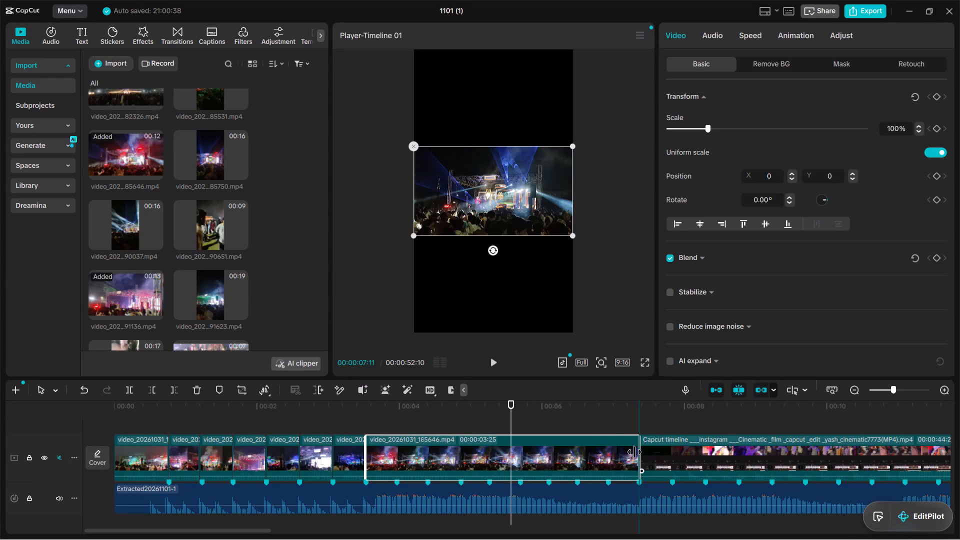
{"action": "left_click_drag", "start_coordinate": [634, 452], "coordinate": [397, 481]}
Play the sequence twice from near the beginning past the shortened video_20261031_185646.mp4 clip to review the cuts against the music.
{"action": "left_click", "coordinate": [183, 424]}
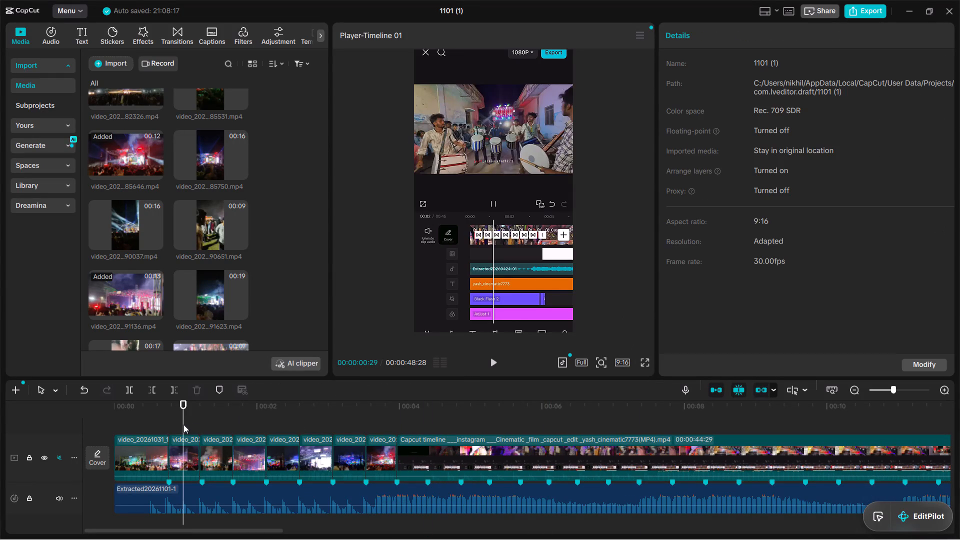
{"action": "key", "text": "space"}
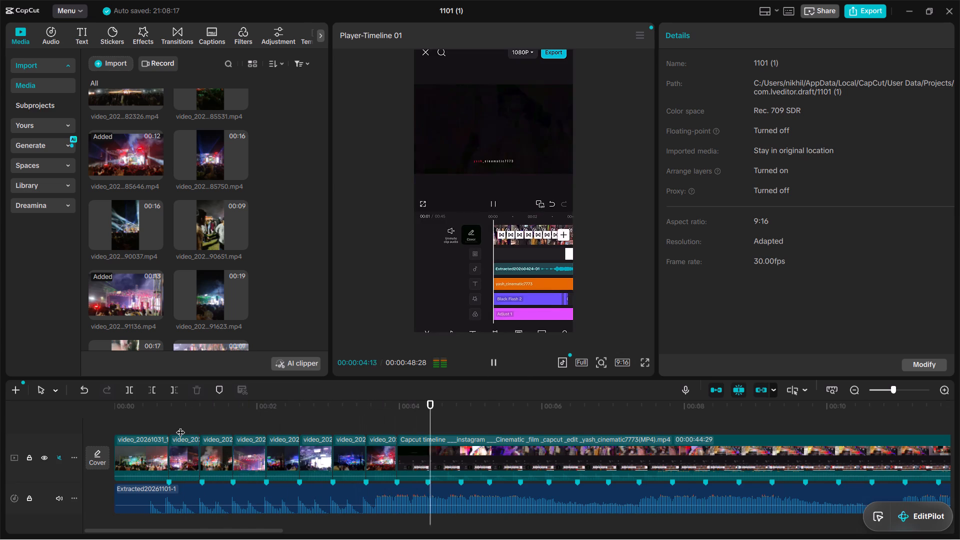
{"action": "key", "text": "space"}
{"action": "left_click", "coordinate": [202, 429]}
{"action": "key", "text": "space"}
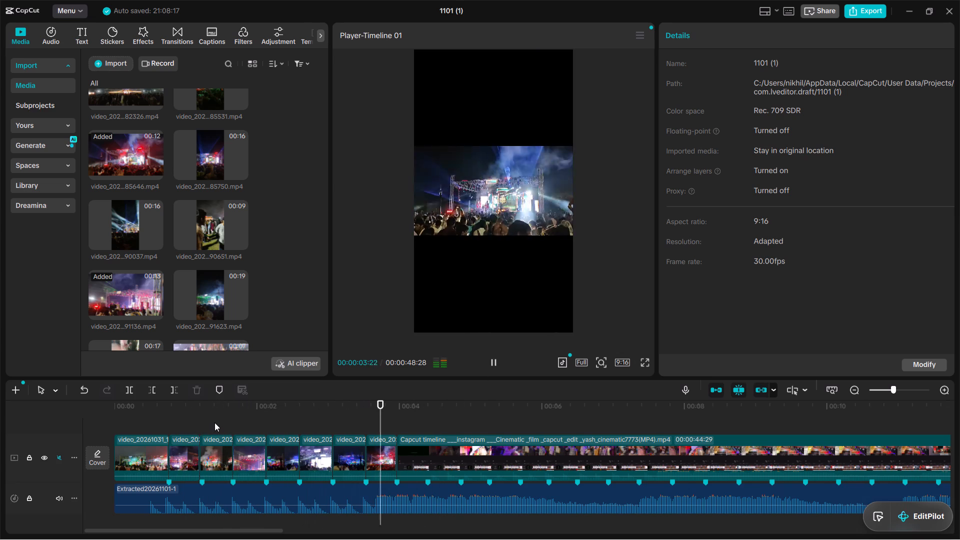
{"action": "key", "text": "space"}
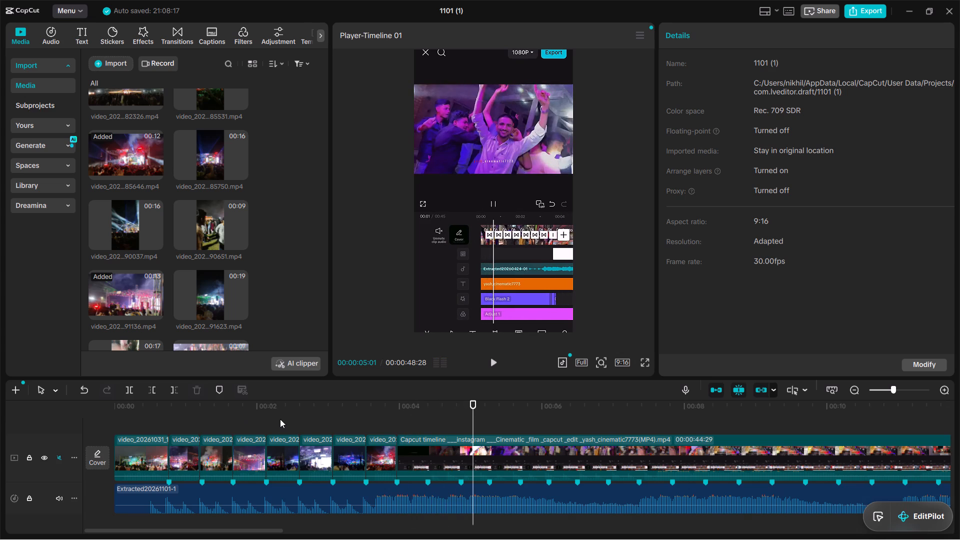
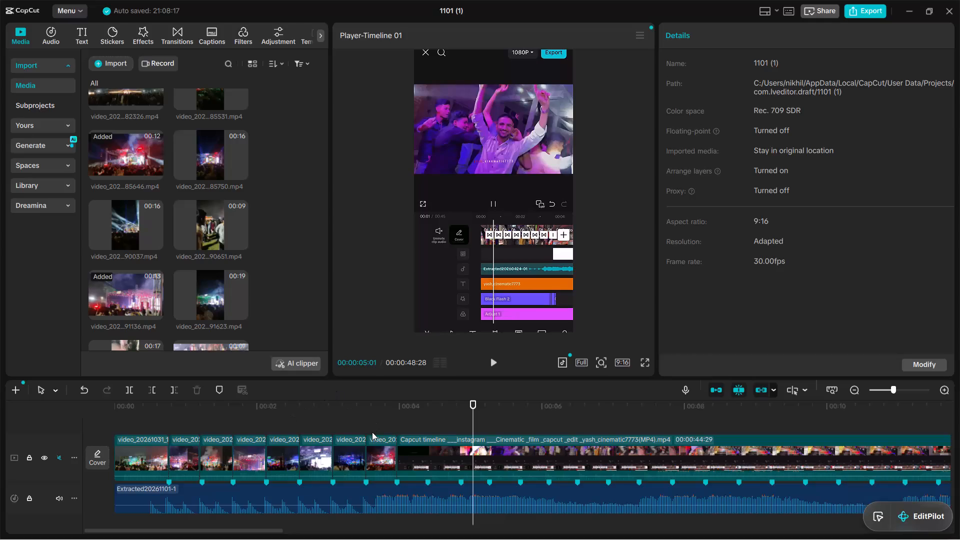
Play the sequence from near the beginning past the last short clip to review the cuts against the music.
{"action": "left_click", "coordinate": [145, 424]}
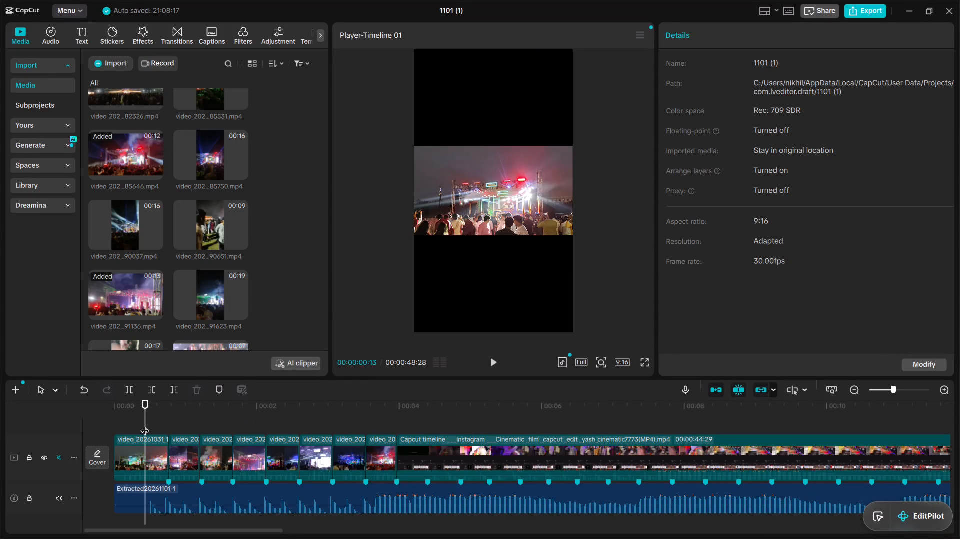
{"action": "key", "text": "space"}
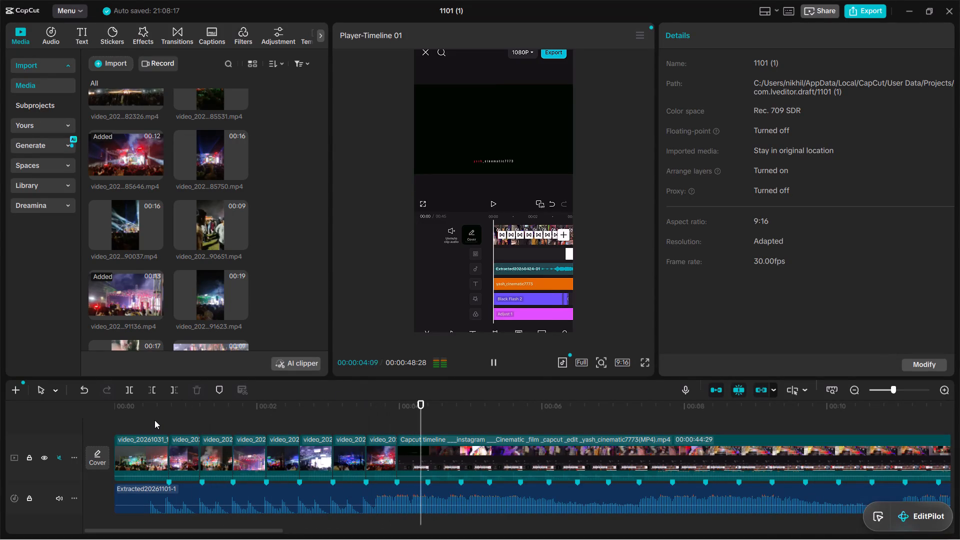
{"action": "key", "text": "space"}
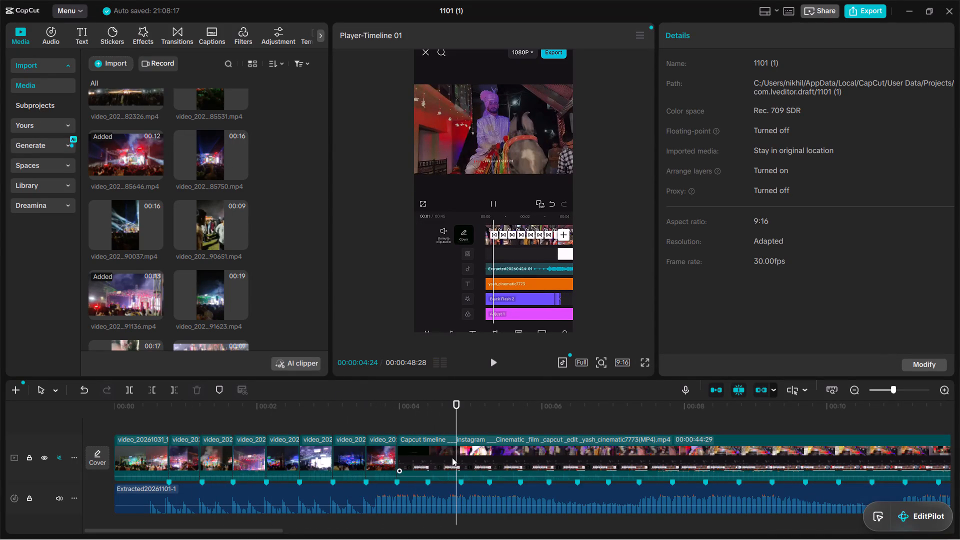
Select the long Capcut timeline reference clip that follows the short concert clips on the main track.
{"action": "left_click", "coordinate": [452, 455]}
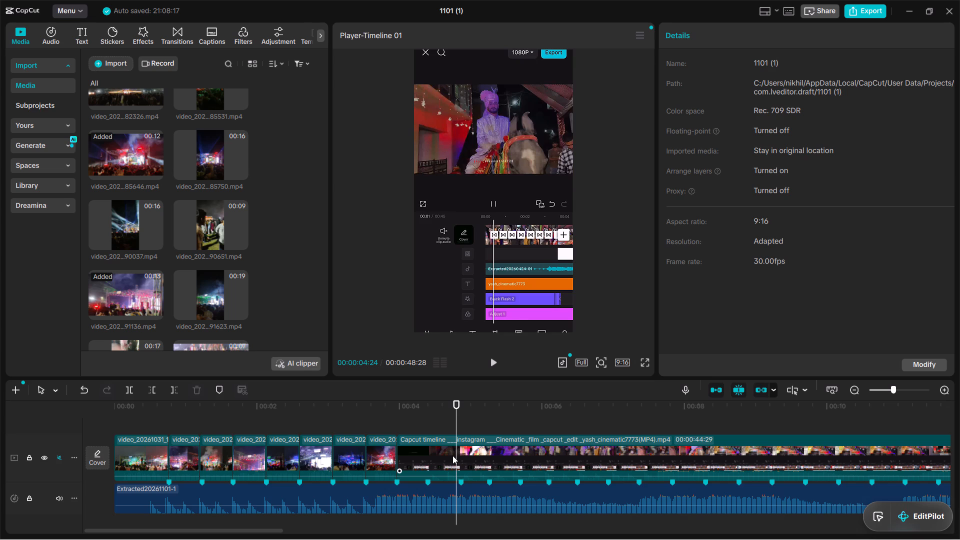
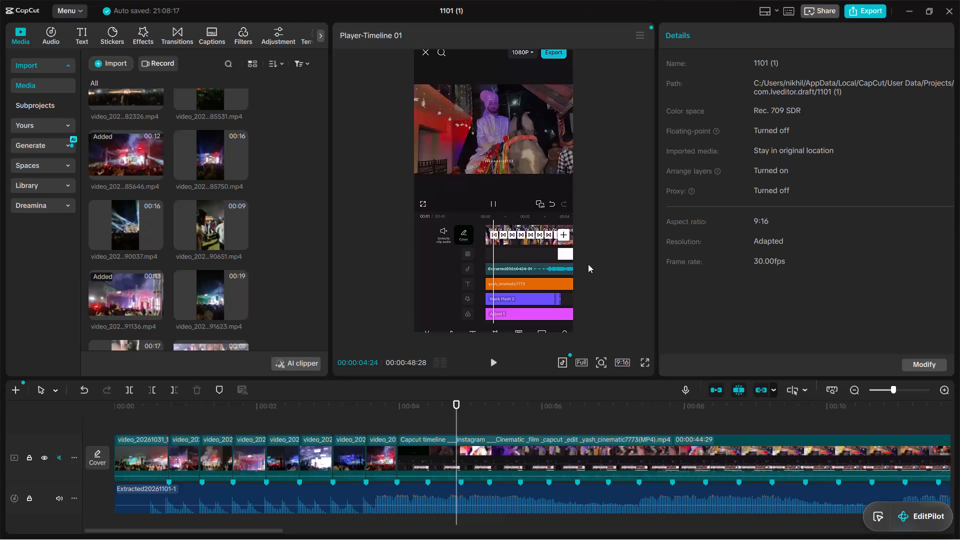
Close the CapCut editor with the 1101 (1) project.
{"action": "left_click", "coordinate": [419, 446]}
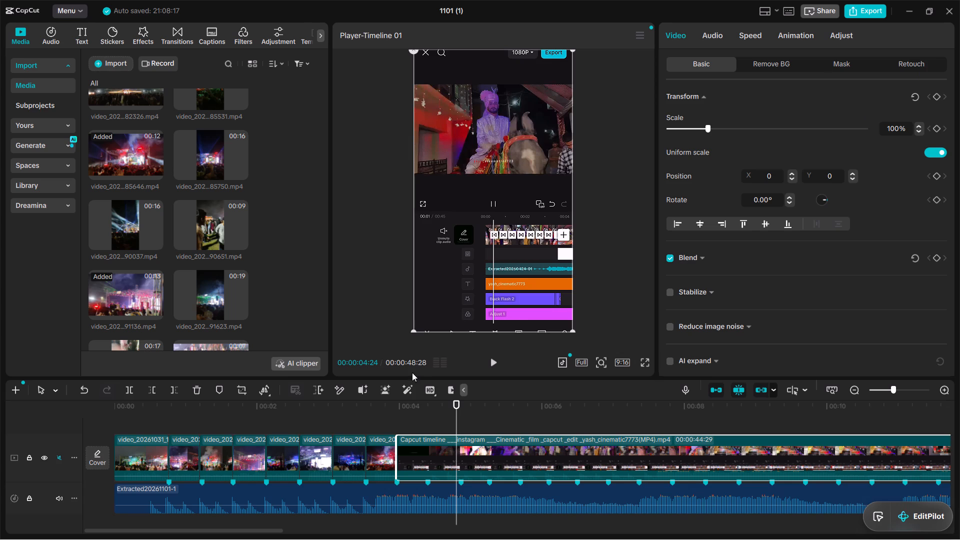
{"action": "left_click", "coordinate": [944, 11]}
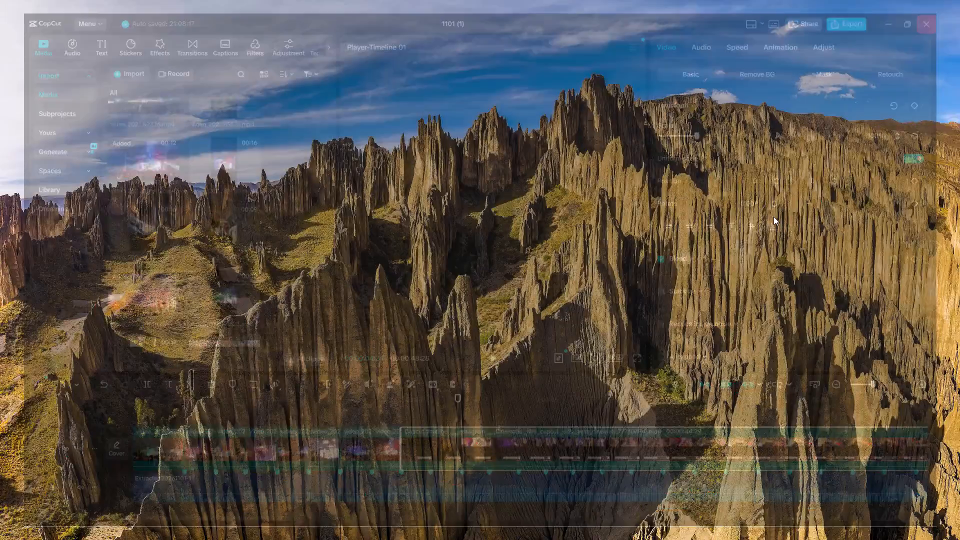
{"action": "left_click", "coordinate": [935, 11]}
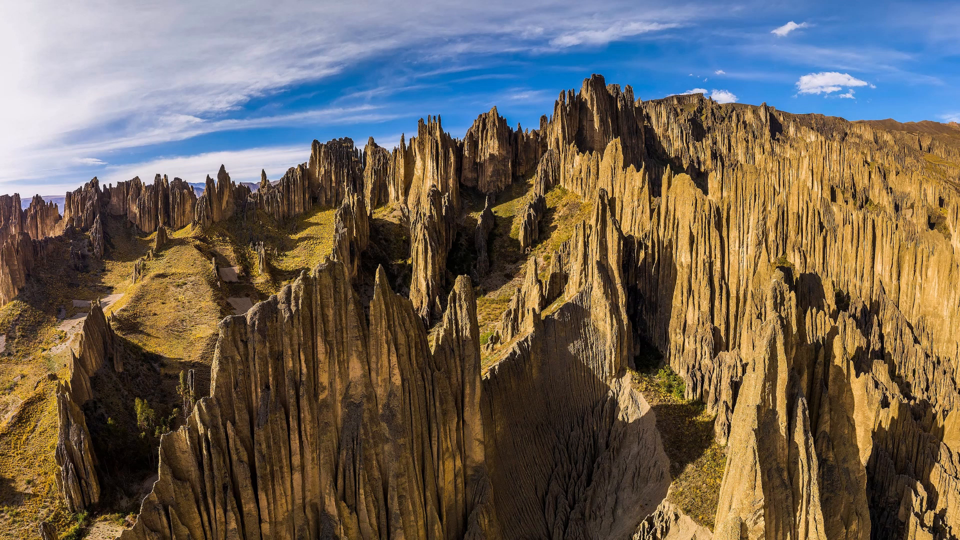
Switch to Hotspot Shield, disconnect the VPN from the Los Angeles location and close its window.
{"action": "left_click", "coordinate": [502, 532]}
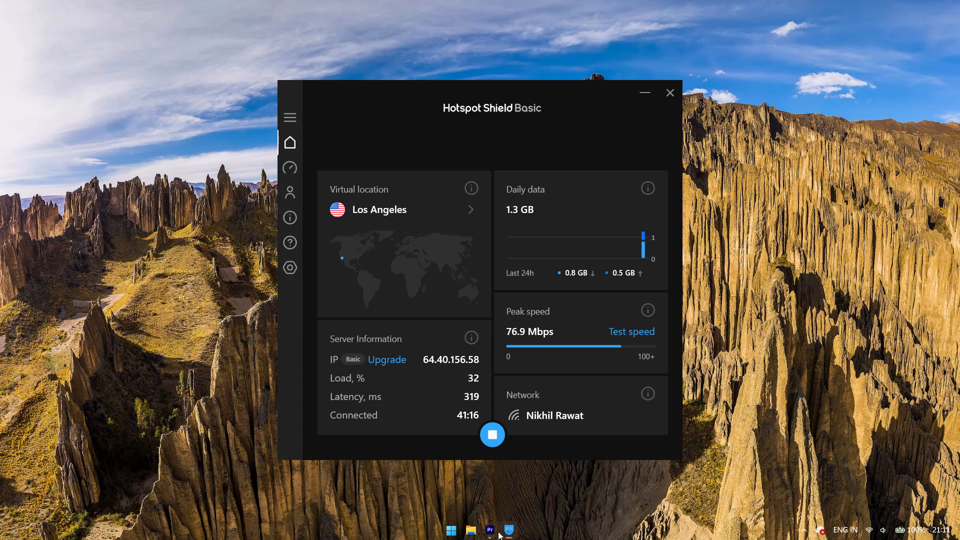
{"action": "left_click", "coordinate": [490, 433]}
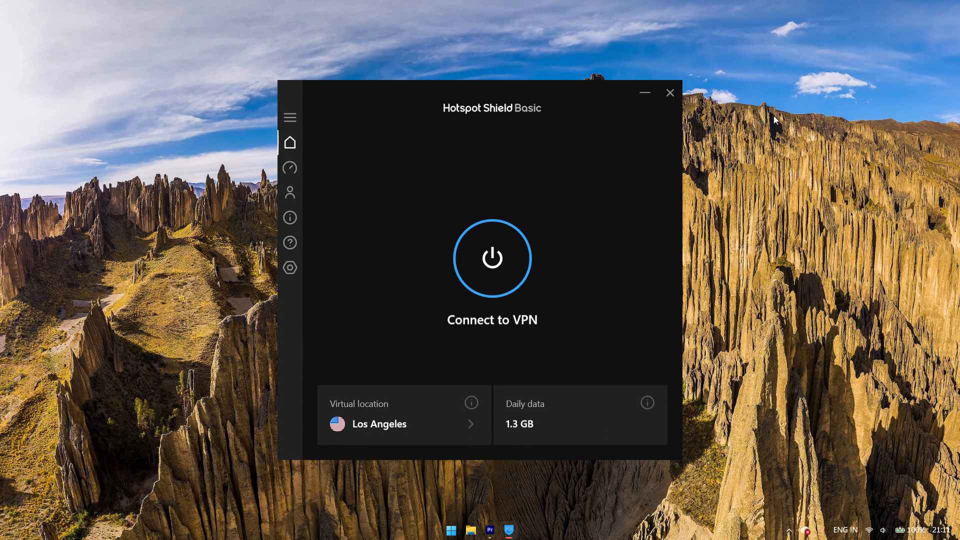
{"action": "left_click", "coordinate": [672, 86]}
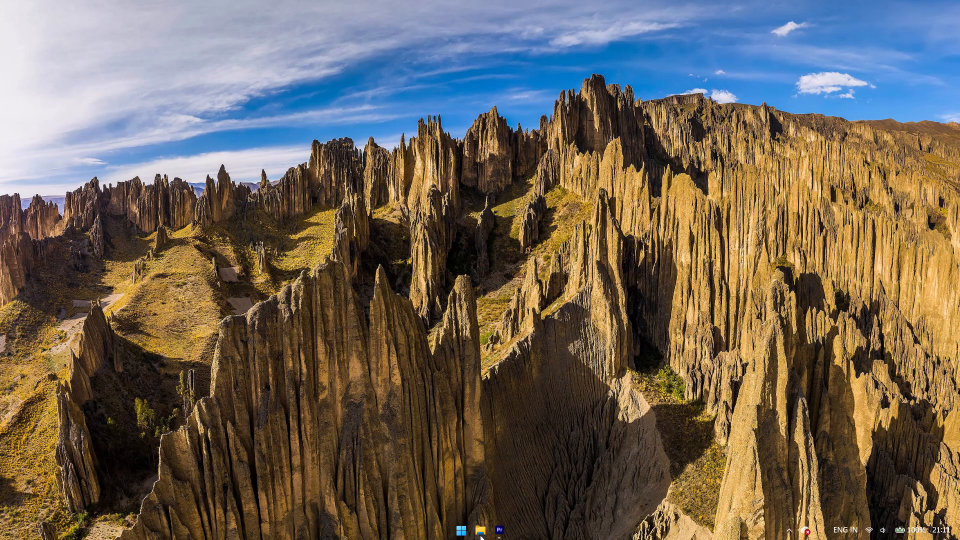
Switch to Adobe Premiere and close it with the edited Event project open.
{"action": "double_click", "coordinate": [491, 533]}
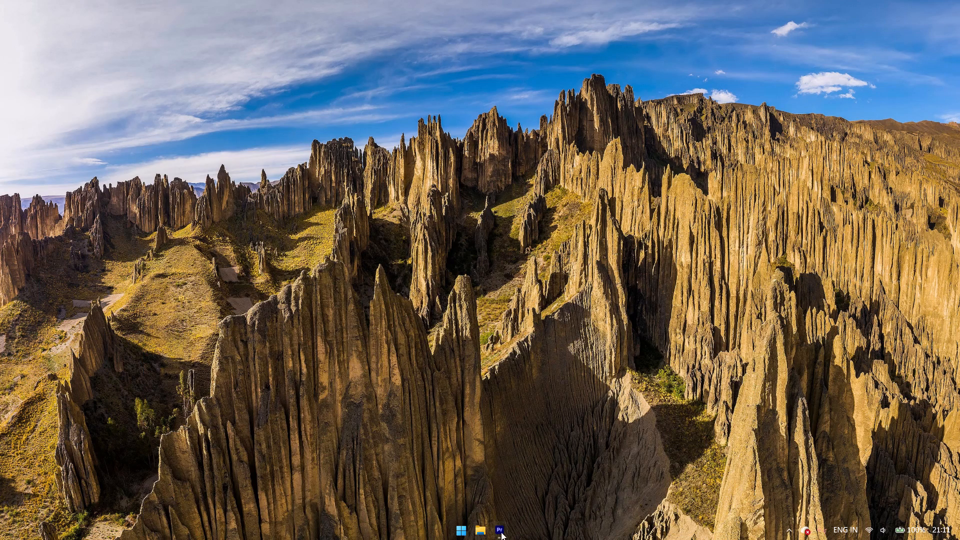
{"action": "left_click", "coordinate": [501, 528]}
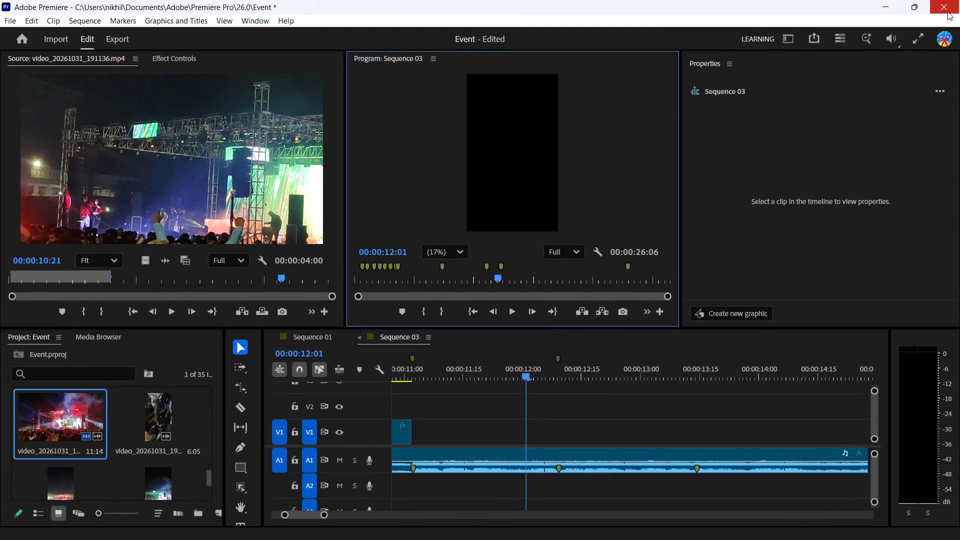
{"action": "left_click", "coordinate": [945, 8]}
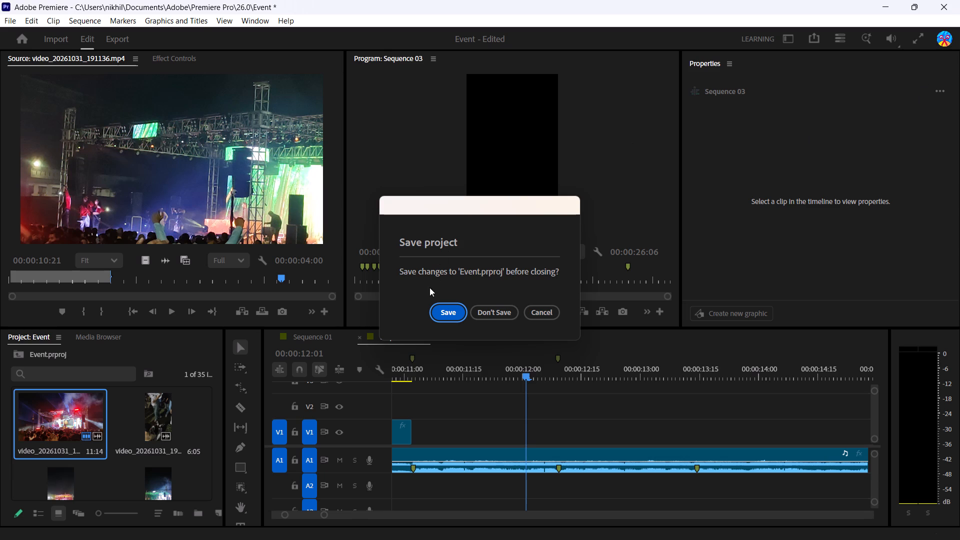
Save the changes to Event.prproj while closing the project.
{"action": "double_click", "coordinate": [452, 313]}
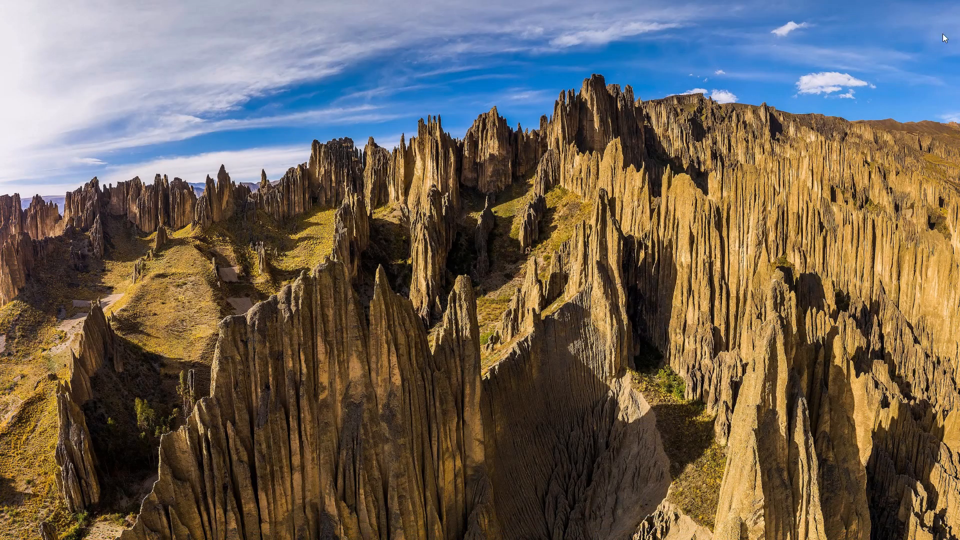
Bring up the Windows system shortcuts, including the shut-down and sign-out options, from the desktop.
{"action": "key", "text": "super+x"}
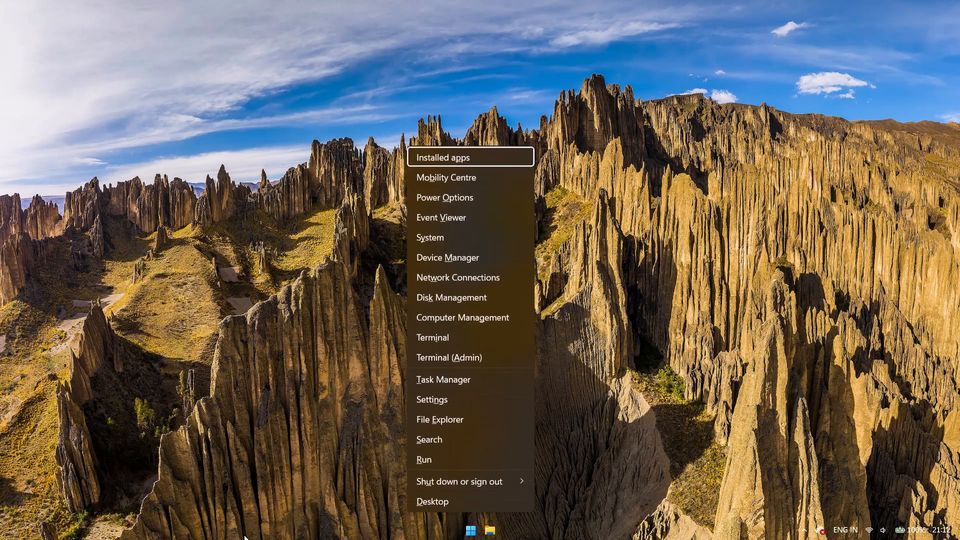